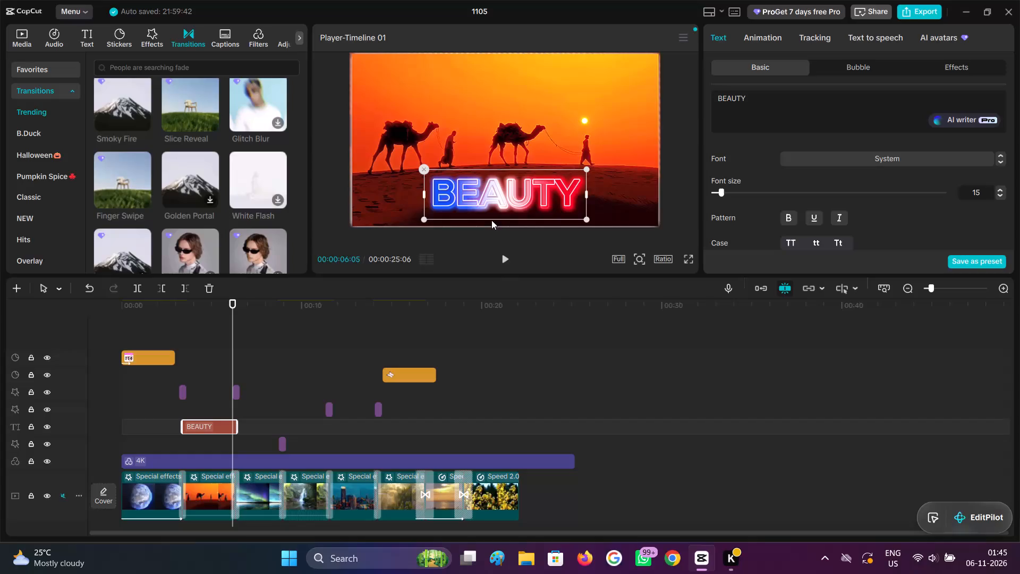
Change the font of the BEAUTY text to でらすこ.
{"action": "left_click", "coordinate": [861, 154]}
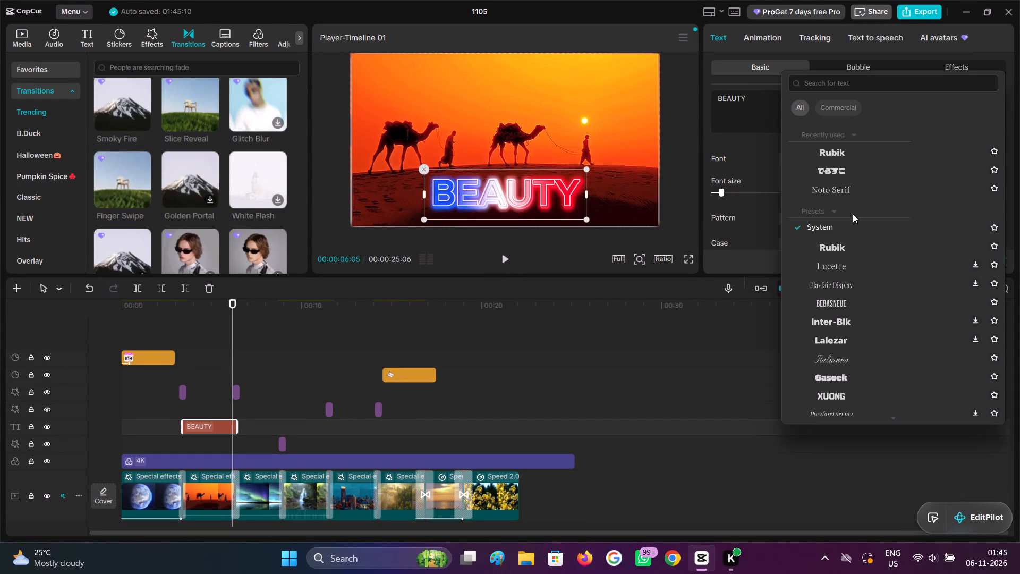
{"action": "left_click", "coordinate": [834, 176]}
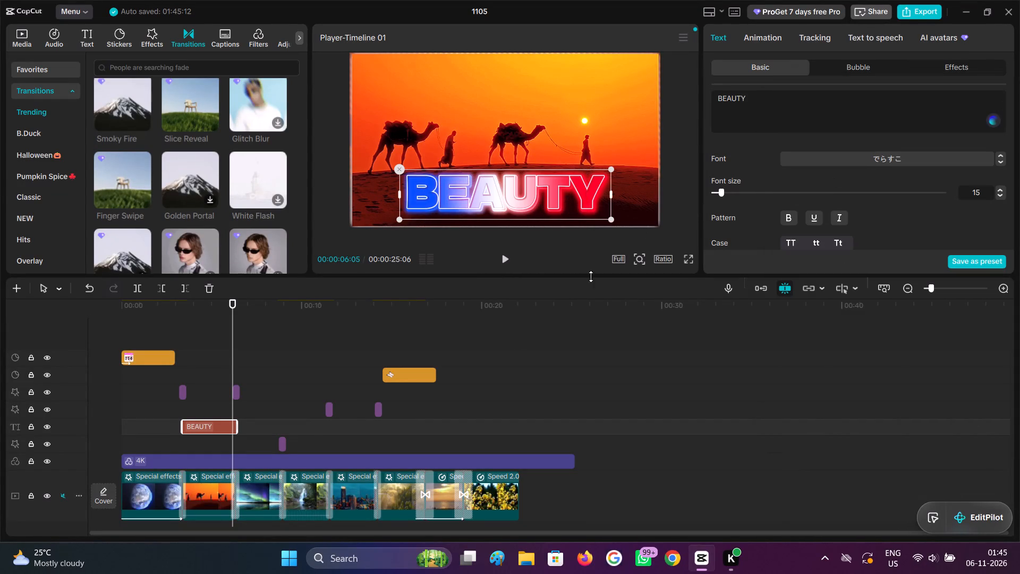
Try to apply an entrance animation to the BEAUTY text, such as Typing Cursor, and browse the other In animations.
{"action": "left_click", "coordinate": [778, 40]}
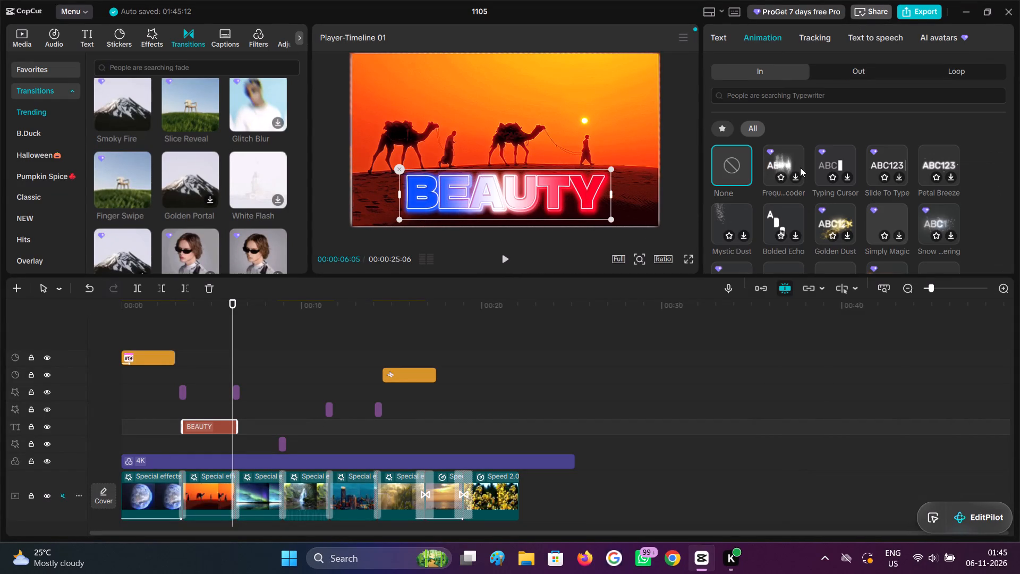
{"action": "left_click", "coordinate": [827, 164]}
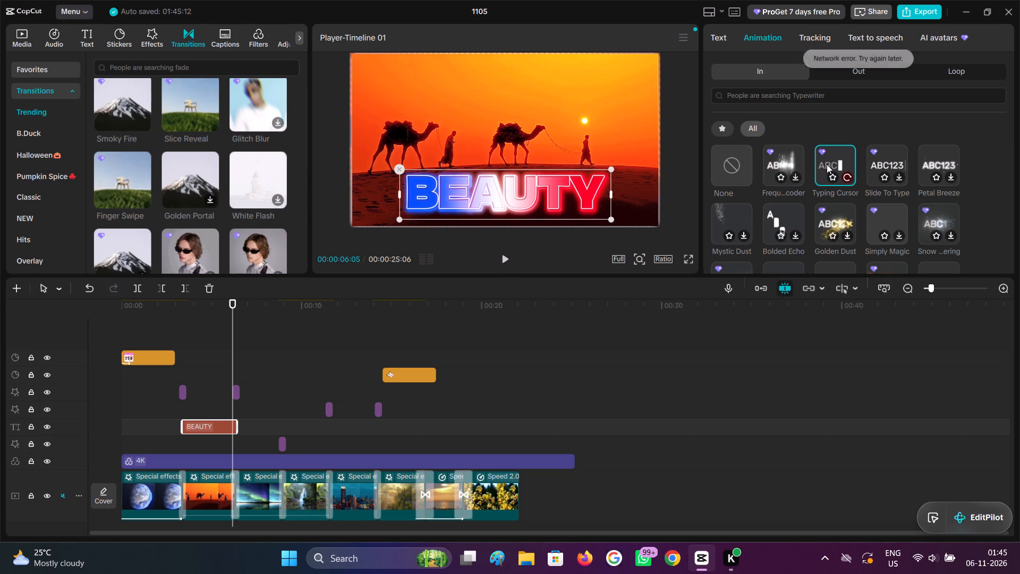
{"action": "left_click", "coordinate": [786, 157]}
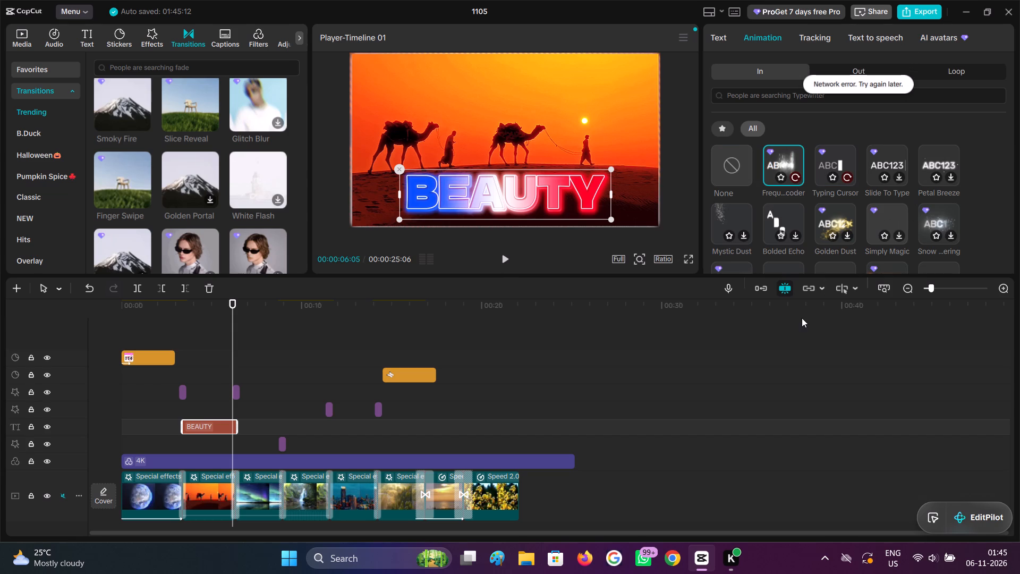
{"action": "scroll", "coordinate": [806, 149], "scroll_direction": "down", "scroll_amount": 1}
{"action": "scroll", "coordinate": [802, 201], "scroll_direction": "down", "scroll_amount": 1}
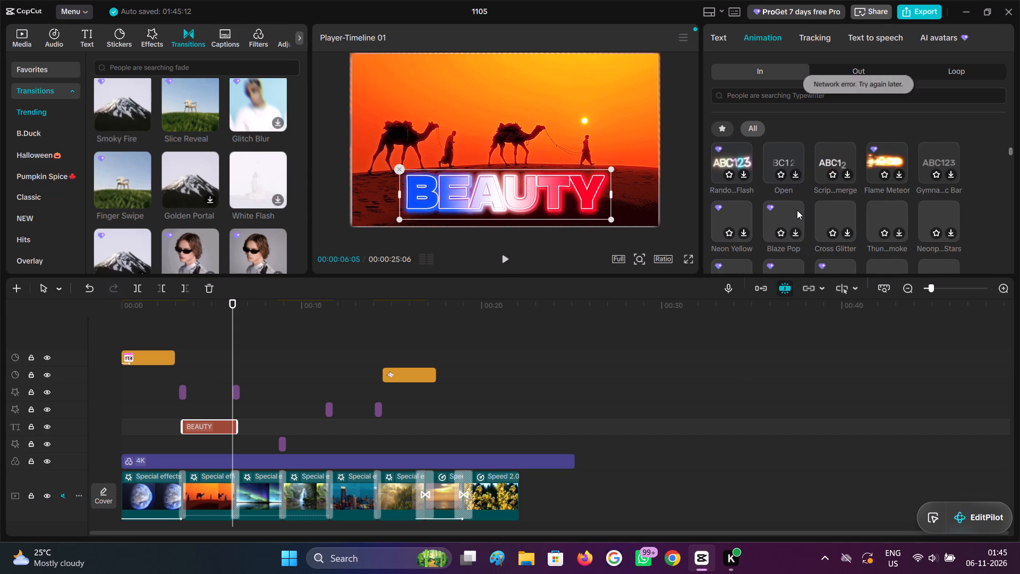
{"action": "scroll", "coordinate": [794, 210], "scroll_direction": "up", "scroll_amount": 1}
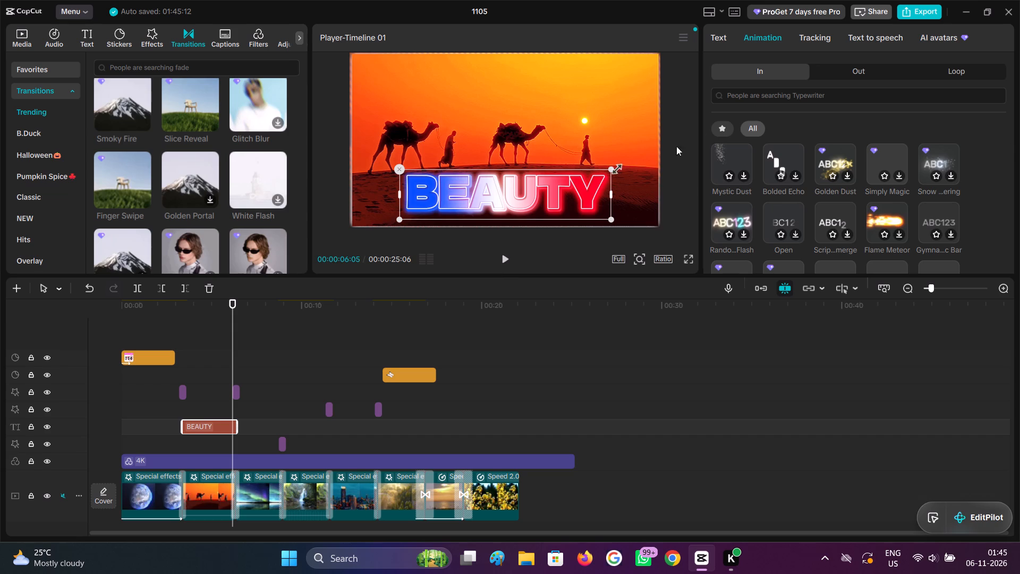
Set the font of the BEAUTY text to Italianno.
{"action": "left_click", "coordinate": [731, 46]}
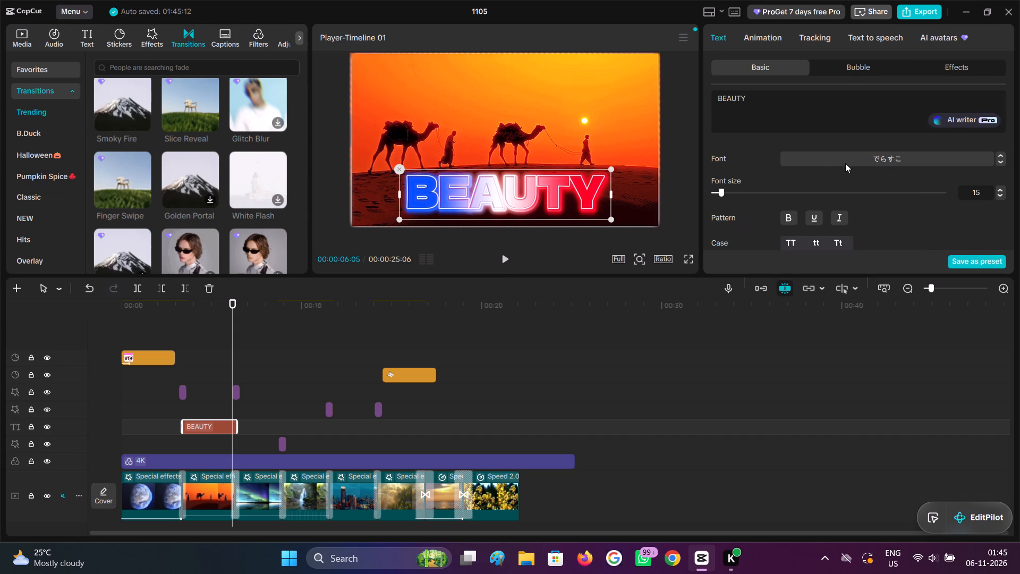
{"action": "left_click", "coordinate": [845, 163]}
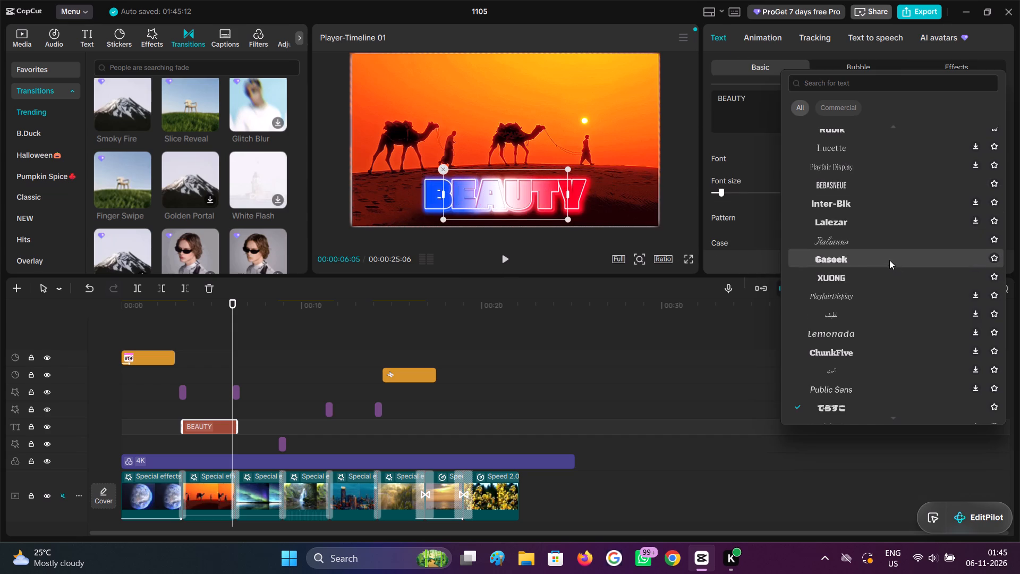
{"action": "left_click", "coordinate": [869, 245]}
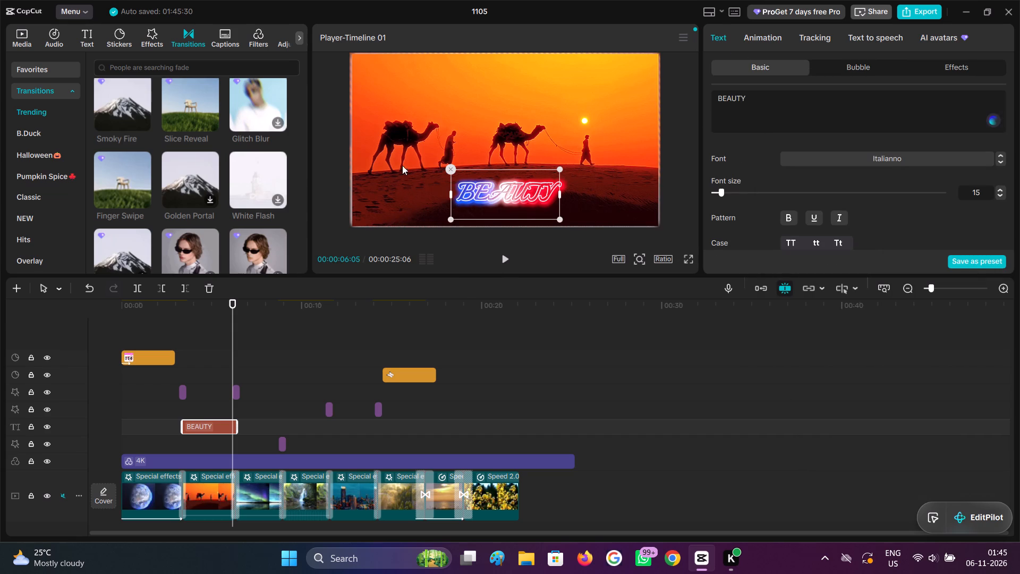
Apply the preset style with yellow letters and a black outline to the BEAUTY text.
{"action": "scroll", "coordinate": [944, 167], "scroll_direction": "down", "scroll_amount": 4}
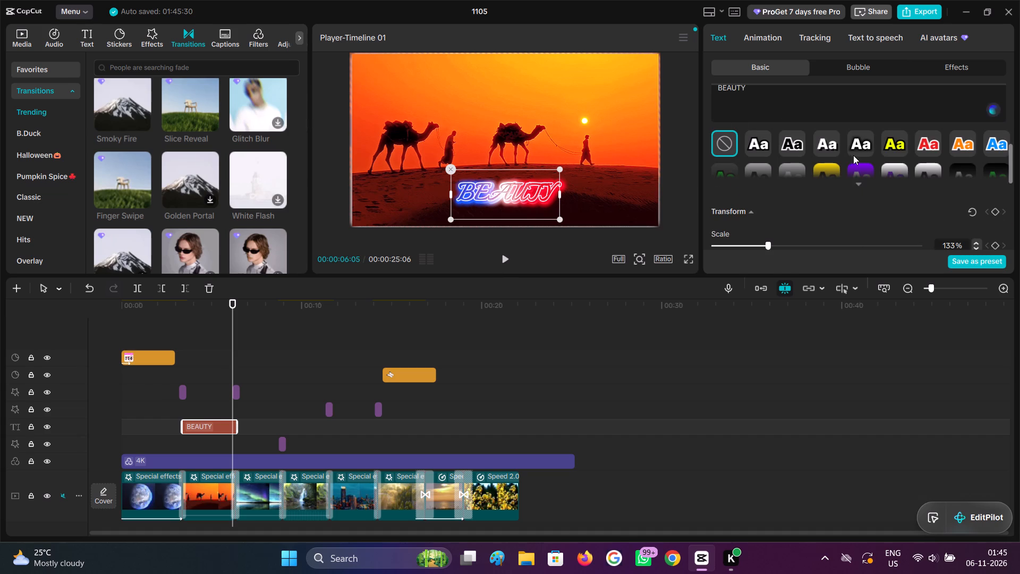
{"action": "left_click", "coordinate": [880, 147]}
{"action": "left_click", "coordinate": [909, 143]}
{"action": "left_click", "coordinate": [900, 143]}
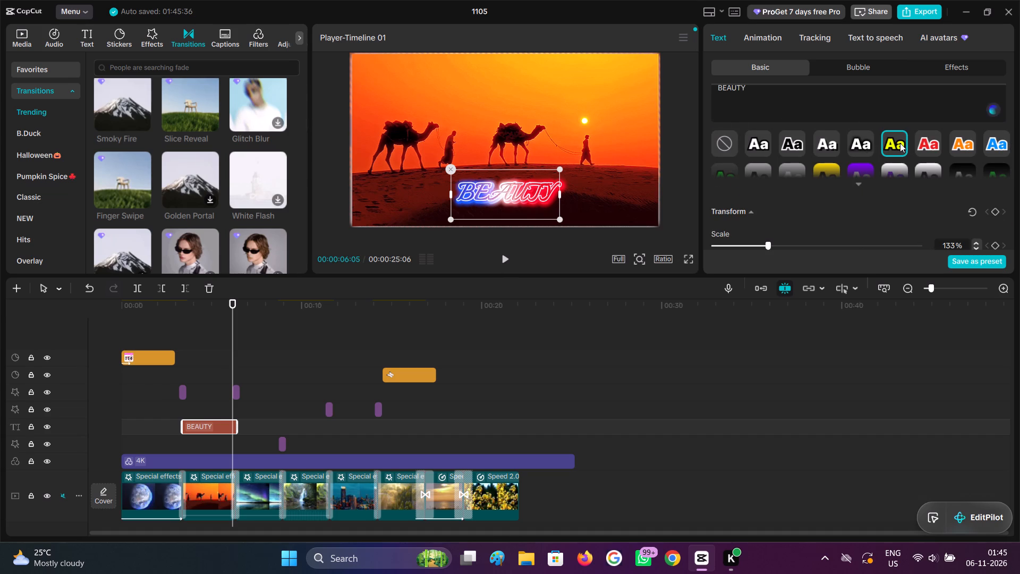
Enlarge the preview and text settings area by reducing the height of the timeline.
{"action": "scroll", "coordinate": [729, 159], "scroll_direction": "down", "scroll_amount": 1}
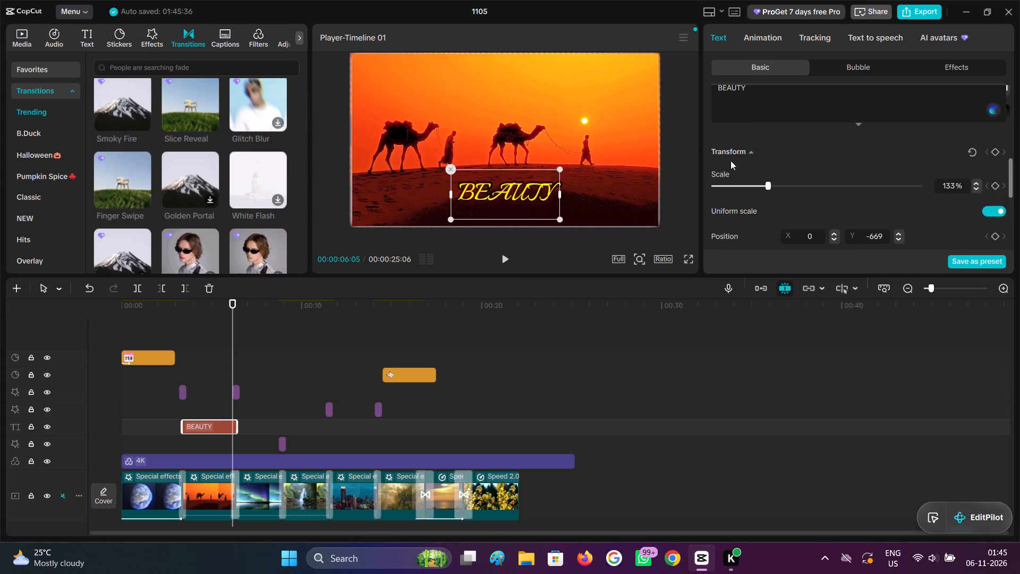
{"action": "left_click", "coordinate": [700, 275]}
{"action": "left_click_drag", "start_coordinate": [699, 278], "coordinate": [700, 322]}
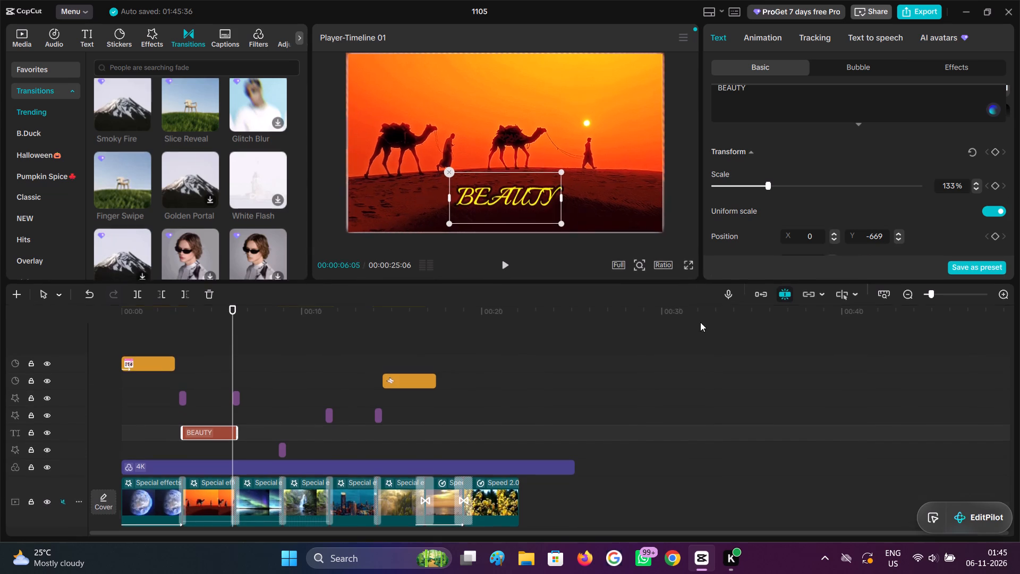
{"action": "left_click_drag", "start_coordinate": [700, 322], "coordinate": [726, 359]}
Enable Glow on the BEAUTY text and set the glow colour to yellow F4C70F.
{"action": "scroll", "coordinate": [853, 218], "scroll_direction": "down", "scroll_amount": 7}
{"action": "scroll", "coordinate": [790, 270], "scroll_direction": "down", "scroll_amount": 1}
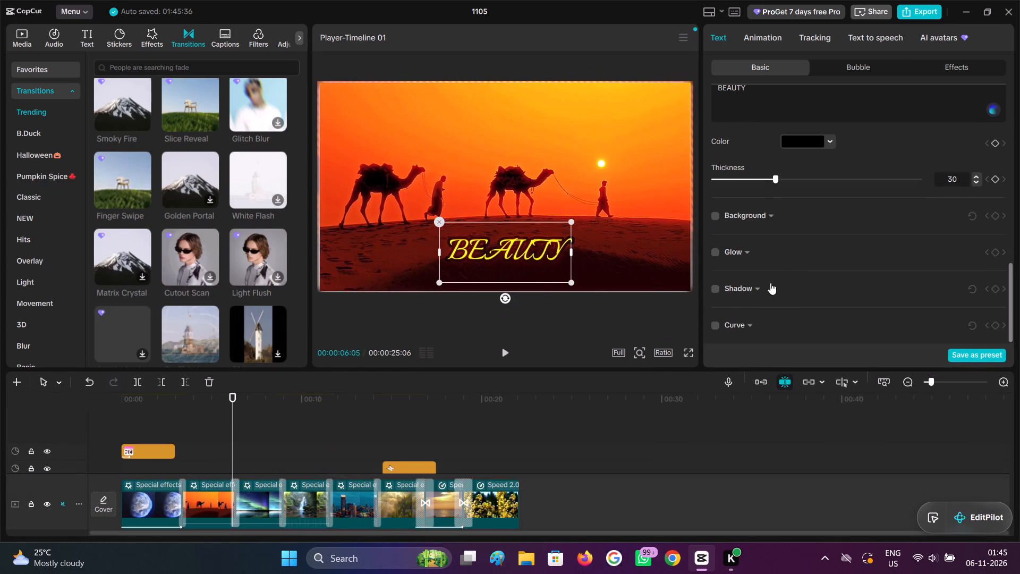
{"action": "left_click", "coordinate": [716, 255]}
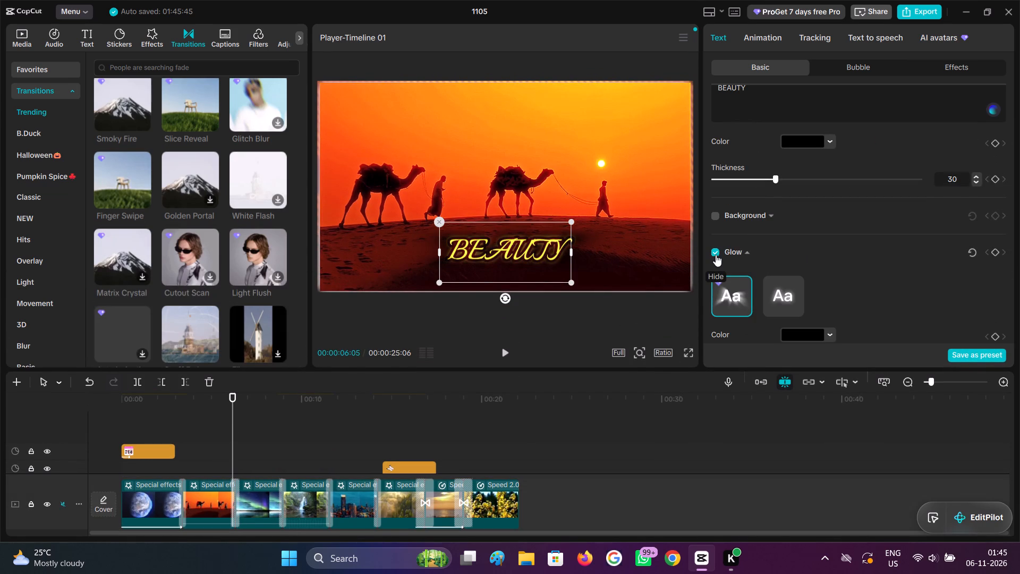
{"action": "scroll", "coordinate": [795, 301], "scroll_direction": "down", "scroll_amount": 1}
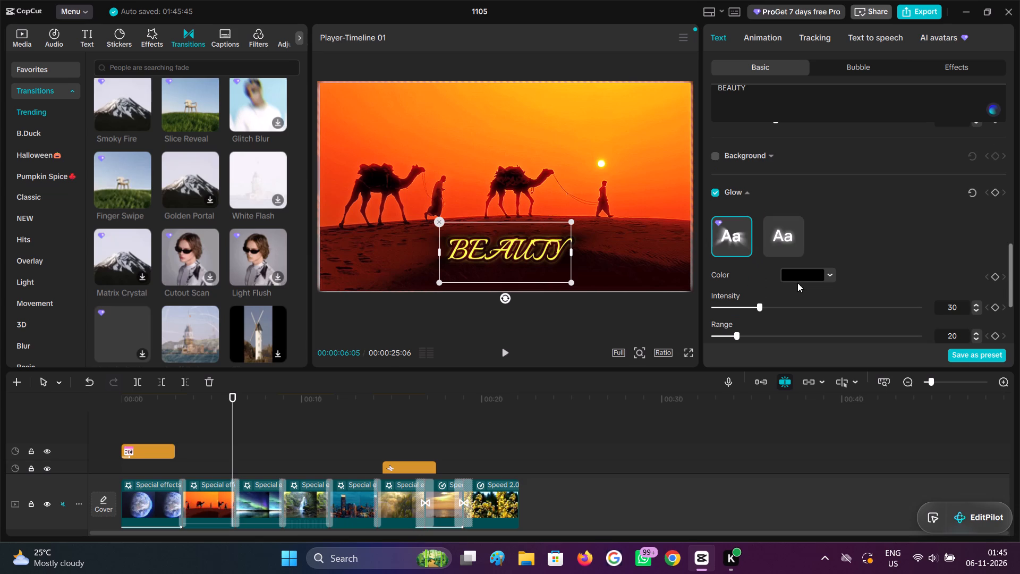
{"action": "left_click", "coordinate": [803, 272]}
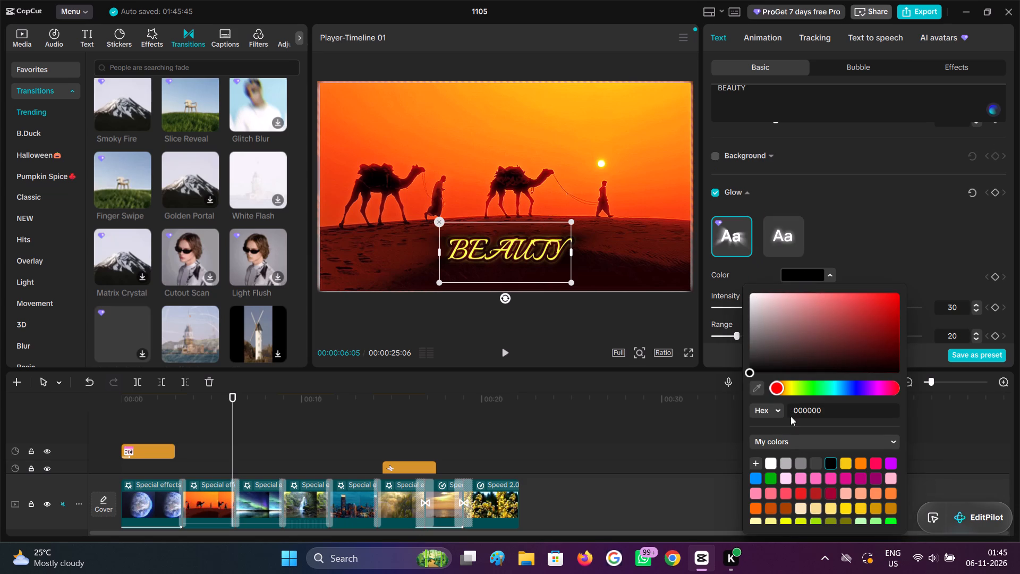
{"action": "left_click", "coordinate": [844, 467]}
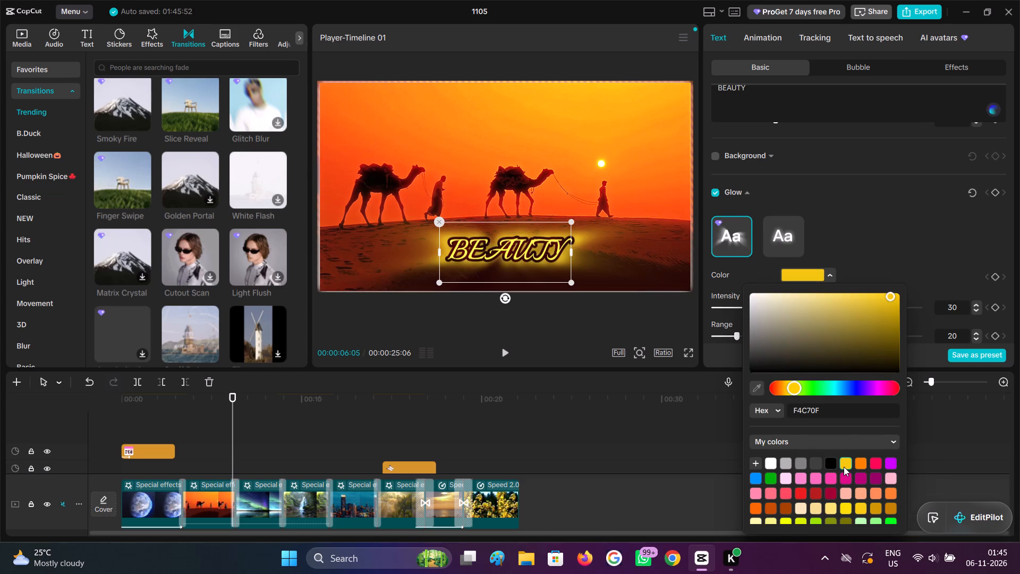
{"action": "left_click", "coordinate": [827, 242]}
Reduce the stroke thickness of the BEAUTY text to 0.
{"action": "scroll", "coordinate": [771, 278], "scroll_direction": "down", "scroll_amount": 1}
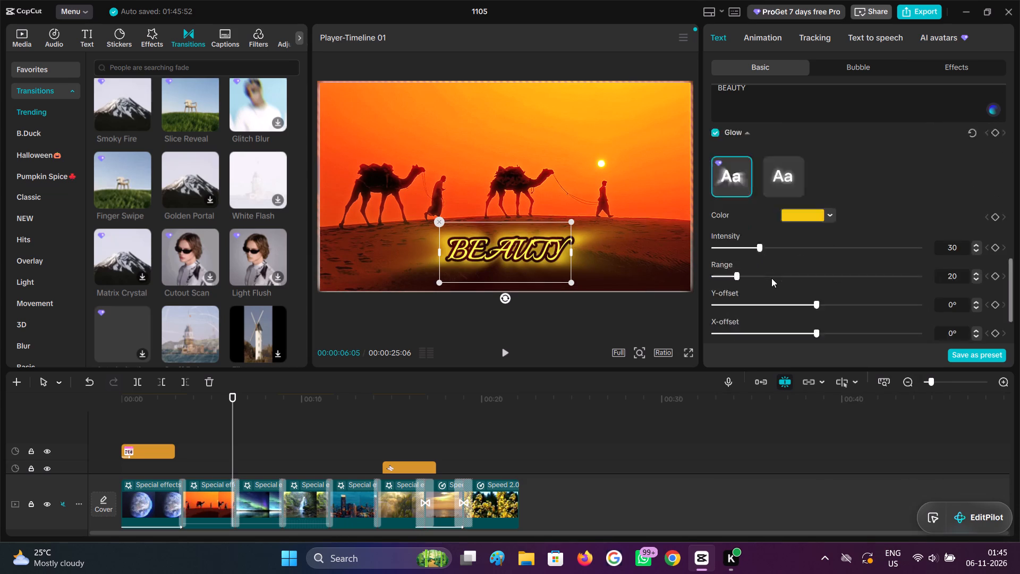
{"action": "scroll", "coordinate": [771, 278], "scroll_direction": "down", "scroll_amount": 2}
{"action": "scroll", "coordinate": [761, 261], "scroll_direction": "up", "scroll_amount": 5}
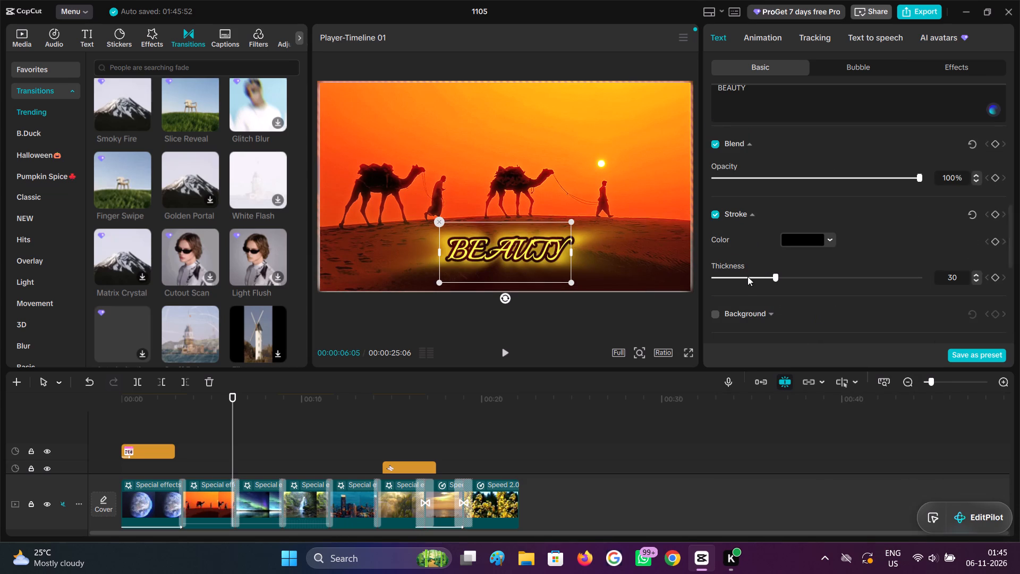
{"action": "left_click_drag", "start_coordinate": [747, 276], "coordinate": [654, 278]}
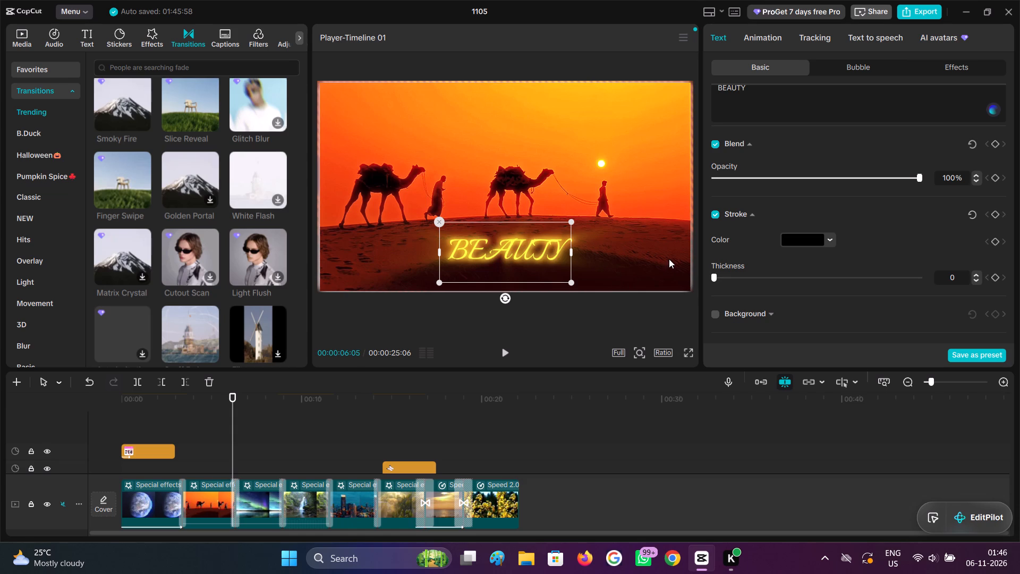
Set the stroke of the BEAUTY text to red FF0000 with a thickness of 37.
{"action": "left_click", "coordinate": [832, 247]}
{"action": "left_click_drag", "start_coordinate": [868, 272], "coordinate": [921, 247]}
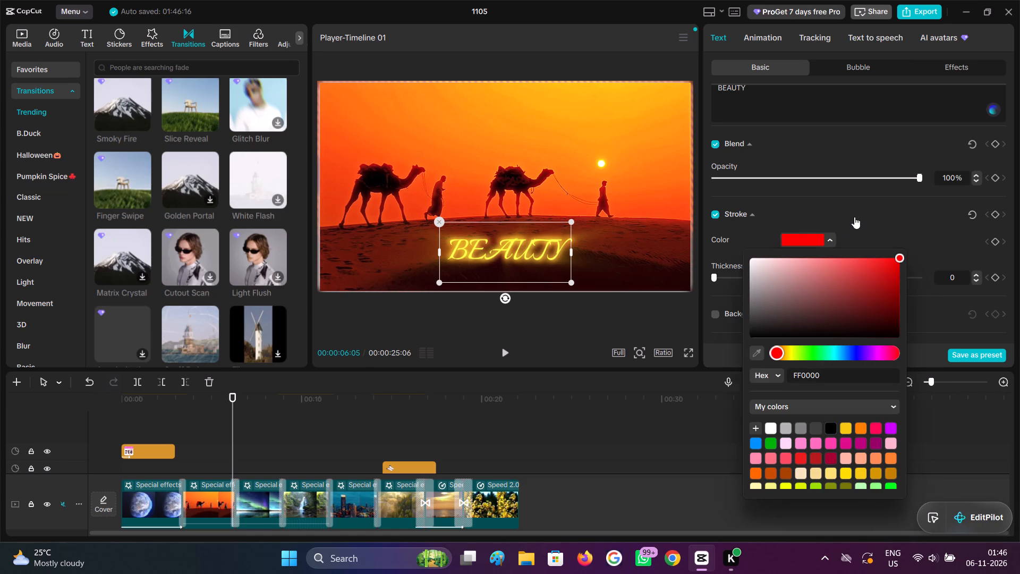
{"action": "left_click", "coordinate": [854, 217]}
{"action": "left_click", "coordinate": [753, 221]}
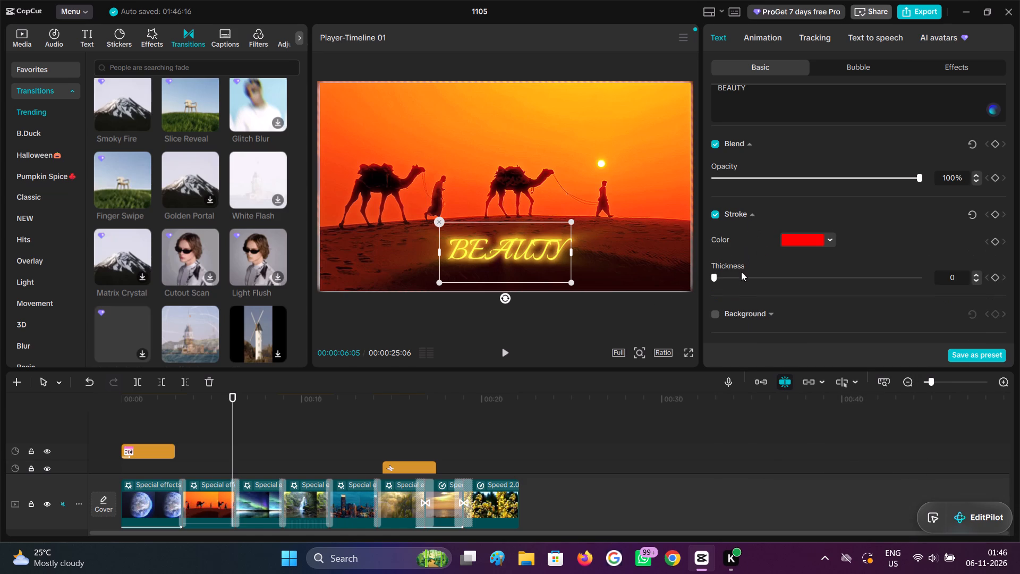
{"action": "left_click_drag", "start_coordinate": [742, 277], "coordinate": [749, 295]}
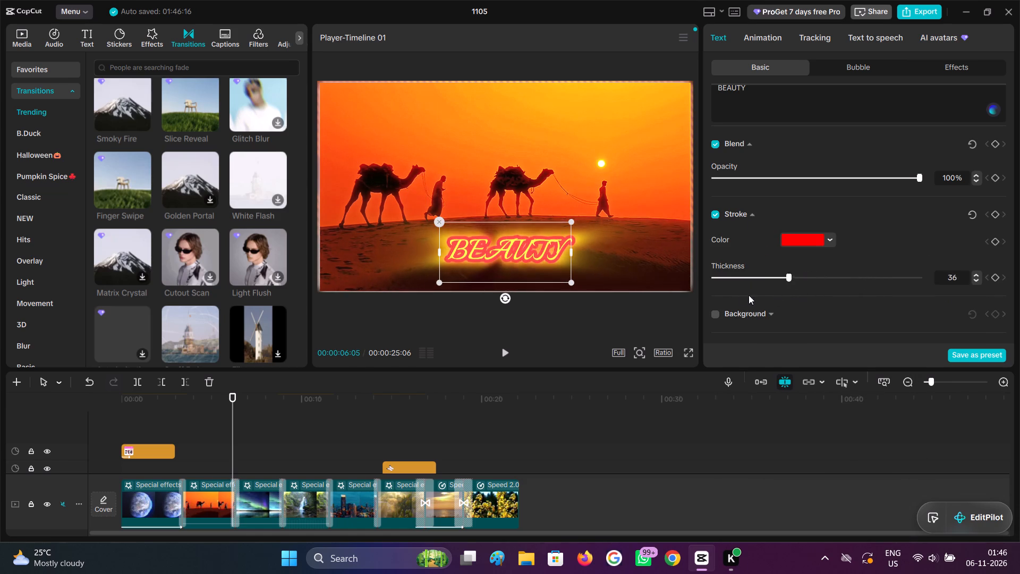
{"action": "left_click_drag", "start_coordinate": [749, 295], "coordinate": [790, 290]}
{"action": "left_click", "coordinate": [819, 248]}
Reduce the stroke thickness of the BEAUTY text to 0 and turn the stroke off.
{"action": "left_click_drag", "start_coordinate": [733, 275], "coordinate": [625, 289]}
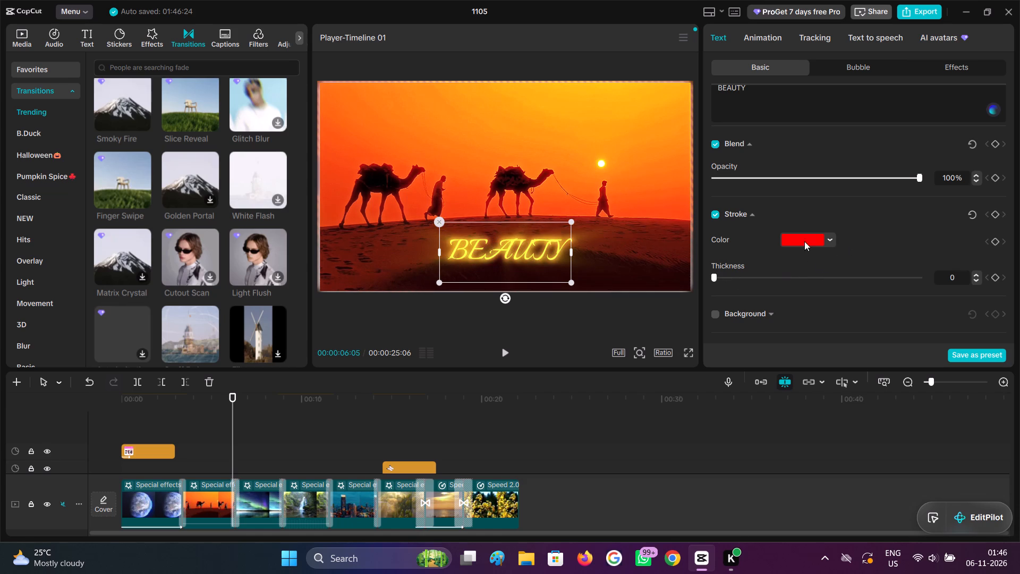
{"action": "left_click", "coordinate": [716, 215]}
Adjust the glow intensity of the BEAUTY text to 68.
{"action": "scroll", "coordinate": [783, 286], "scroll_direction": "down", "scroll_amount": 1}
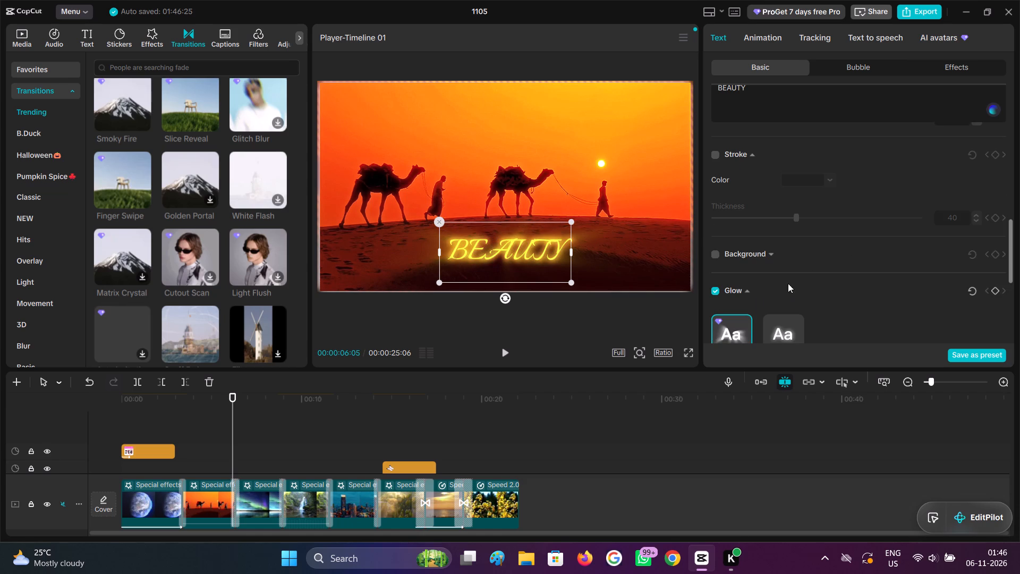
{"action": "scroll", "coordinate": [778, 266], "scroll_direction": "down", "scroll_amount": 2}
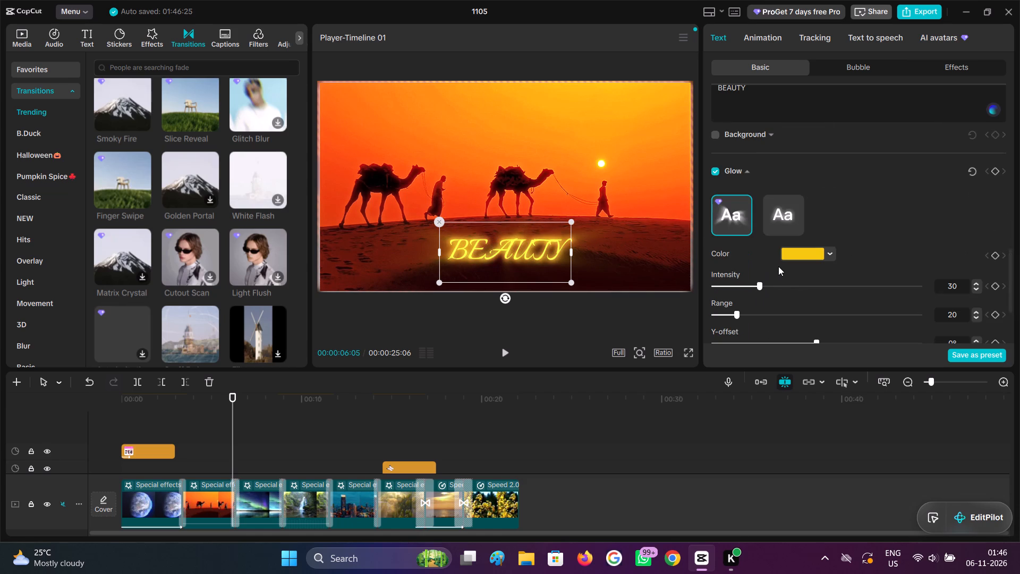
{"action": "left_click_drag", "start_coordinate": [762, 285], "coordinate": [783, 306]}
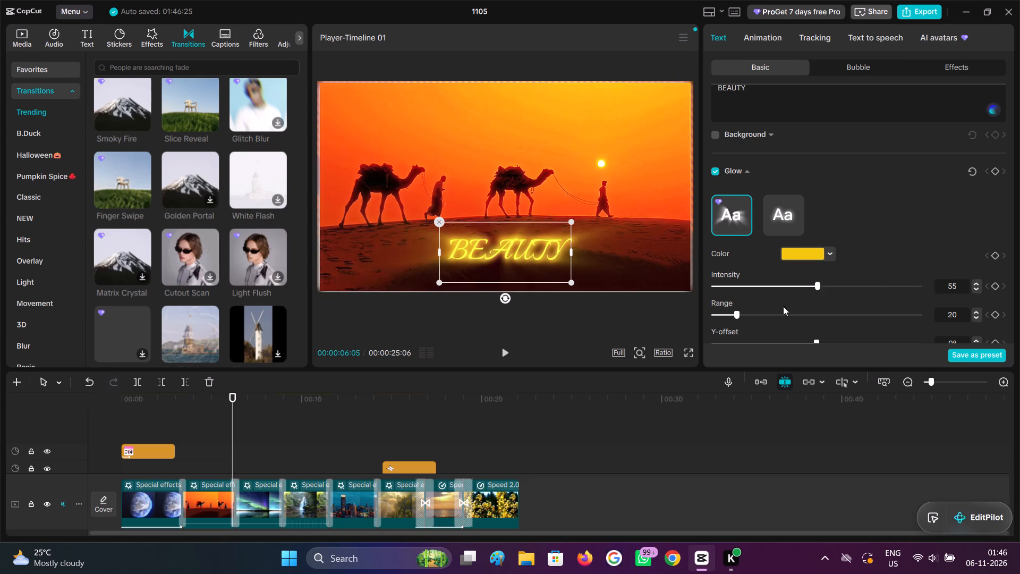
{"action": "left_click_drag", "start_coordinate": [783, 306], "coordinate": [756, 301]}
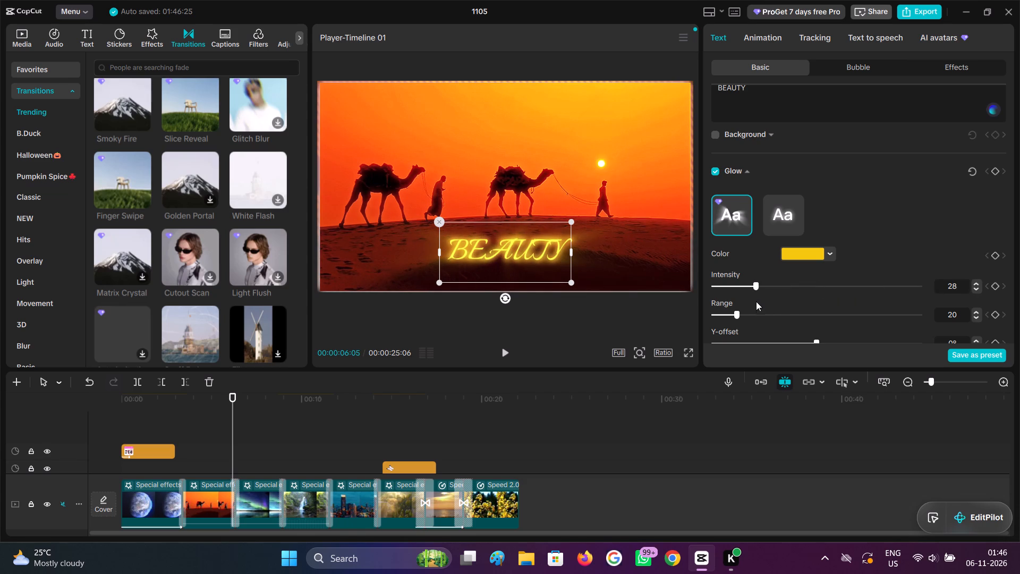
{"action": "left_click_drag", "start_coordinate": [756, 301], "coordinate": [756, 299]}
{"action": "left_click_drag", "start_coordinate": [756, 299], "coordinate": [847, 284]}
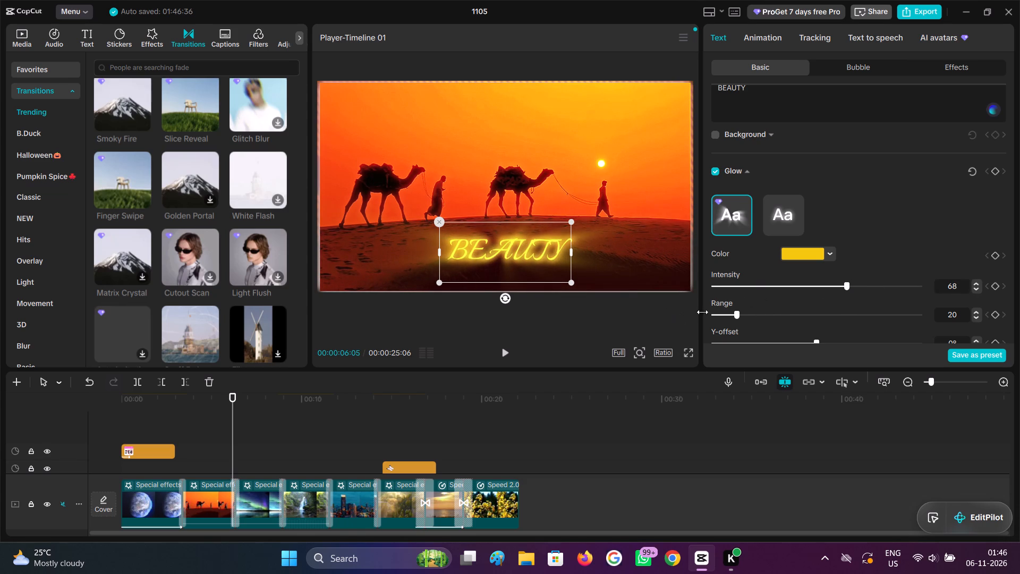
Set the glow of the BEAUTY text to intensity 81 and range 22.
{"action": "left_click_drag", "start_coordinate": [738, 311], "coordinate": [715, 320]}
{"action": "left_click_drag", "start_coordinate": [715, 320], "coordinate": [767, 331]}
{"action": "left_click_drag", "start_coordinate": [767, 331], "coordinate": [770, 328]}
{"action": "left_click_drag", "start_coordinate": [846, 289], "coordinate": [870, 302]}
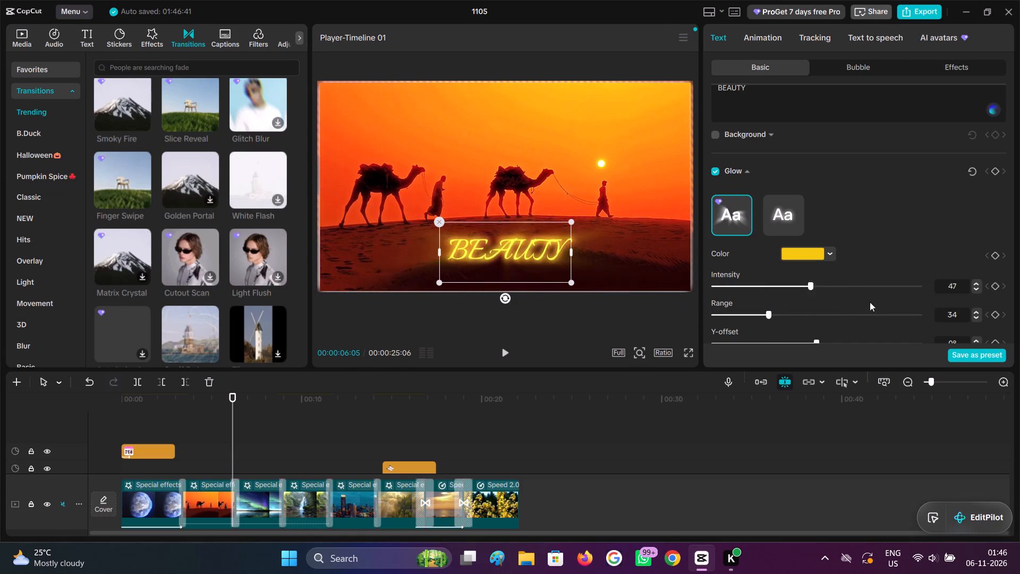
{"action": "left_click_drag", "start_coordinate": [870, 302], "coordinate": [862, 286]}
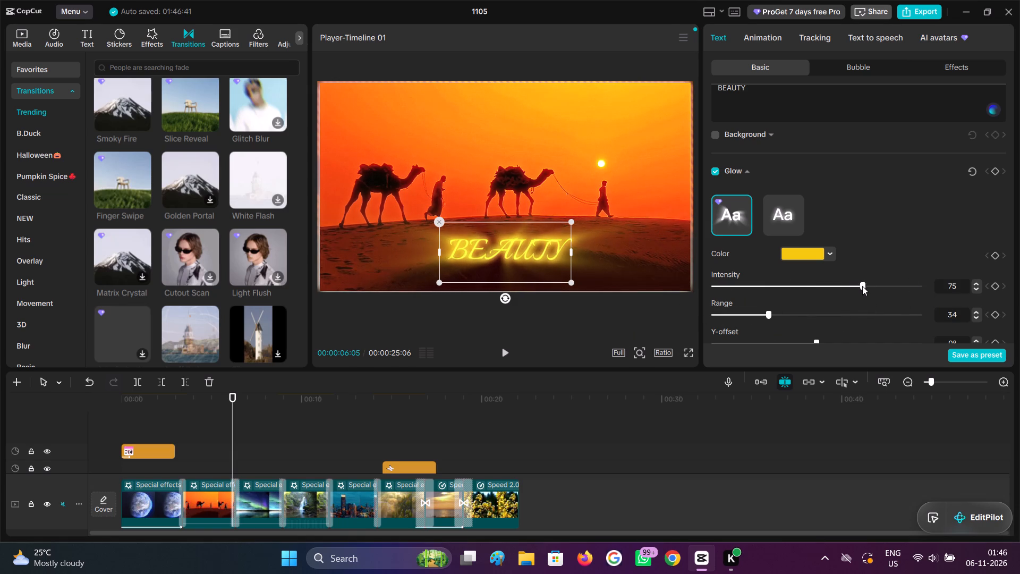
{"action": "left_click_drag", "start_coordinate": [862, 286], "coordinate": [877, 290]}
{"action": "left_click_drag", "start_coordinate": [772, 314], "coordinate": [734, 323]}
{"action": "left_click_drag", "start_coordinate": [734, 323], "coordinate": [741, 322]}
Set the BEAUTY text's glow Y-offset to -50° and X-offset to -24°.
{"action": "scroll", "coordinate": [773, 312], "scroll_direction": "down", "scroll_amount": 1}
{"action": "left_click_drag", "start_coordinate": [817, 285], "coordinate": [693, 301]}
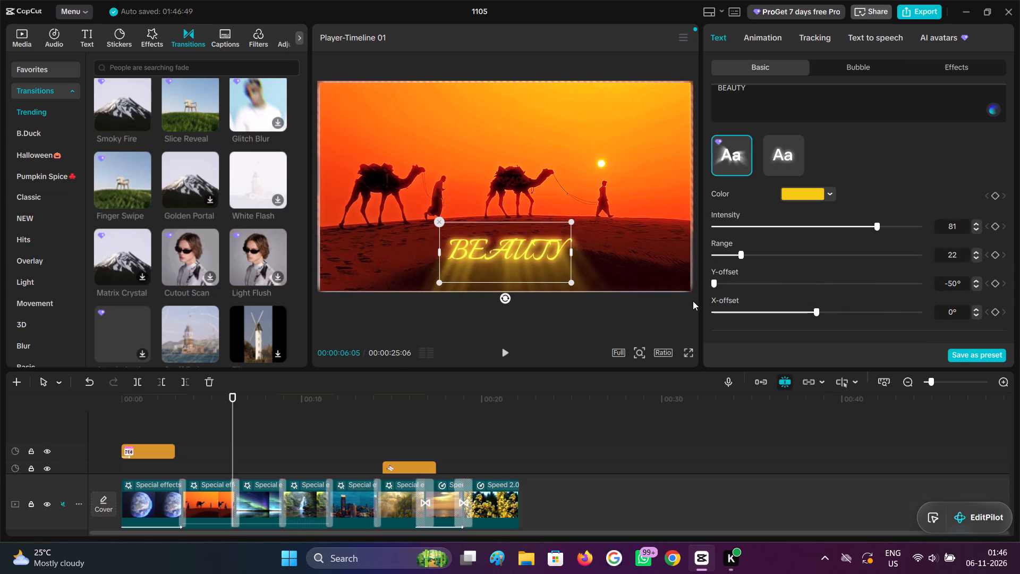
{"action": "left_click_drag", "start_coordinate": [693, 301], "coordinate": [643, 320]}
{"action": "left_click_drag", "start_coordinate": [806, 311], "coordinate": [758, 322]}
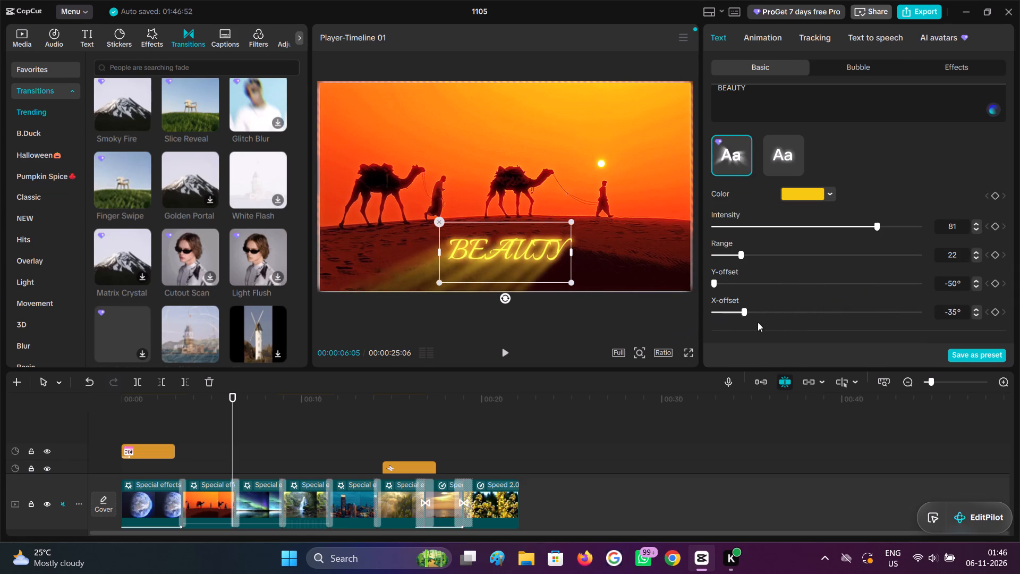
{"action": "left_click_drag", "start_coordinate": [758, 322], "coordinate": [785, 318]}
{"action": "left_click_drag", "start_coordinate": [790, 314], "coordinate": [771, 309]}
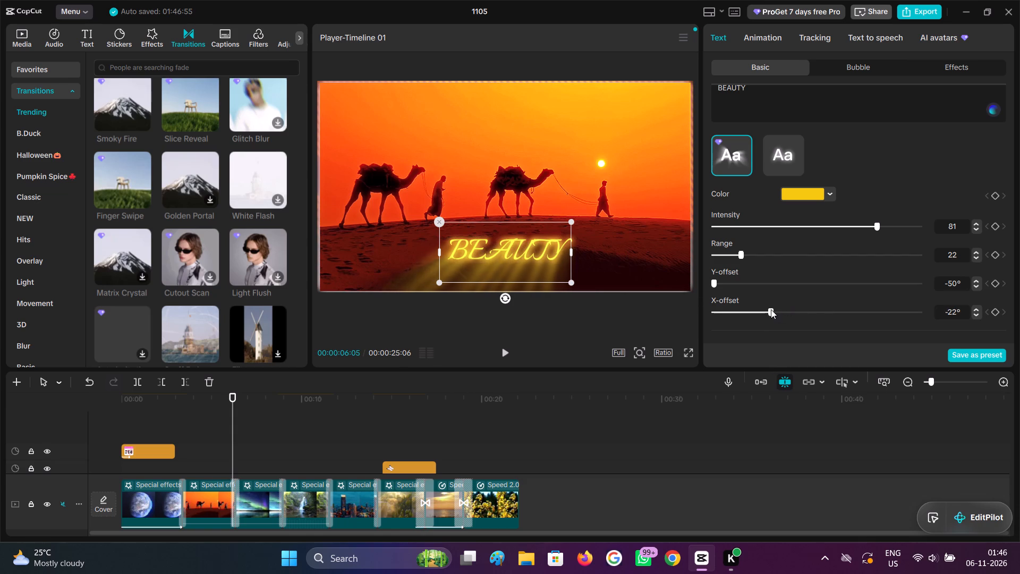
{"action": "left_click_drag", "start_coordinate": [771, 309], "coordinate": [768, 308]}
Move the BEAUTY text from the dune up over the sun, above the second camel and the walking man.
{"action": "left_click_drag", "start_coordinate": [478, 266], "coordinate": [555, 154]}
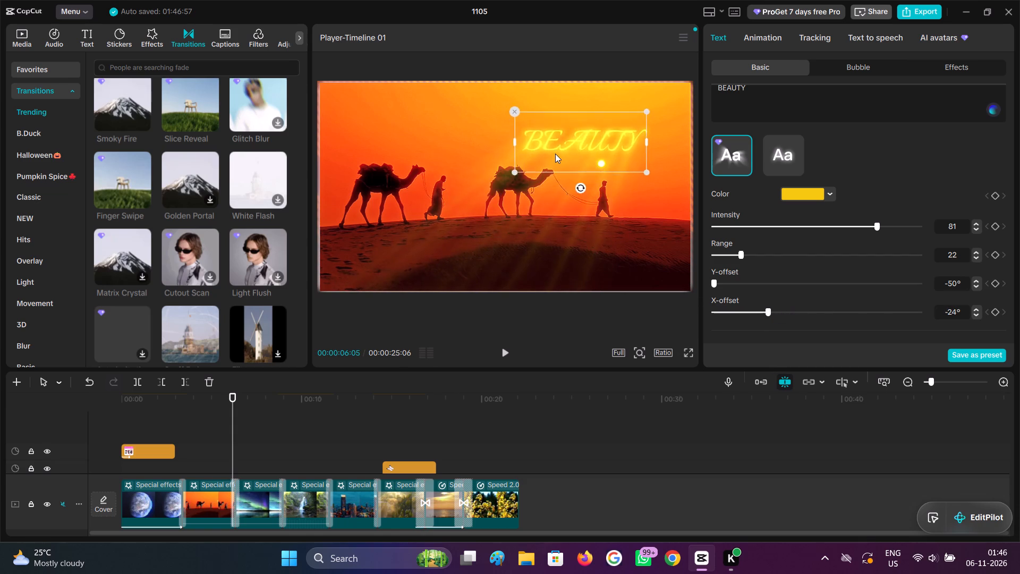
{"action": "left_click_drag", "start_coordinate": [555, 154], "coordinate": [558, 179]}
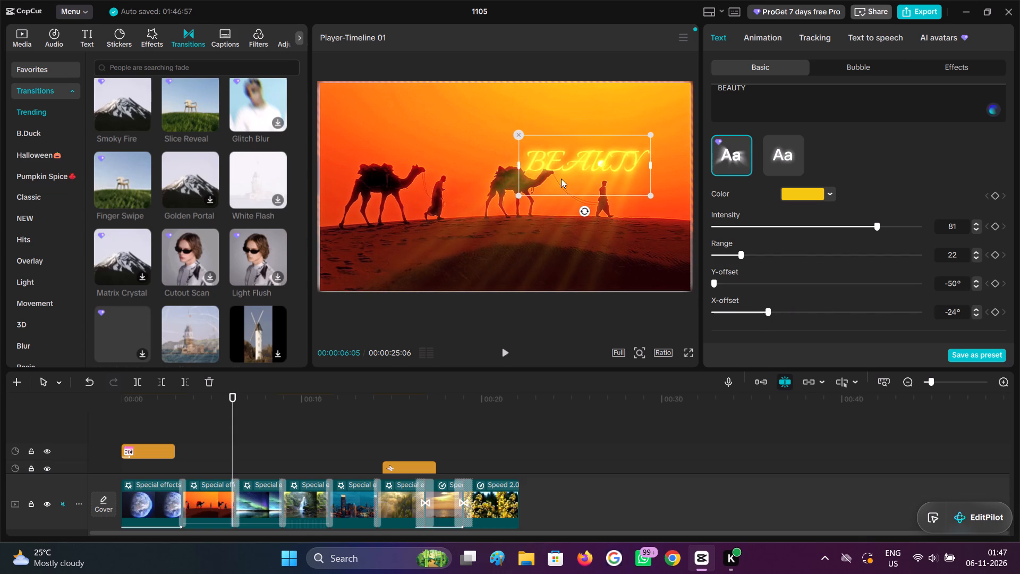
Replace the BEAUTY wording of the glowing text with a single period.
{"action": "scroll", "coordinate": [866, 161], "scroll_direction": "up", "scroll_amount": 2}
{"action": "scroll", "coordinate": [758, 119], "scroll_direction": "up", "scroll_amount": 3}
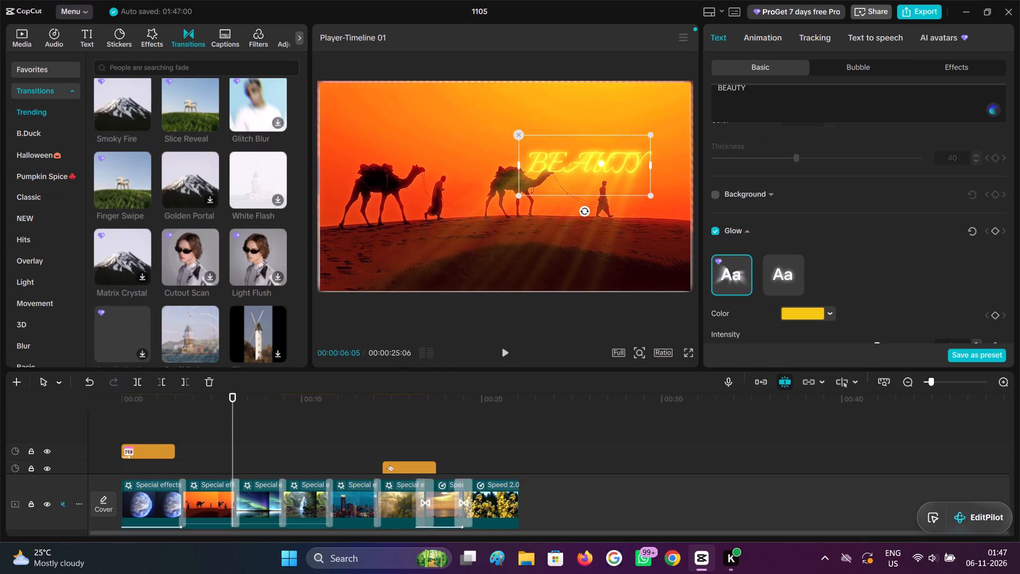
{"action": "left_click_drag", "start_coordinate": [758, 89], "coordinate": [657, 99]}
{"action": "left_click_drag", "start_coordinate": [99, 6], "coordinate": [178, 29]}
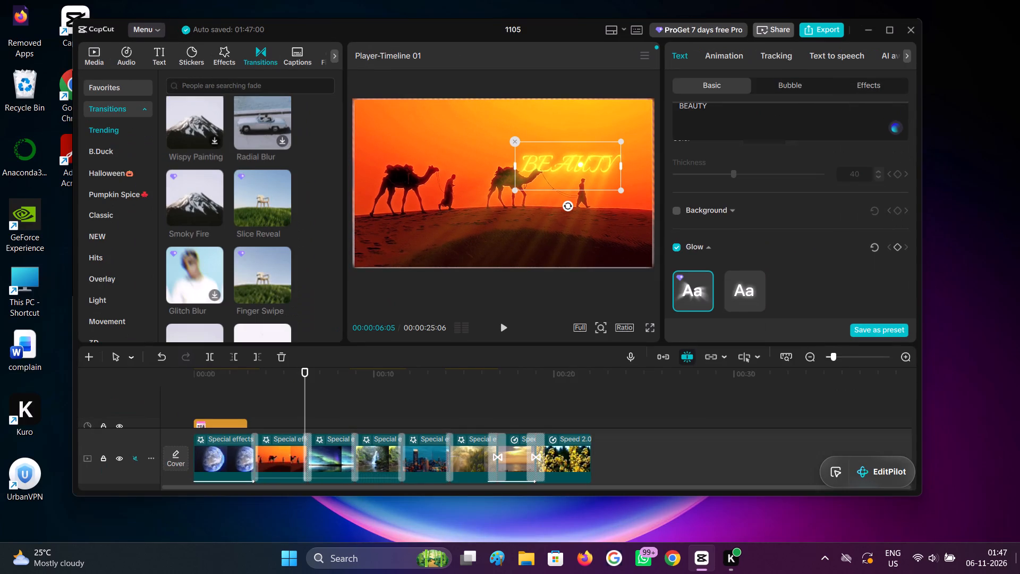
{"action": "left_click", "coordinate": [887, 31]}
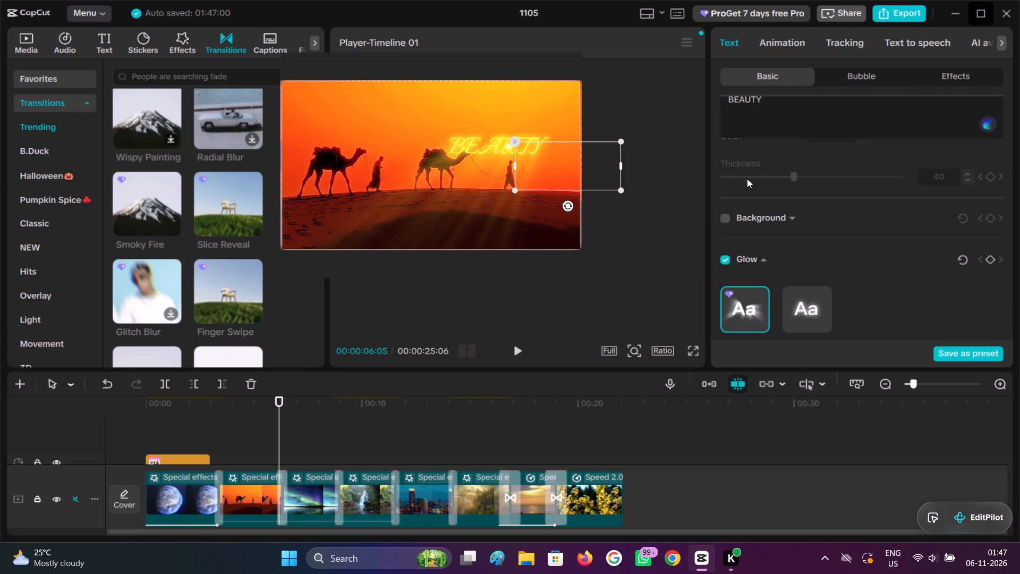
{"action": "scroll", "coordinate": [868, 130], "scroll_direction": "up", "scroll_amount": 5}
{"action": "left_click", "coordinate": [785, 111]}
{"action": "scroll", "coordinate": [793, 126], "scroll_direction": "up", "scroll_amount": 3}
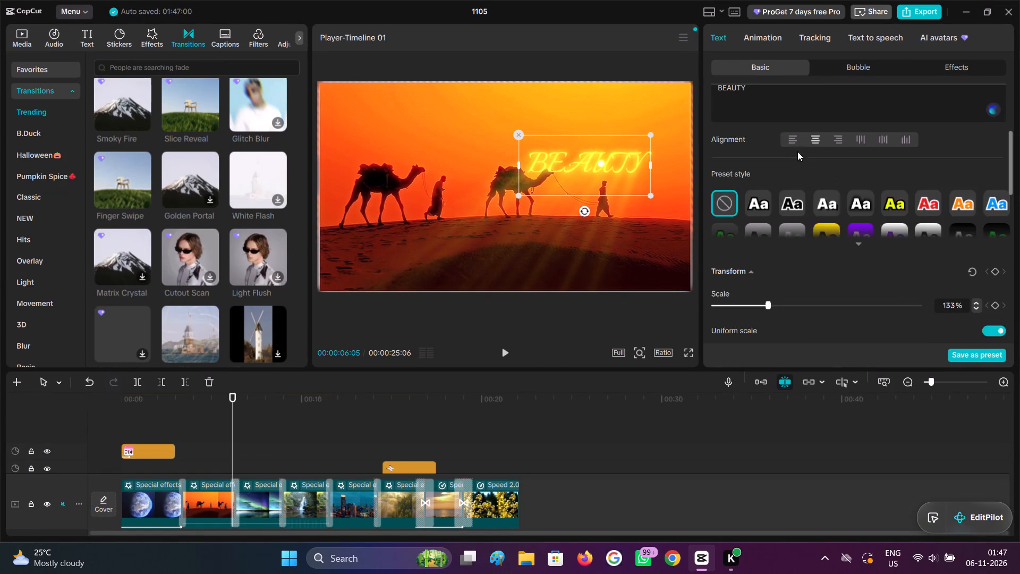
{"action": "scroll", "coordinate": [797, 151], "scroll_direction": "up", "scroll_amount": 12}
{"action": "key", "text": "BackSpace"}
{"action": "key", "text": "BackSpace"}
{"action": "key", "text": "BackSpace"}
{"action": "key", "text": "BackSpace"}
{"action": "key", "text": "BackSpace"}
{"action": "key", "text": "BackSpace"}
{"action": "key", "text": "BackSpace"}
{"action": "key", "text": "BackSpace"}
{"action": "key", "text": "BackSpace"}
{"action": "key", "text": "BackSpace"}
{"action": "key", "text": "BackSpace"}
{"action": "key", "text": "BackSpace"}
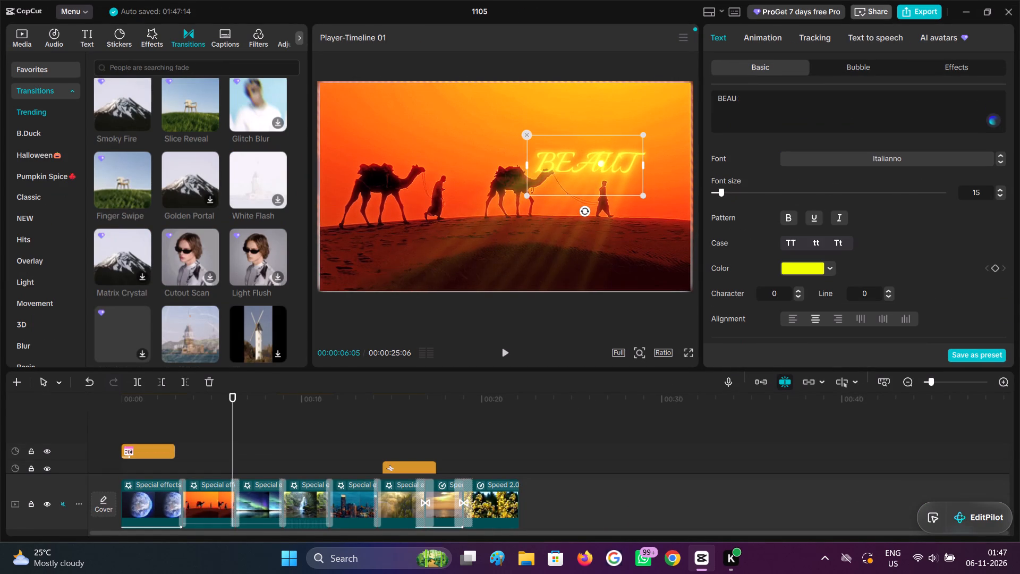
{"action": "key", "text": "period"}
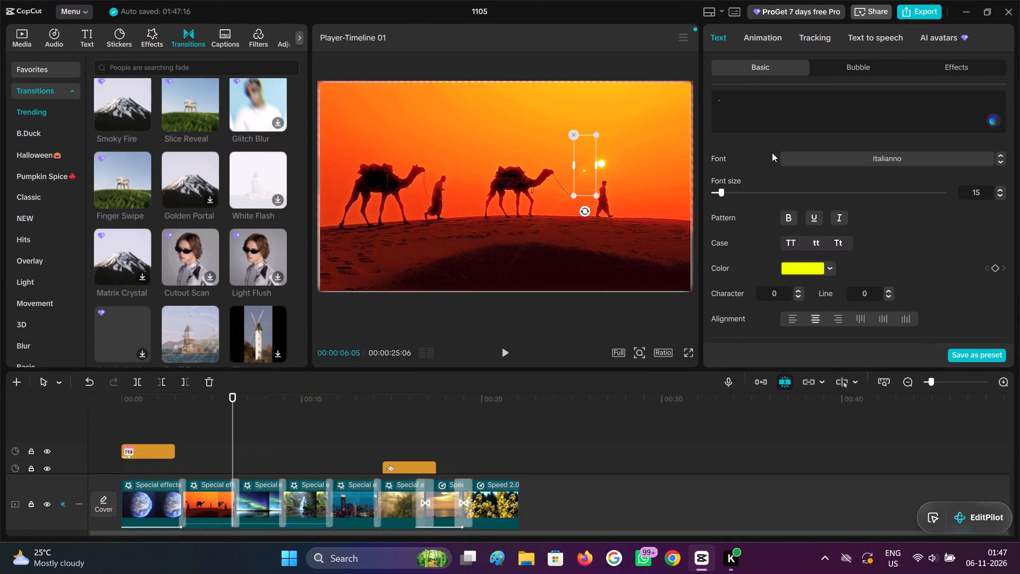
{"action": "left_click", "coordinate": [831, 140]}
Enlarge the glowing period slightly and position it exactly over the sun in the desert clip.
{"action": "left_click_drag", "start_coordinate": [597, 193], "coordinate": [676, 387]}
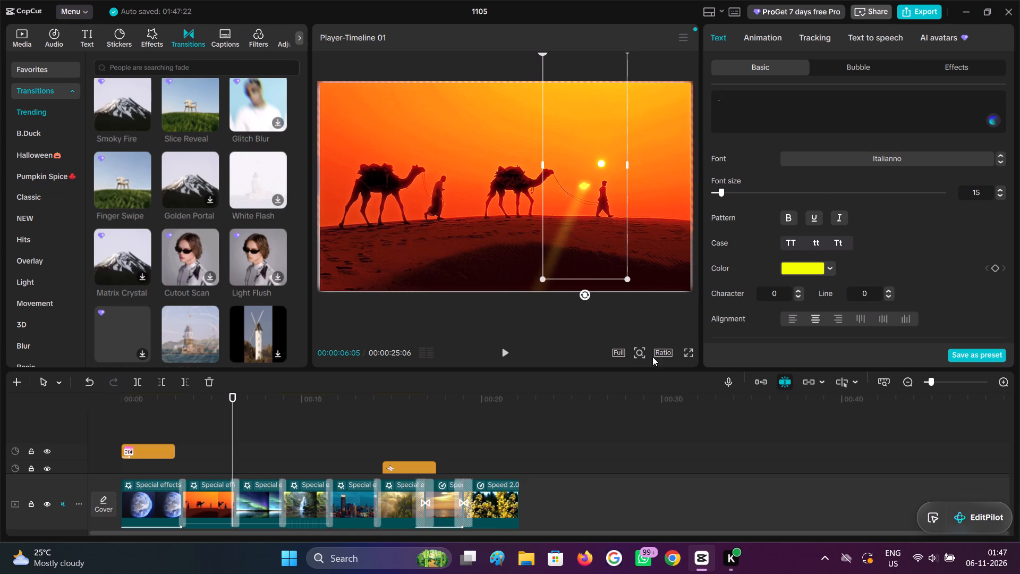
{"action": "left_click_drag", "start_coordinate": [587, 226], "coordinate": [601, 205]}
{"action": "left_click_drag", "start_coordinate": [642, 256], "coordinate": [603, 192]}
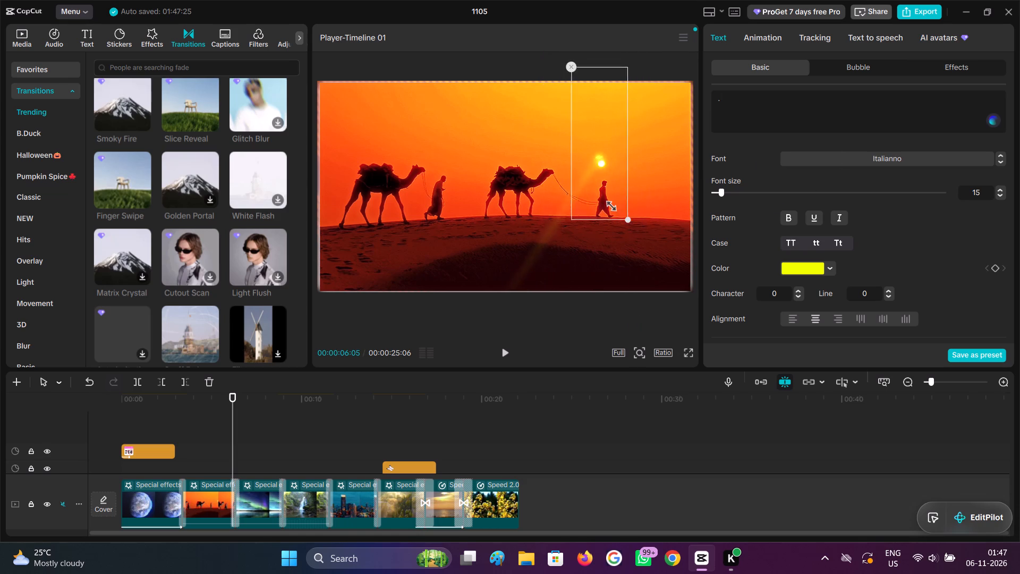
{"action": "left_click_drag", "start_coordinate": [603, 192], "coordinate": [600, 172]}
{"action": "left_click_drag", "start_coordinate": [602, 166], "coordinate": [604, 176]}
{"action": "left_click_drag", "start_coordinate": [618, 210], "coordinate": [612, 201]}
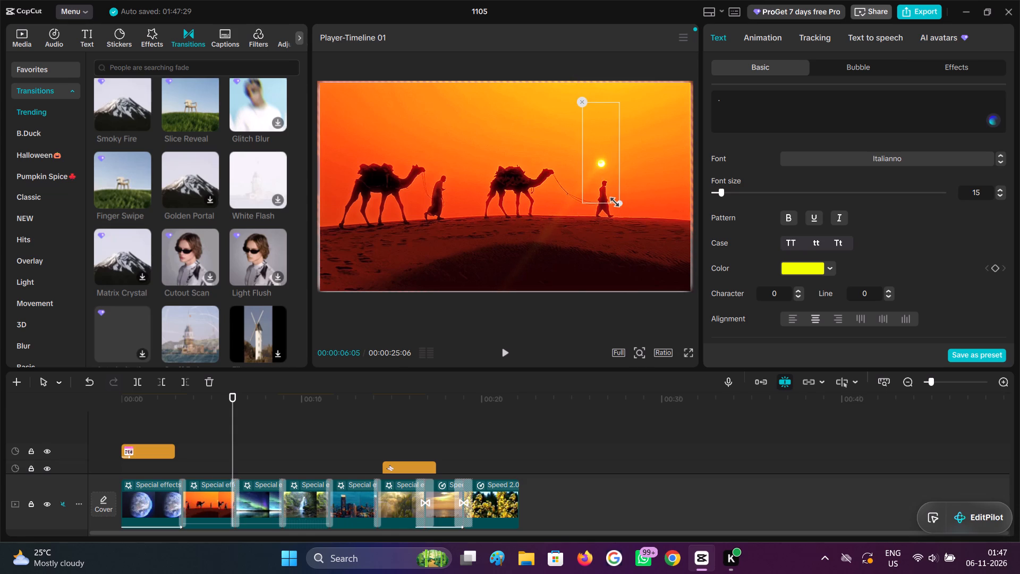
{"action": "left_click_drag", "start_coordinate": [612, 201], "coordinate": [612, 201]}
{"action": "left_click_drag", "start_coordinate": [607, 176], "coordinate": [607, 185]}
{"action": "left_click", "coordinate": [606, 180]}
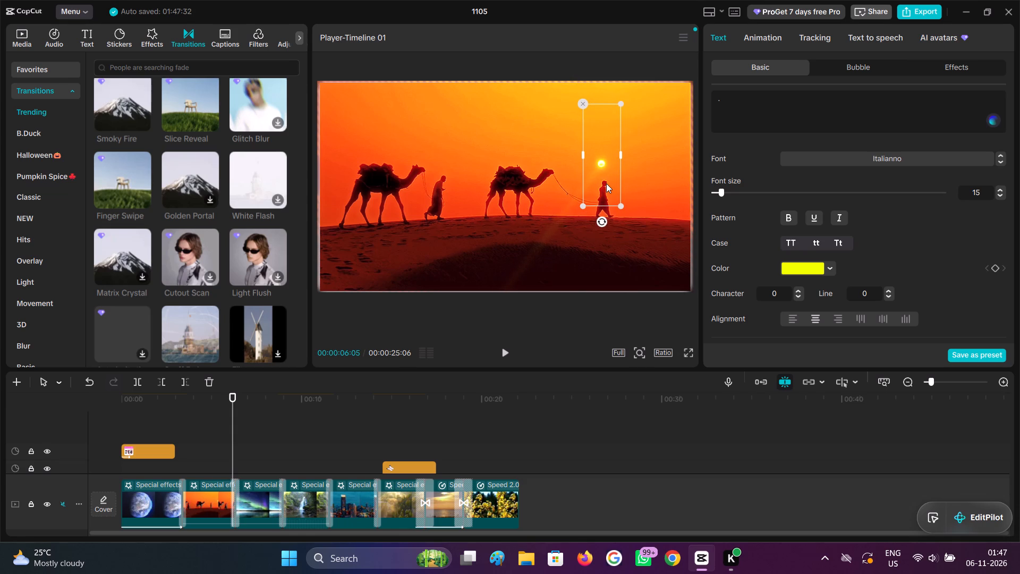
Set the period text's glow Y-offset to -43° and X-offset to -20°.
{"action": "scroll", "coordinate": [863, 227], "scroll_direction": "down", "scroll_amount": 4}
{"action": "scroll", "coordinate": [820, 242], "scroll_direction": "down", "scroll_amount": 6}
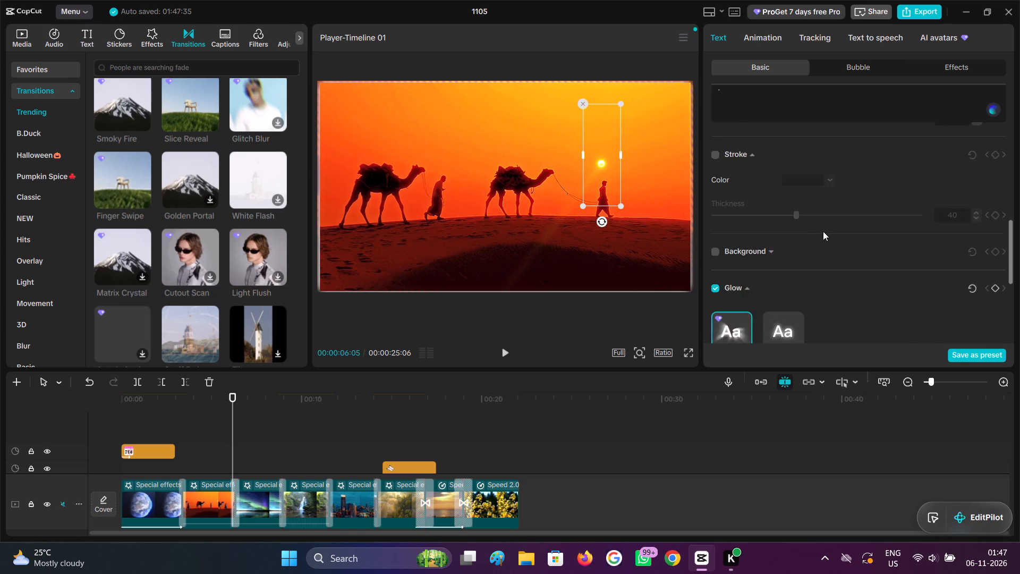
{"action": "scroll", "coordinate": [823, 231], "scroll_direction": "down", "scroll_amount": 2}
{"action": "left_click_drag", "start_coordinate": [716, 282], "coordinate": [890, 277]}
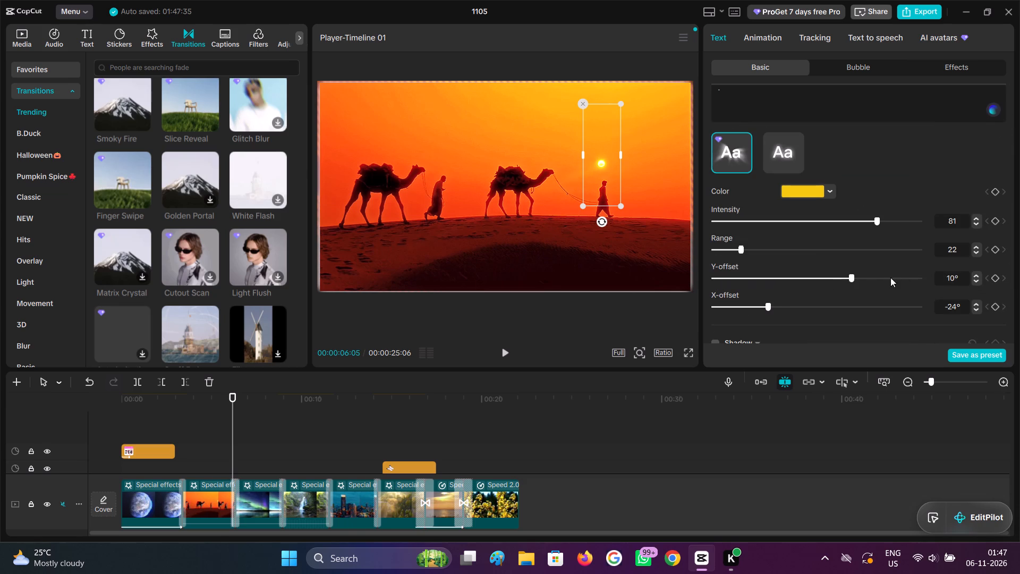
{"action": "left_click_drag", "start_coordinate": [890, 277], "coordinate": [729, 272]}
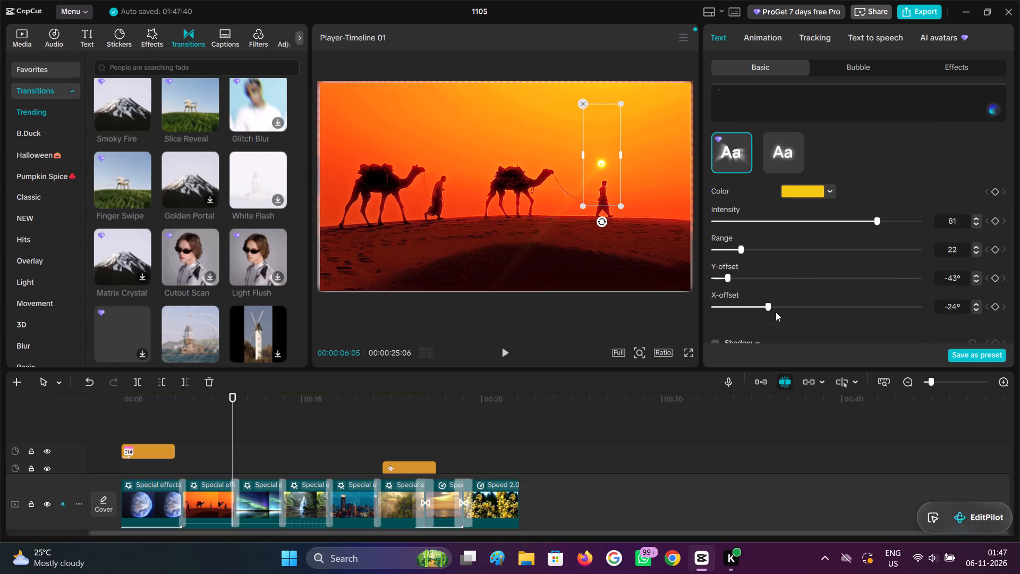
{"action": "left_click_drag", "start_coordinate": [770, 306], "coordinate": [903, 311]}
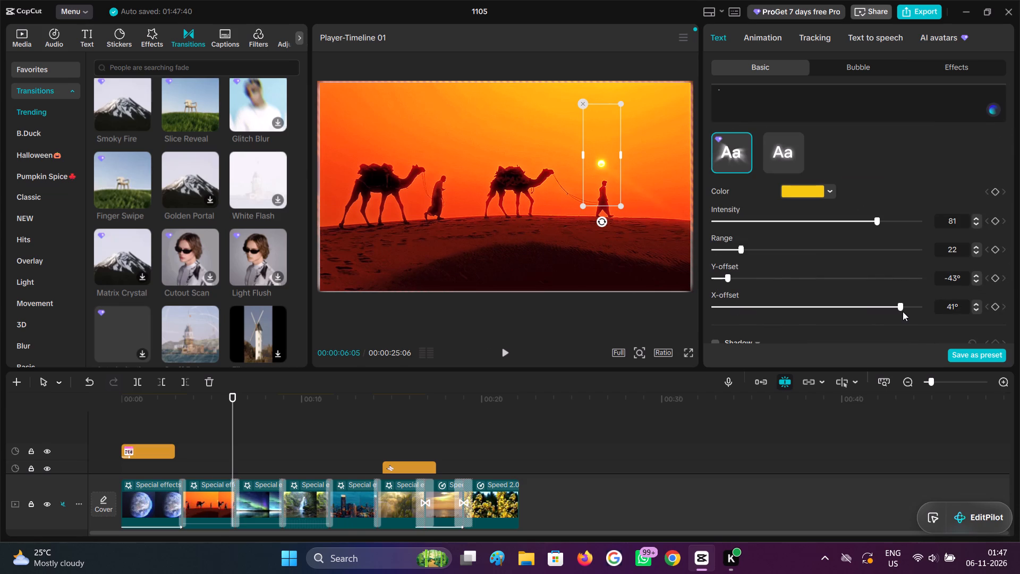
{"action": "left_click_drag", "start_coordinate": [903, 311], "coordinate": [778, 298]}
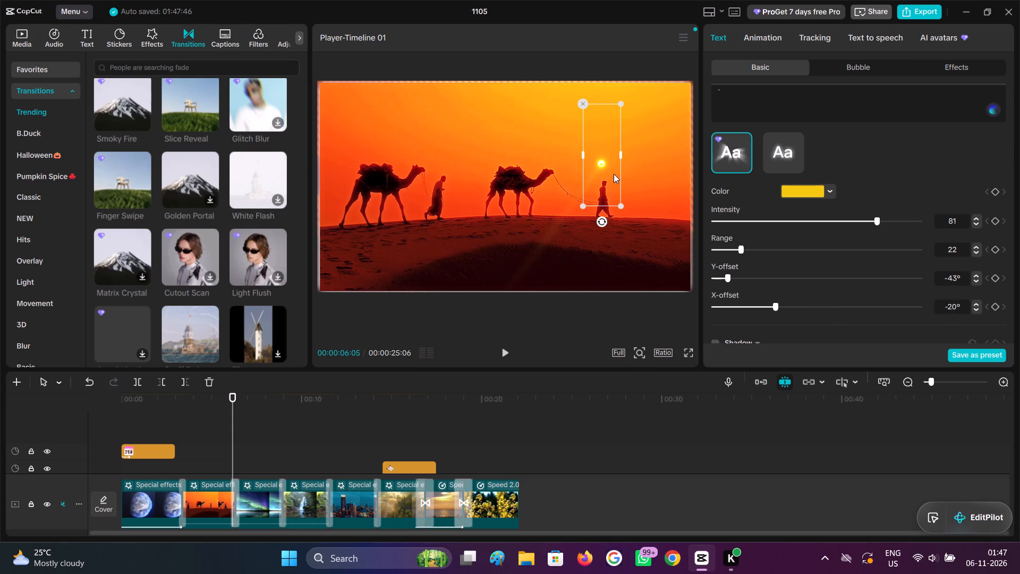
Copy the glowing period text and paste fourteen stacked copies at 00:00:06:05 to strengthen the sun ray.
{"action": "left_click", "coordinate": [610, 170]}
{"action": "key", "text": "ctrl+c"}
{"action": "key", "text": "ctrl+v"}
{"action": "key", "text": "ctrl+v"}
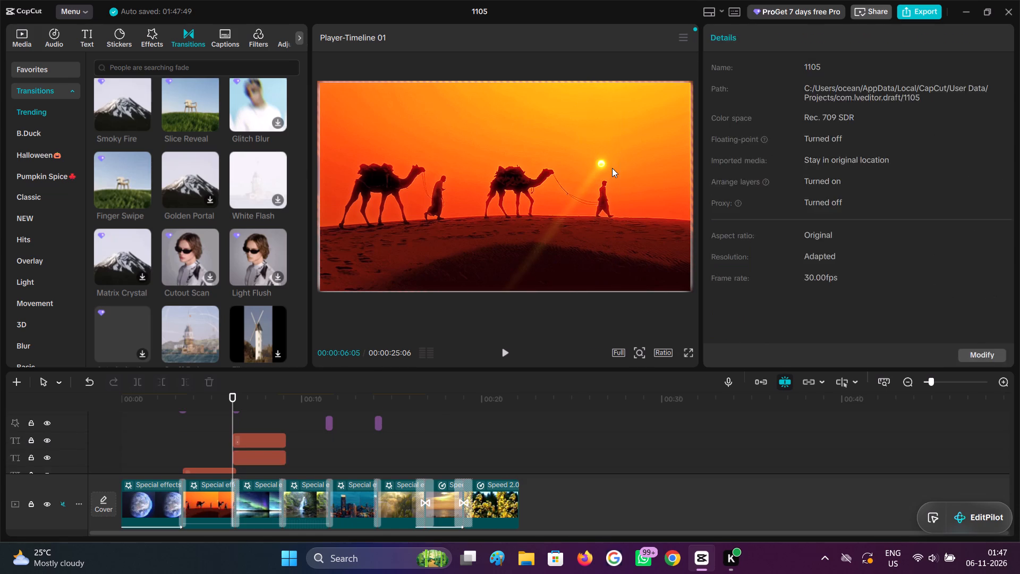
{"action": "key", "text": "ctrl+v"}
{"action": "key", "text": "ctrl+v"}
{"action": "key", "text": "ctrl+v"}
{"action": "key", "text": "ctrl+v"}
{"action": "key", "text": "ctrl+v"}
{"action": "key", "text": "ctrl+v"}
{"action": "key", "text": "ctrl+v"}
{"action": "key", "text": "ctrl+v"}
{"action": "key", "text": "ctrl+v"}
{"action": "key", "text": "ctrl+v"}
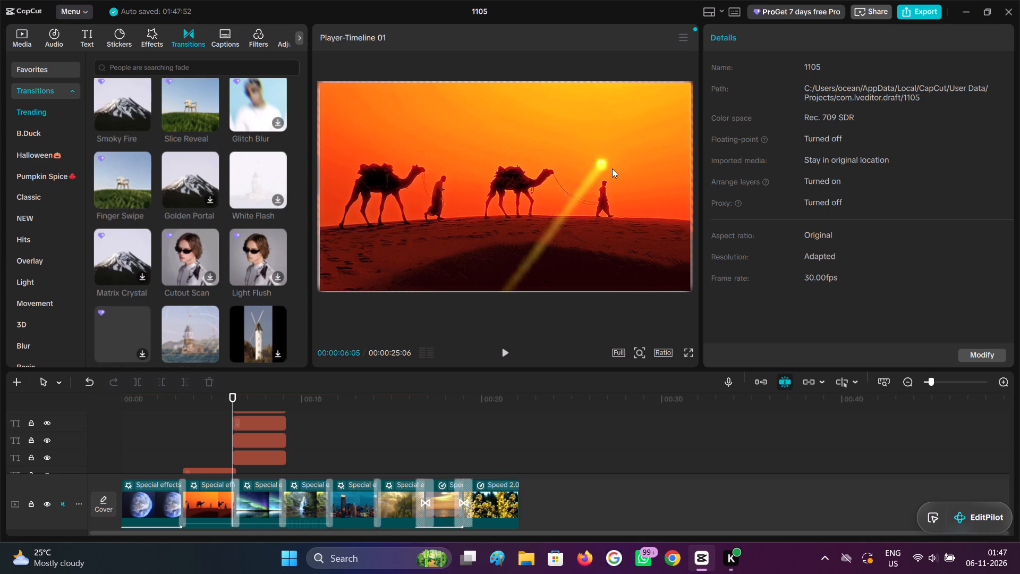
{"action": "key", "text": "ctrl+v"}
{"action": "key", "text": "ctrl+v"}
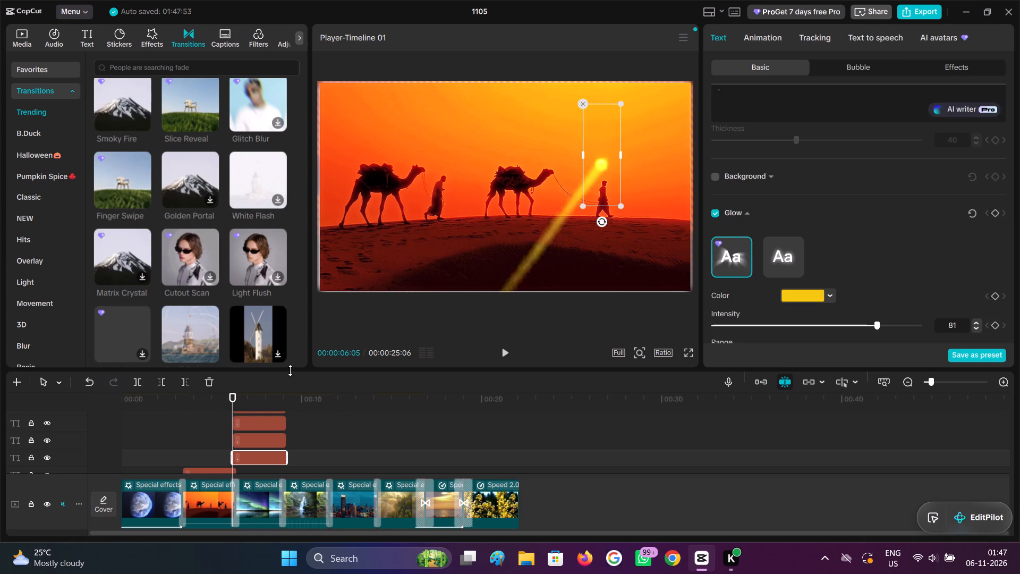
Enlarge the timeline area and set the topmost period text layer's glow Y-offset to -38°.
{"action": "left_click_drag", "start_coordinate": [290, 370], "coordinate": [308, 304]}
{"action": "scroll", "coordinate": [295, 429], "scroll_direction": "up", "scroll_amount": 11}
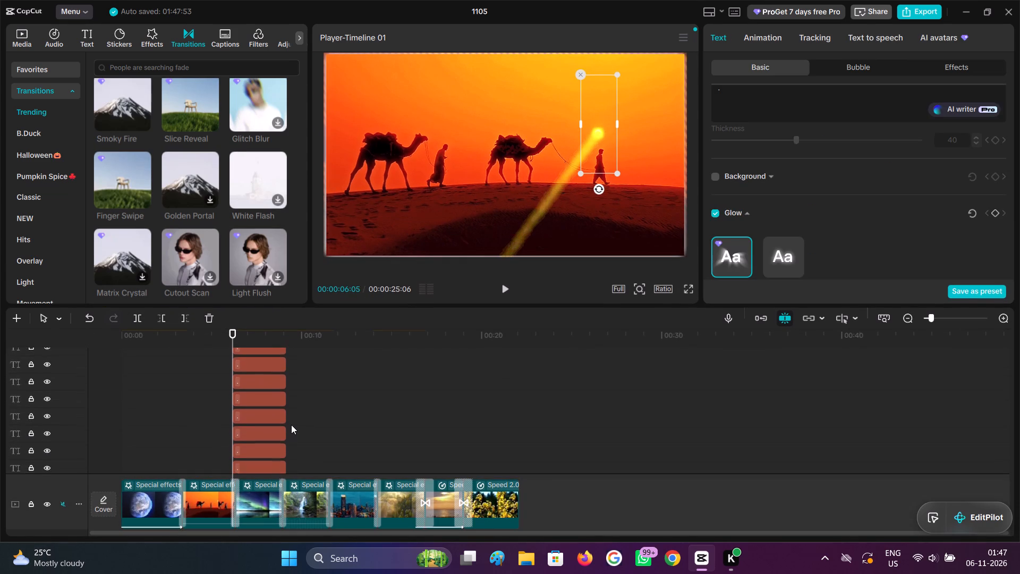
{"action": "scroll", "coordinate": [291, 425], "scroll_direction": "up", "scroll_amount": 6}
{"action": "left_click", "coordinate": [252, 438]}
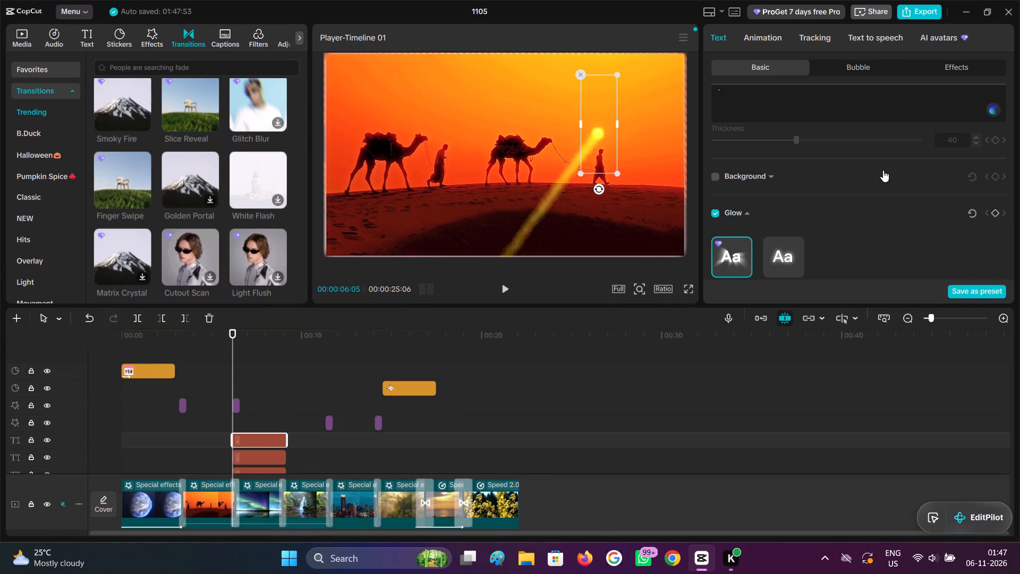
{"action": "scroll", "coordinate": [823, 195], "scroll_direction": "down", "scroll_amount": 2}
{"action": "scroll", "coordinate": [748, 228], "scroll_direction": "down", "scroll_amount": 2}
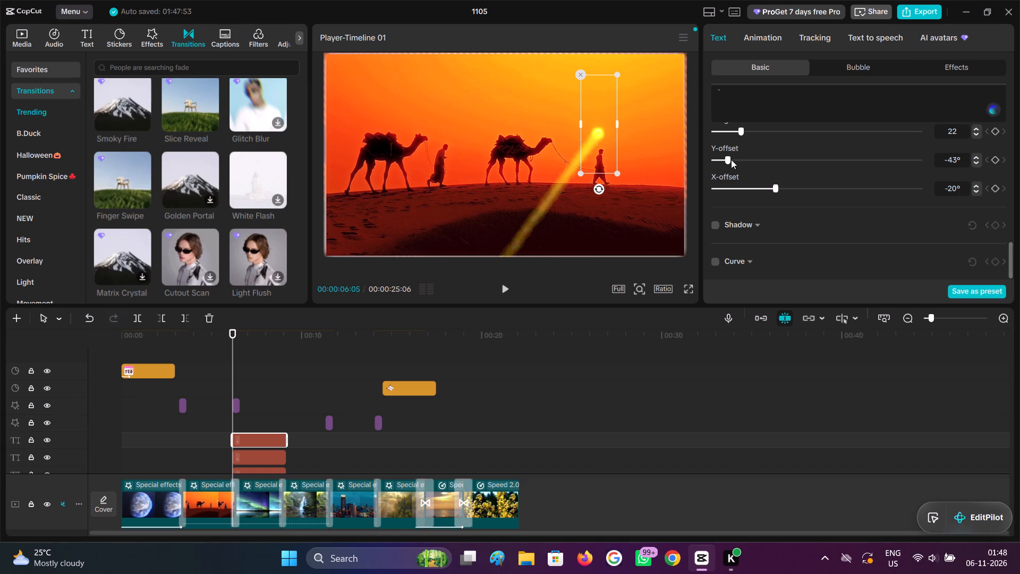
{"action": "left_click_drag", "start_coordinate": [731, 161], "coordinate": [738, 177]}
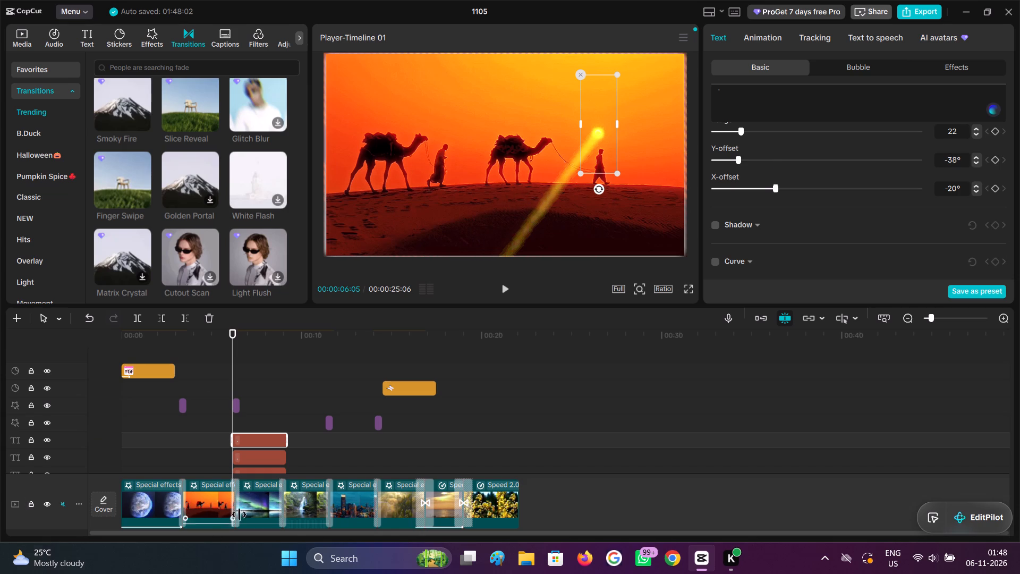
Set the second period text layer's glow Y-offset to -27°, intensity to 100 and range to 100.
{"action": "left_click", "coordinate": [273, 459]}
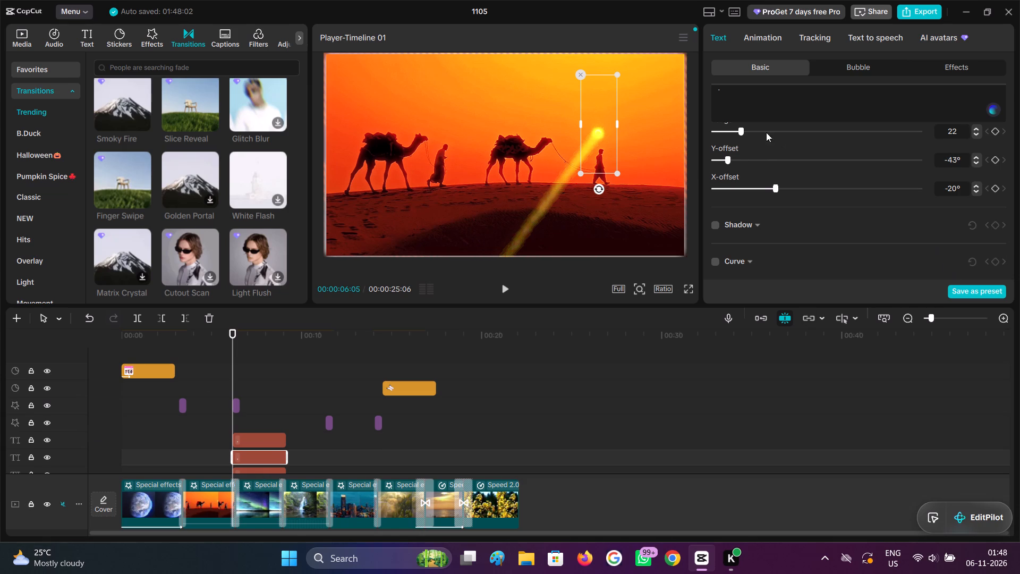
{"action": "left_click_drag", "start_coordinate": [745, 130], "coordinate": [754, 147]}
{"action": "left_click_drag", "start_coordinate": [754, 147], "coordinate": [748, 159]}
{"action": "left_click_drag", "start_coordinate": [734, 159], "coordinate": [779, 162]}
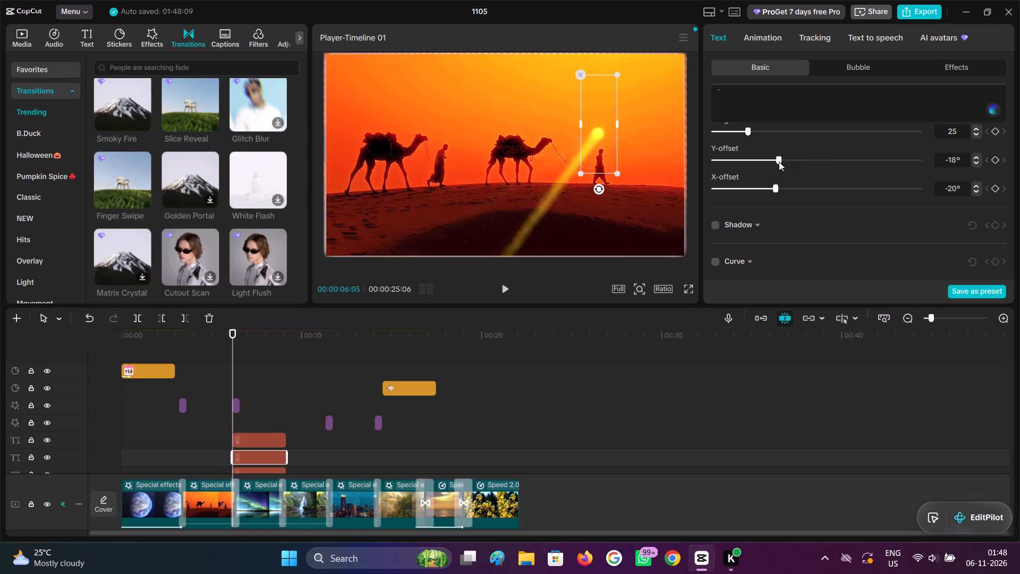
{"action": "left_click_drag", "start_coordinate": [779, 162], "coordinate": [762, 156]}
{"action": "scroll", "coordinate": [781, 171], "scroll_direction": "up", "scroll_amount": 1}
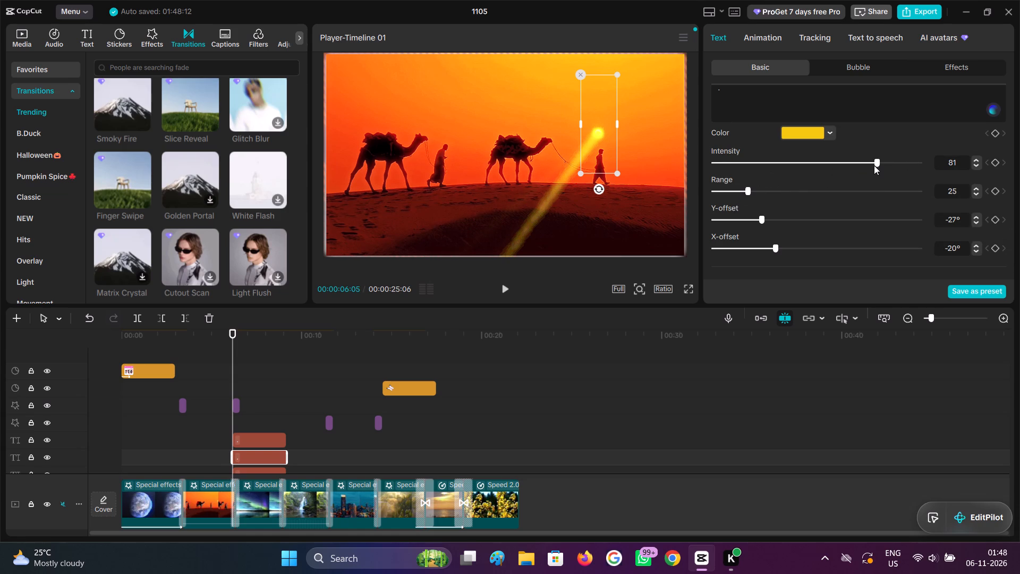
{"action": "left_click_drag", "start_coordinate": [874, 165], "coordinate": [1018, 118]}
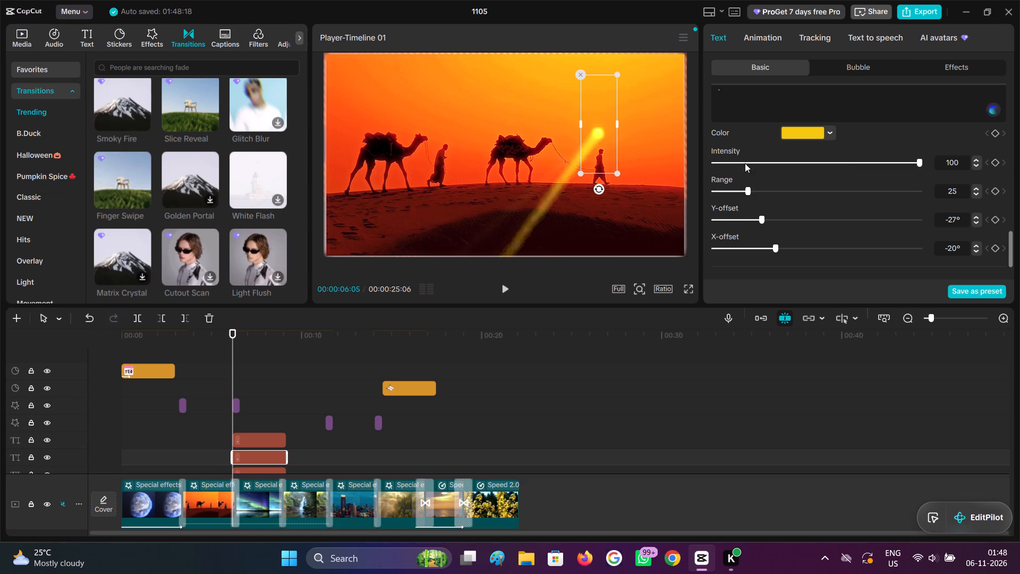
{"action": "left_click_drag", "start_coordinate": [745, 191], "coordinate": [593, 214]}
{"action": "left_click_drag", "start_coordinate": [593, 214], "coordinate": [1019, 183]}
Set the topmost period text layer's glow range and intensity to 100.
{"action": "left_click", "coordinate": [257, 440]}
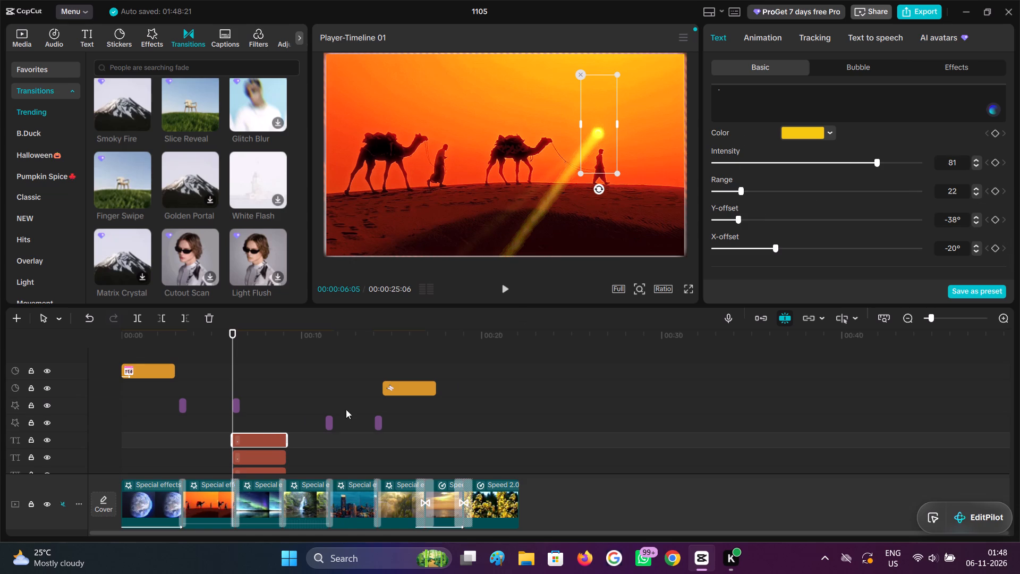
{"action": "left_click_drag", "start_coordinate": [761, 195], "coordinate": [1019, 189]}
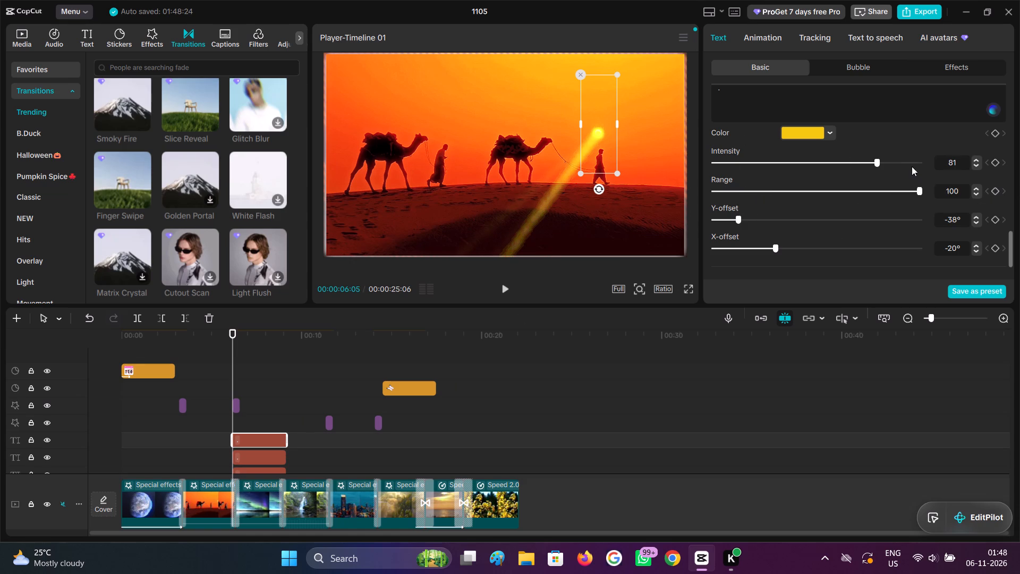
{"action": "left_click_drag", "start_coordinate": [912, 165], "coordinate": [987, 167]}
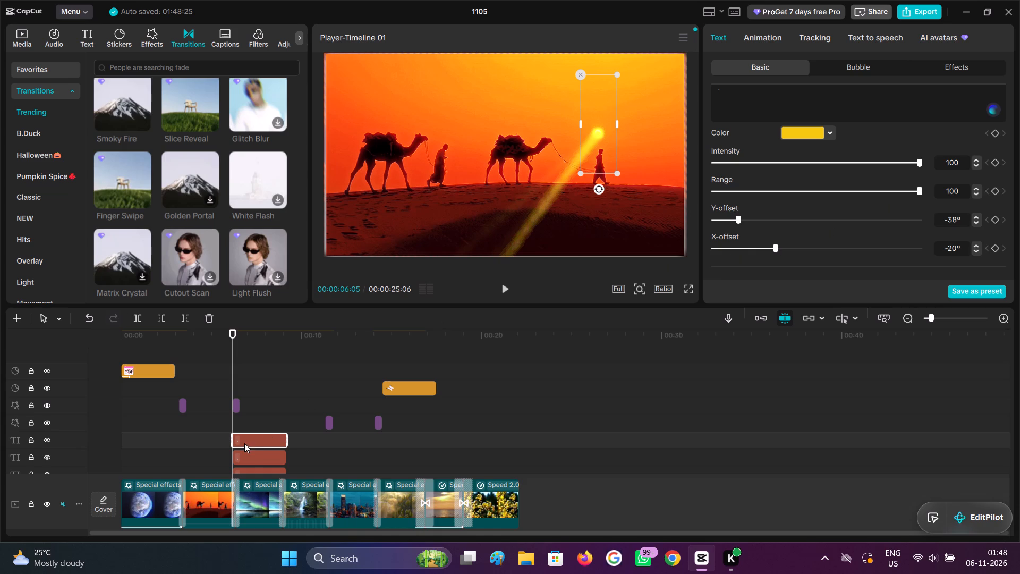
Adjust the second period text layer's glow to an X-offset of -26° and a Y-offset of -30°.
{"action": "left_click", "coordinate": [250, 457]}
{"action": "scroll", "coordinate": [776, 204], "scroll_direction": "down", "scroll_amount": 1}
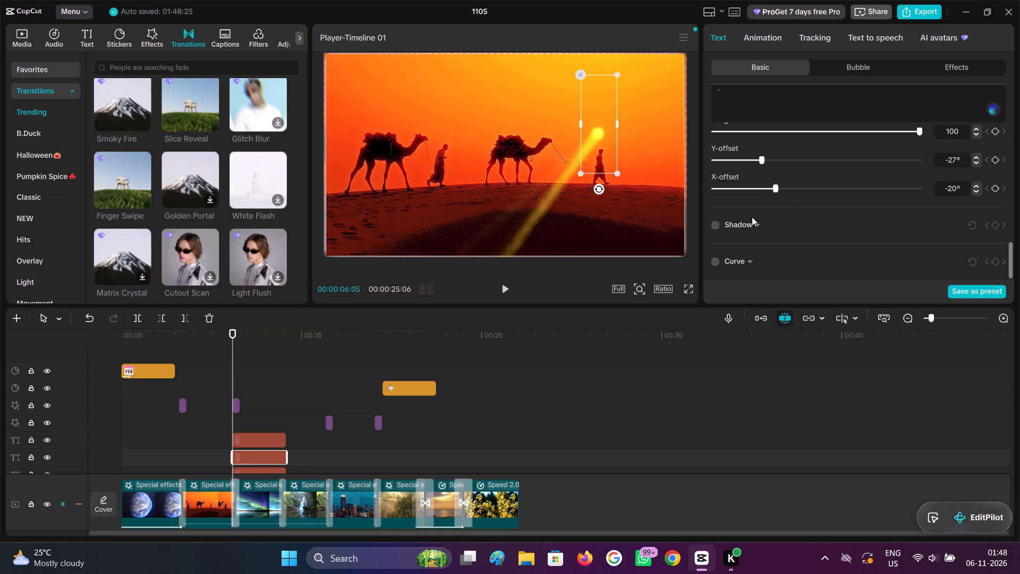
{"action": "left_click", "coordinate": [248, 443]}
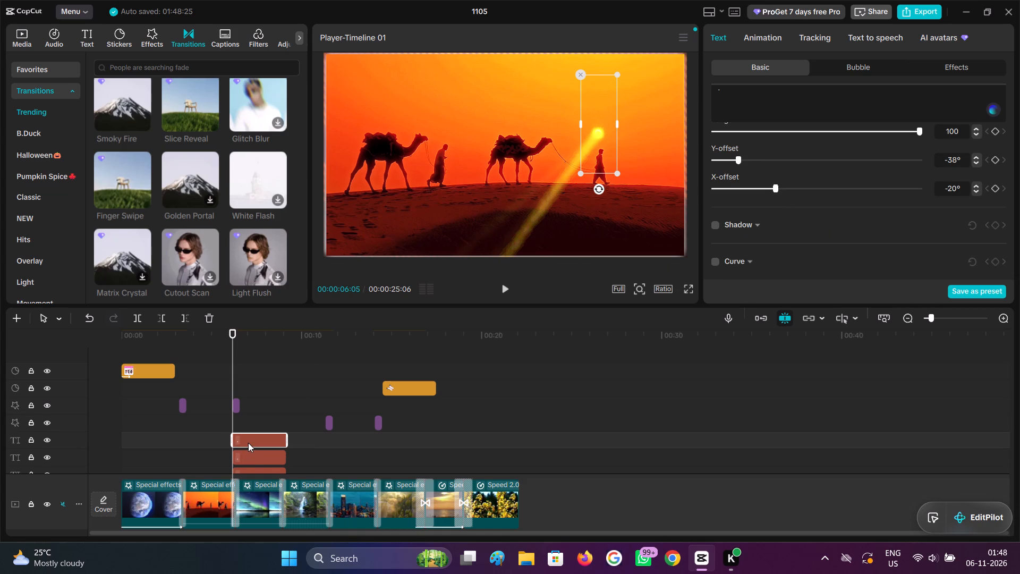
{"action": "left_click", "coordinate": [254, 456]}
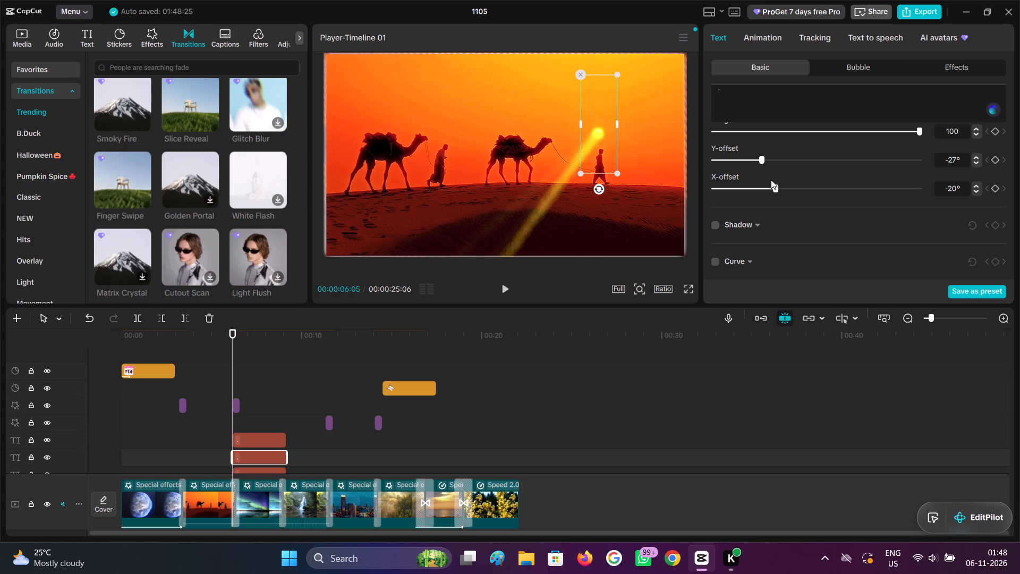
{"action": "left_click_drag", "start_coordinate": [776, 187], "coordinate": [769, 184]}
{"action": "left_click_drag", "start_coordinate": [769, 184], "coordinate": [763, 185]}
{"action": "left_click_drag", "start_coordinate": [763, 185], "coordinate": [764, 185]}
{"action": "left_click_drag", "start_coordinate": [762, 163], "coordinate": [777, 163]}
{"action": "left_click_drag", "start_coordinate": [777, 163], "coordinate": [756, 157]}
Set the third period text layer's glow Y-offset to -30°, intensity to 100 and range to 100.
{"action": "scroll", "coordinate": [283, 424], "scroll_direction": "down", "scroll_amount": 1}
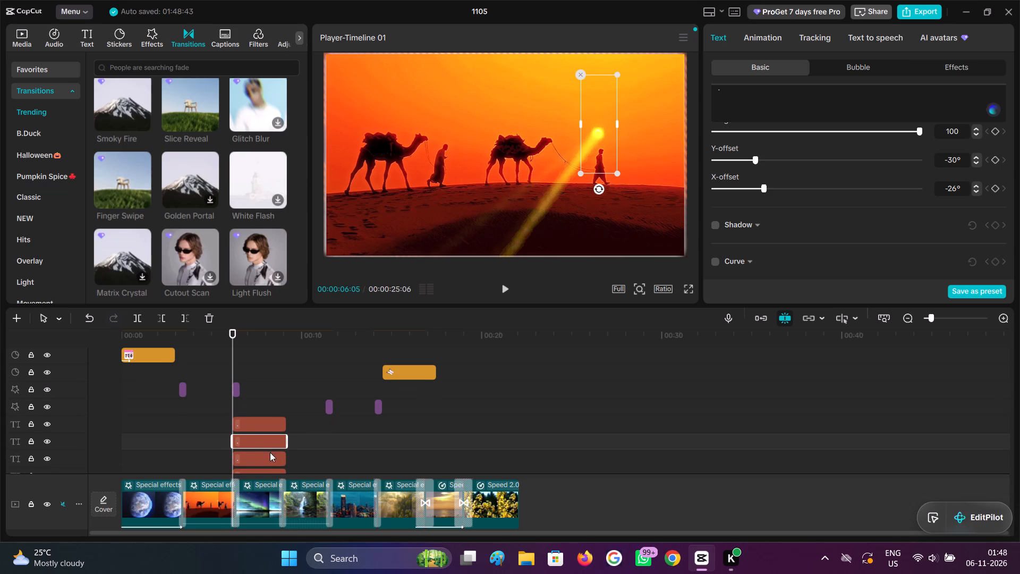
{"action": "left_click", "coordinate": [267, 459]}
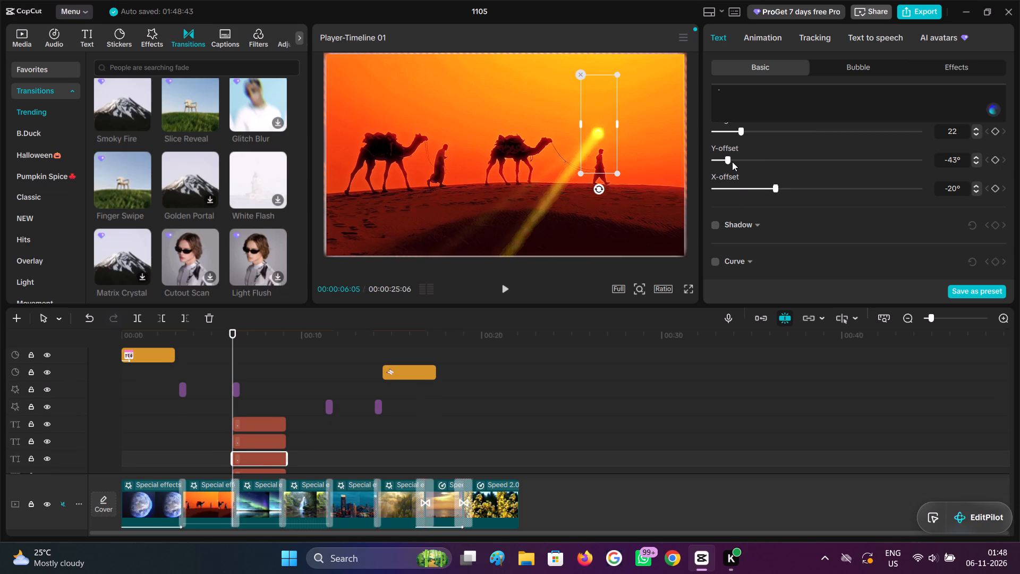
{"action": "left_click_drag", "start_coordinate": [732, 161], "coordinate": [750, 159]}
{"action": "left_click_drag", "start_coordinate": [750, 159], "coordinate": [755, 155]}
{"action": "scroll", "coordinate": [770, 158], "scroll_direction": "up", "scroll_amount": 1}
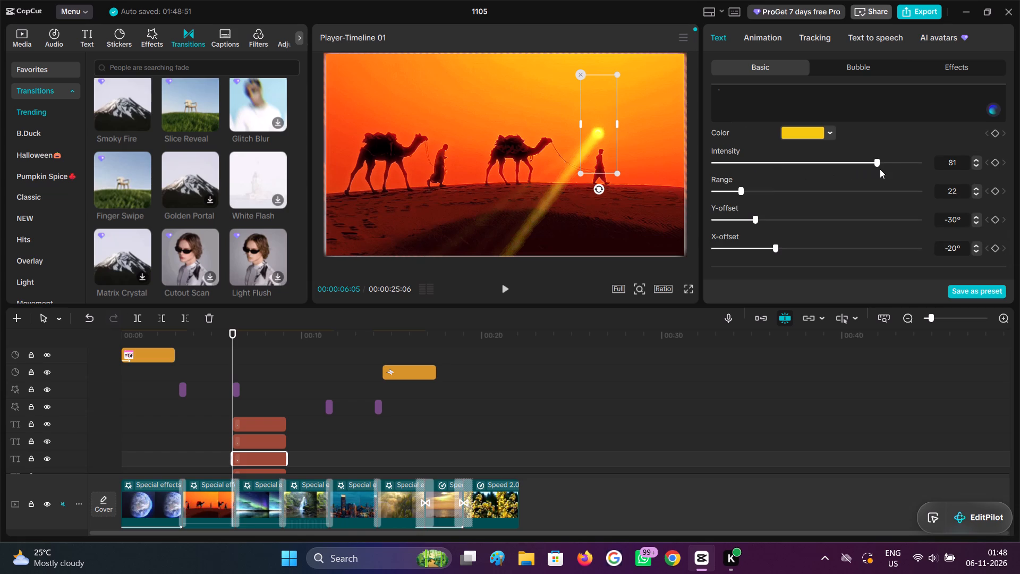
{"action": "left_click_drag", "start_coordinate": [880, 167], "coordinate": [957, 165]}
{"action": "left_click_drag", "start_coordinate": [912, 188], "coordinate": [980, 185]}
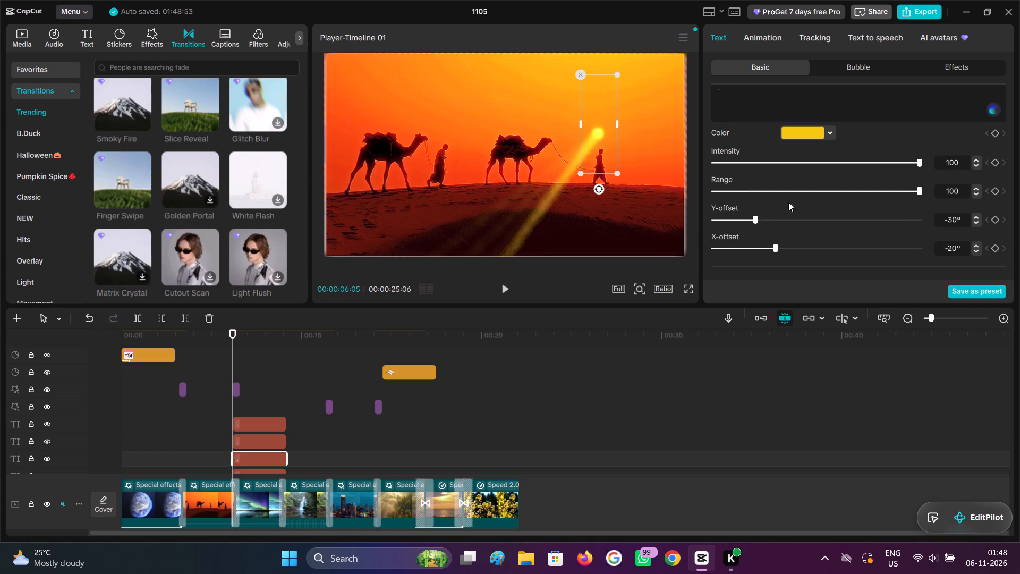
Set the fourth period text layer's glow intensity and range to 100, Y-offset to -35° and X-offset to -38°.
{"action": "scroll", "coordinate": [751, 202], "scroll_direction": "down", "scroll_amount": 1}
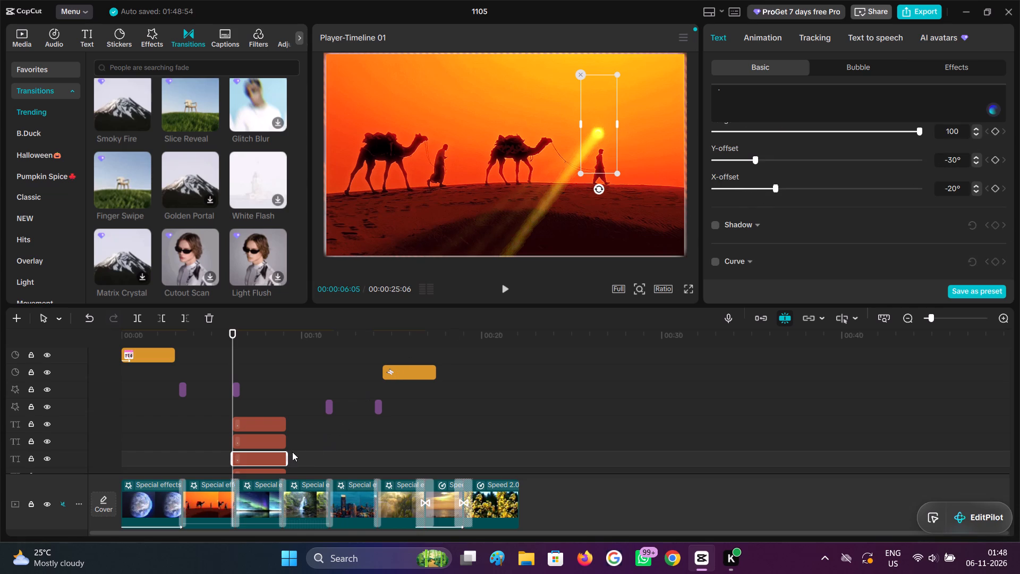
{"action": "scroll", "coordinate": [286, 451], "scroll_direction": "down", "scroll_amount": 1}
{"action": "left_click", "coordinate": [267, 457]}
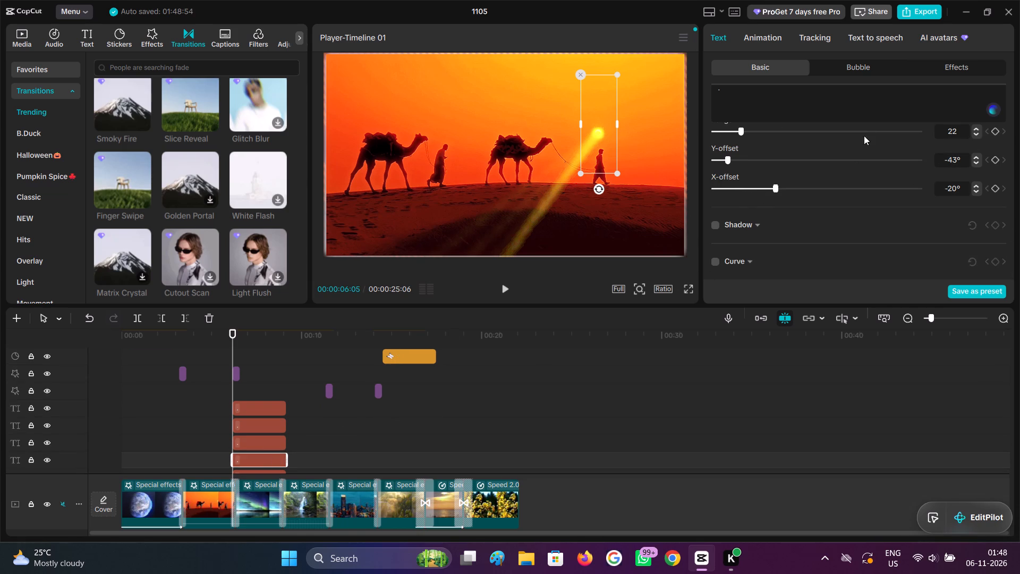
{"action": "left_click_drag", "start_coordinate": [875, 136], "coordinate": [913, 136]}
{"action": "scroll", "coordinate": [911, 149], "scroll_direction": "up", "scroll_amount": 1}
{"action": "left_click_drag", "start_coordinate": [914, 161], "coordinate": [934, 164]}
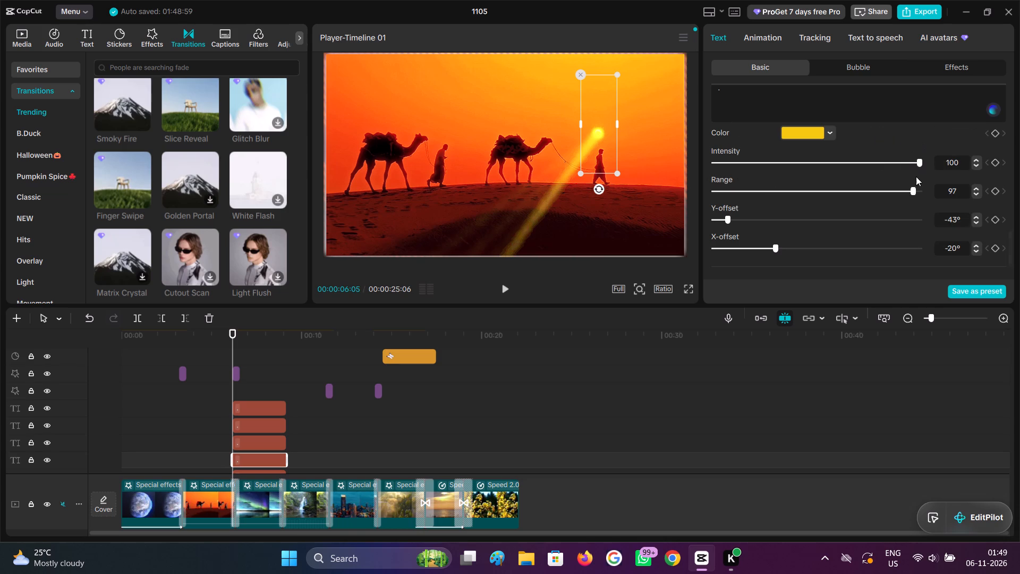
{"action": "left_click_drag", "start_coordinate": [914, 190], "coordinate": [928, 190]}
{"action": "left_click_drag", "start_coordinate": [726, 217], "coordinate": [734, 218]}
{"action": "left_click_drag", "start_coordinate": [734, 218], "coordinate": [744, 218]}
{"action": "left_click_drag", "start_coordinate": [775, 247], "coordinate": [825, 248]}
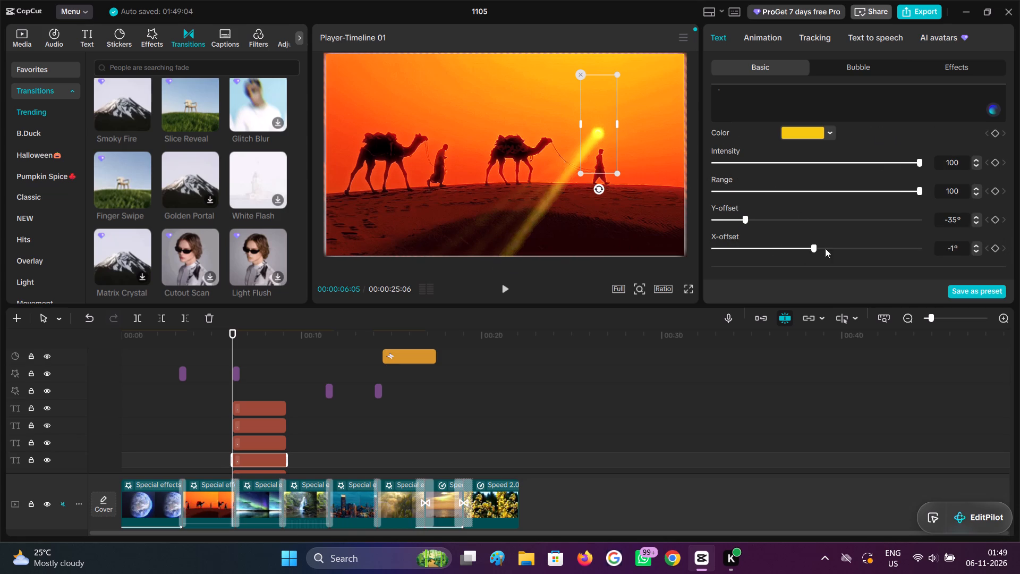
{"action": "left_click_drag", "start_coordinate": [825, 248], "coordinate": [734, 241]}
{"action": "left_click_drag", "start_coordinate": [734, 241], "coordinate": [738, 241]}
Set the fifth period text layer's glow intensity and range to 100 and its Y-offset to -11°.
{"action": "scroll", "coordinate": [279, 383], "scroll_direction": "down", "scroll_amount": 1}
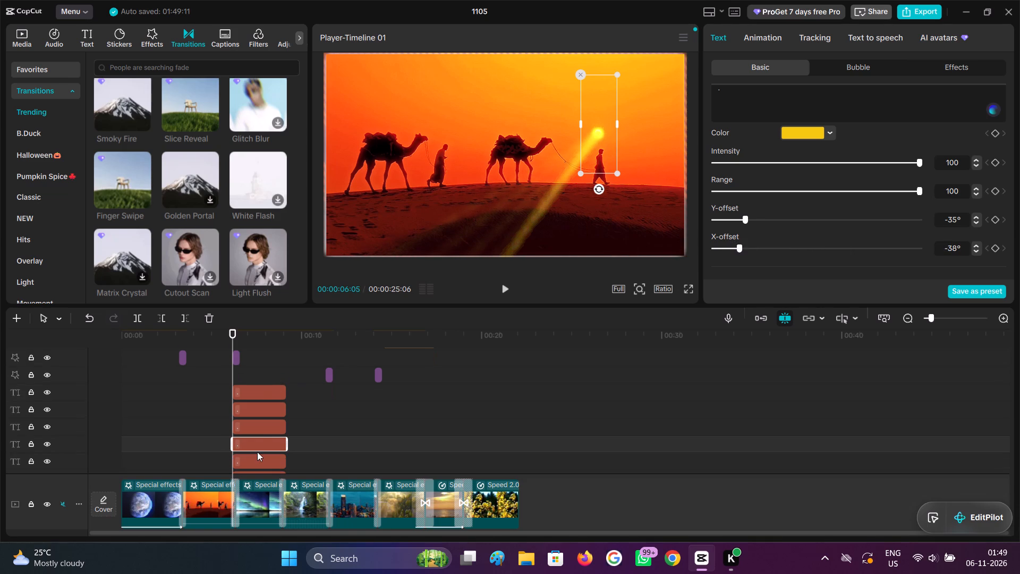
{"action": "scroll", "coordinate": [257, 452], "scroll_direction": "down", "scroll_amount": 1}
{"action": "left_click", "coordinate": [258, 444]}
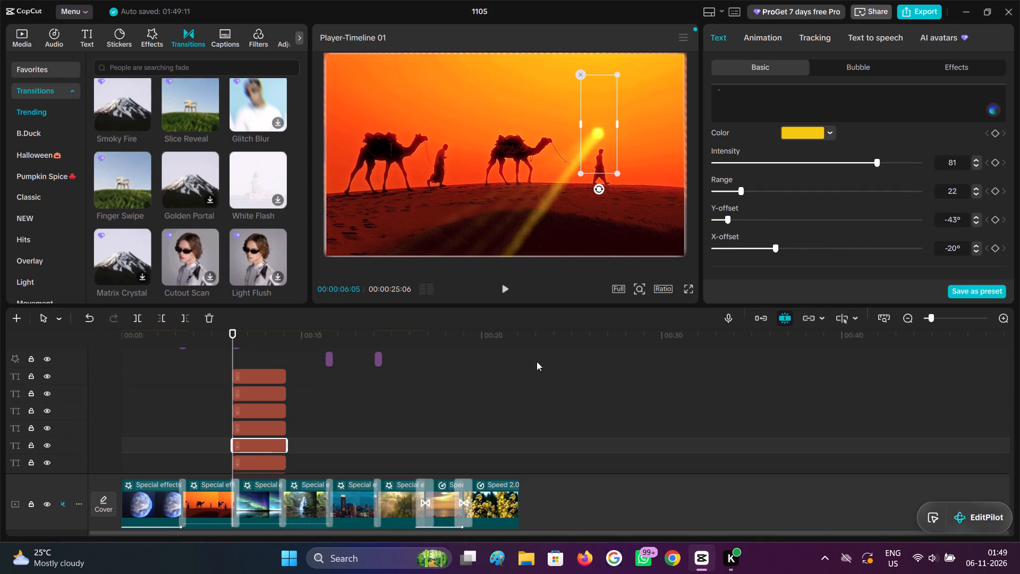
{"action": "left_click_drag", "start_coordinate": [874, 167], "coordinate": [976, 162]}
{"action": "left_click_drag", "start_coordinate": [907, 191], "coordinate": [1019, 190]}
{"action": "left_click_drag", "start_coordinate": [732, 218], "coordinate": [782, 220]}
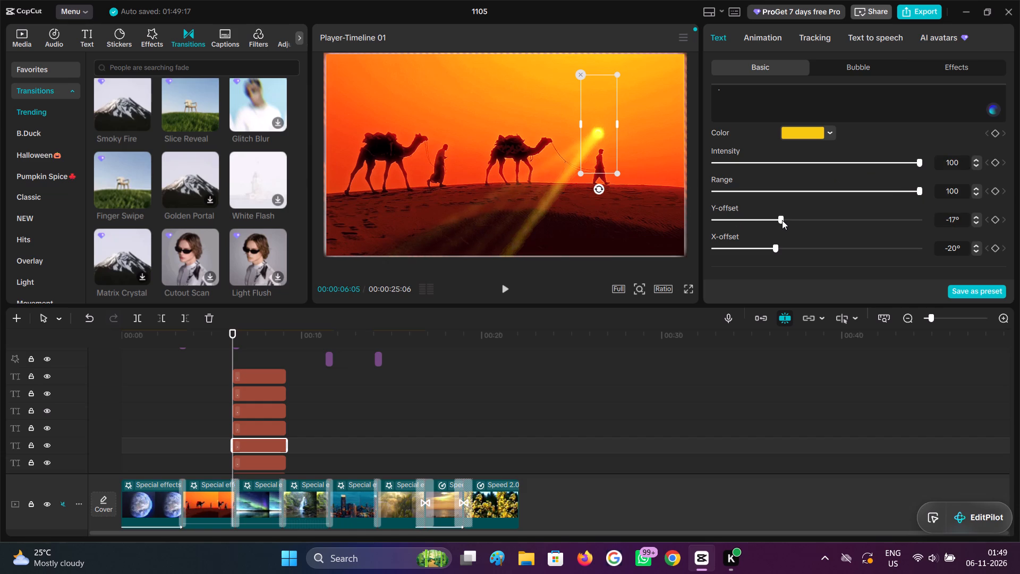
{"action": "left_click_drag", "start_coordinate": [782, 220], "coordinate": [790, 222]}
{"action": "left_click_drag", "start_coordinate": [790, 222], "coordinate": [793, 222]}
Set the sixth period text layer's glow intensity and range to 100, Y-offset to -35° and X-offset to -11°.
{"action": "scroll", "coordinate": [293, 379], "scroll_direction": "down", "scroll_amount": 1}
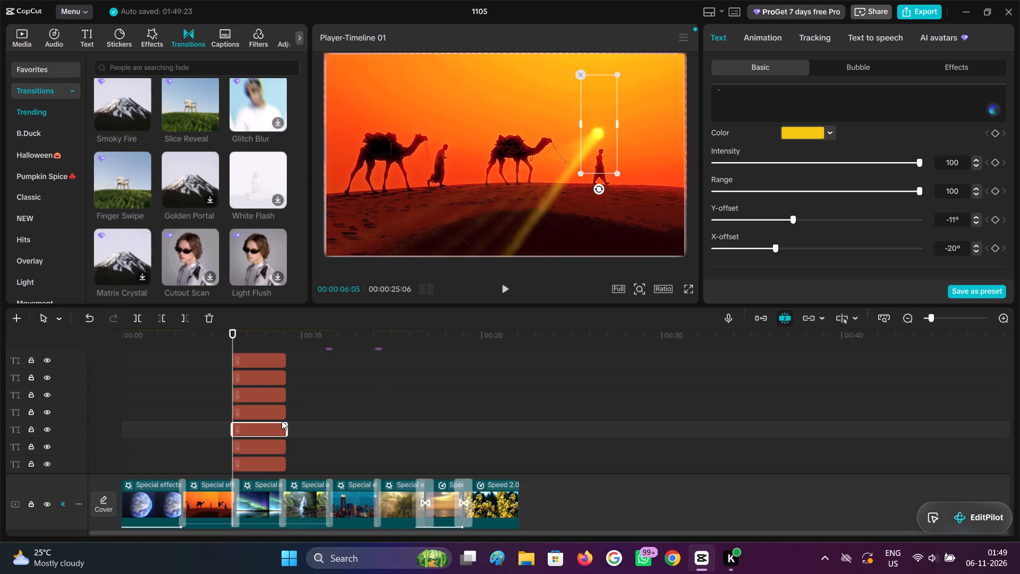
{"action": "scroll", "coordinate": [280, 423], "scroll_direction": "down", "scroll_amount": 1}
{"action": "left_click", "coordinate": [265, 431]}
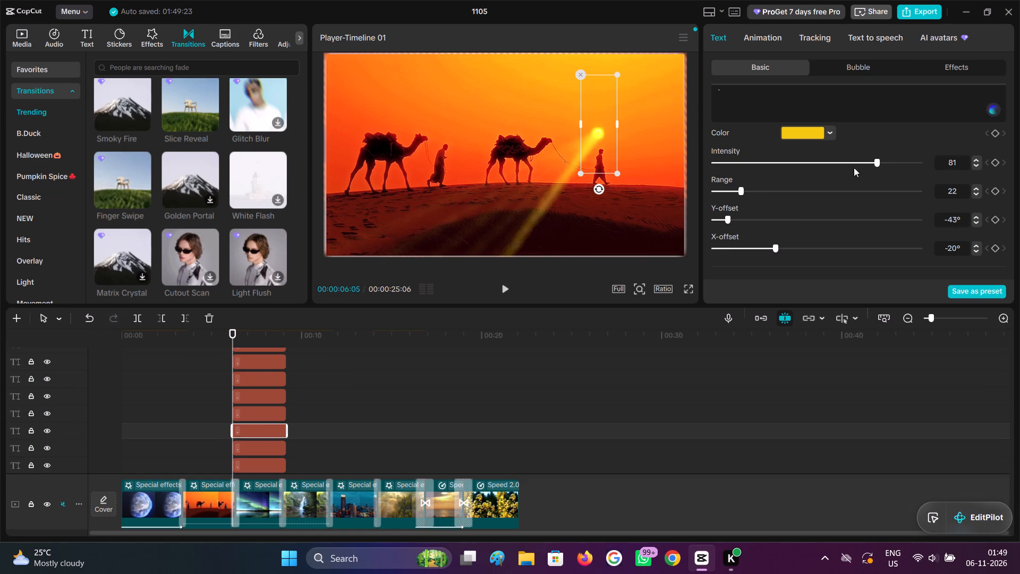
{"action": "left_click_drag", "start_coordinate": [872, 164], "coordinate": [914, 163]}
{"action": "left_click_drag", "start_coordinate": [909, 193], "coordinate": [981, 183]}
{"action": "left_click", "coordinate": [924, 164]}
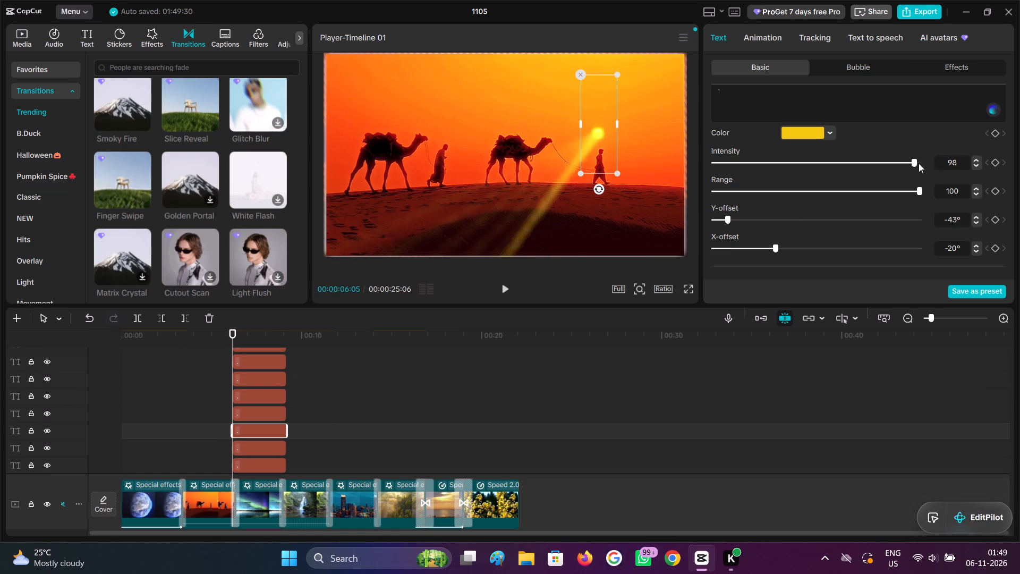
{"action": "left_click_drag", "start_coordinate": [919, 163], "coordinate": [935, 163]}
{"action": "left_click_drag", "start_coordinate": [727, 217], "coordinate": [736, 218]}
{"action": "left_click_drag", "start_coordinate": [736, 218], "coordinate": [667, 208]}
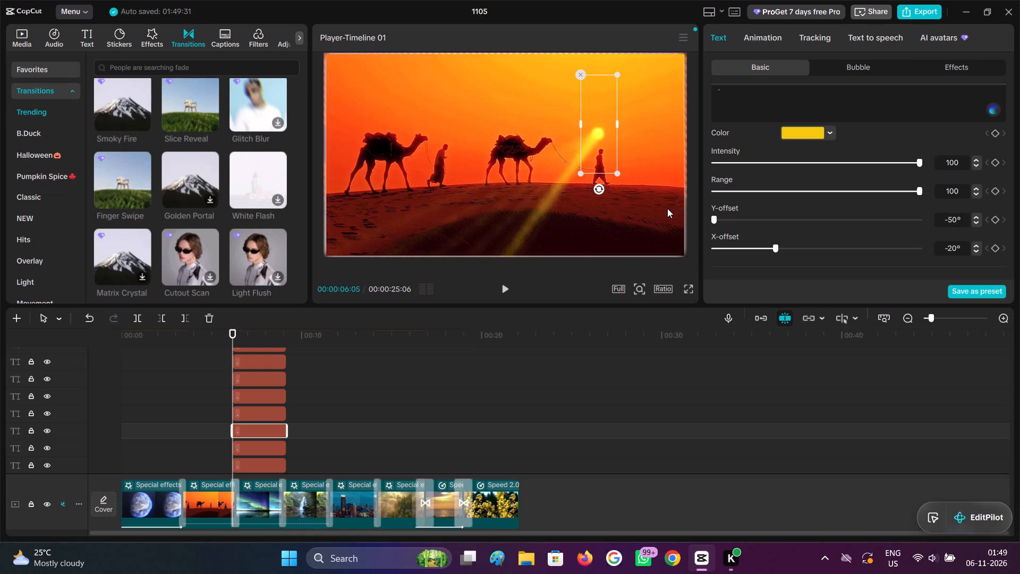
{"action": "left_click_drag", "start_coordinate": [667, 208], "coordinate": [750, 219]}
{"action": "left_click_drag", "start_coordinate": [750, 219], "coordinate": [744, 216]}
{"action": "left_click_drag", "start_coordinate": [771, 249], "coordinate": [795, 251]}
{"action": "left_click_drag", "start_coordinate": [795, 251], "coordinate": [797, 251]}
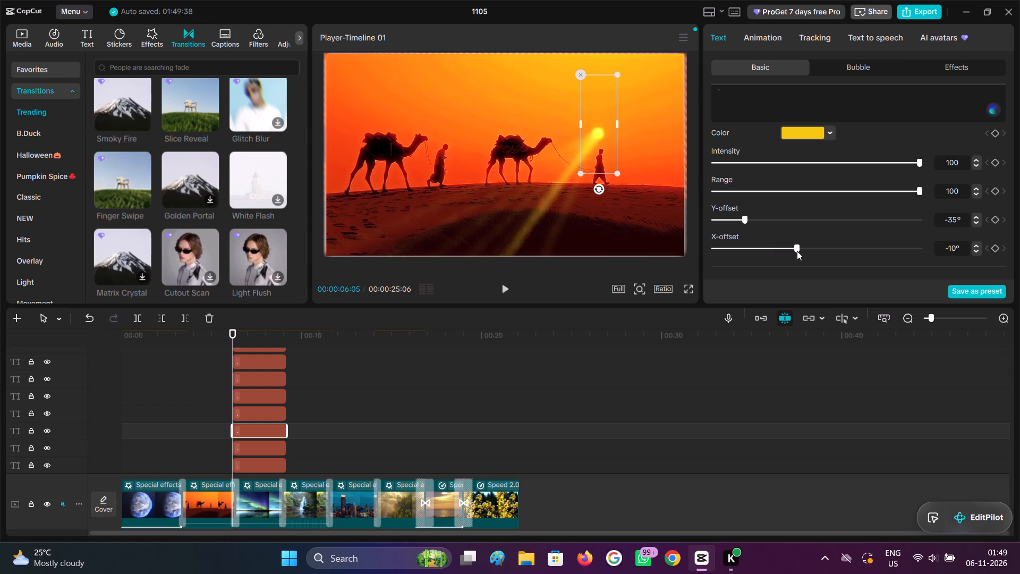
{"action": "left_click_drag", "start_coordinate": [797, 251], "coordinate": [794, 250]}
Set the seventh period text layer's glow range and intensity to 100 and its Y-offset to -37°.
{"action": "scroll", "coordinate": [219, 431], "scroll_direction": "down", "scroll_amount": 2}
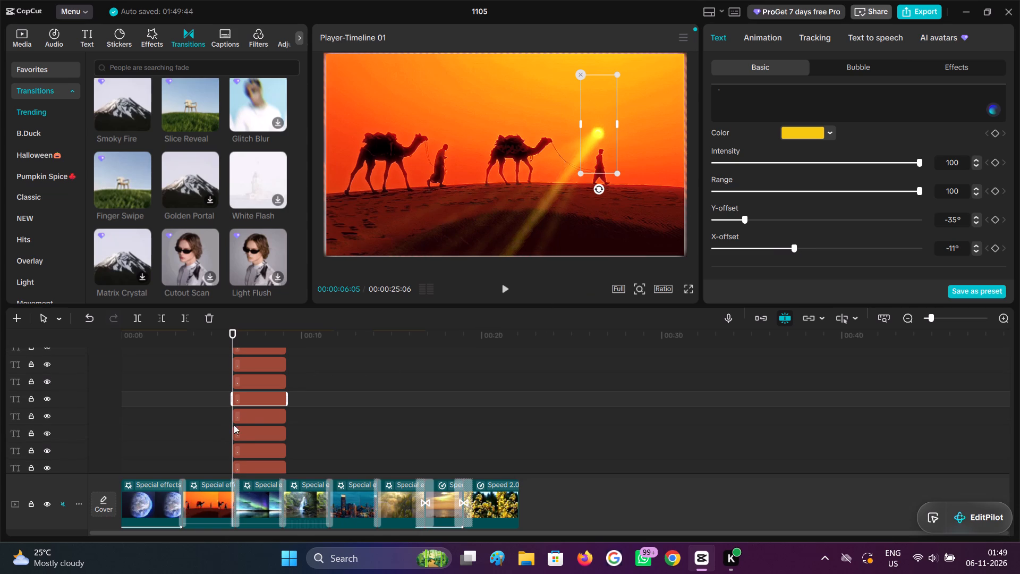
{"action": "left_click", "coordinate": [248, 416]}
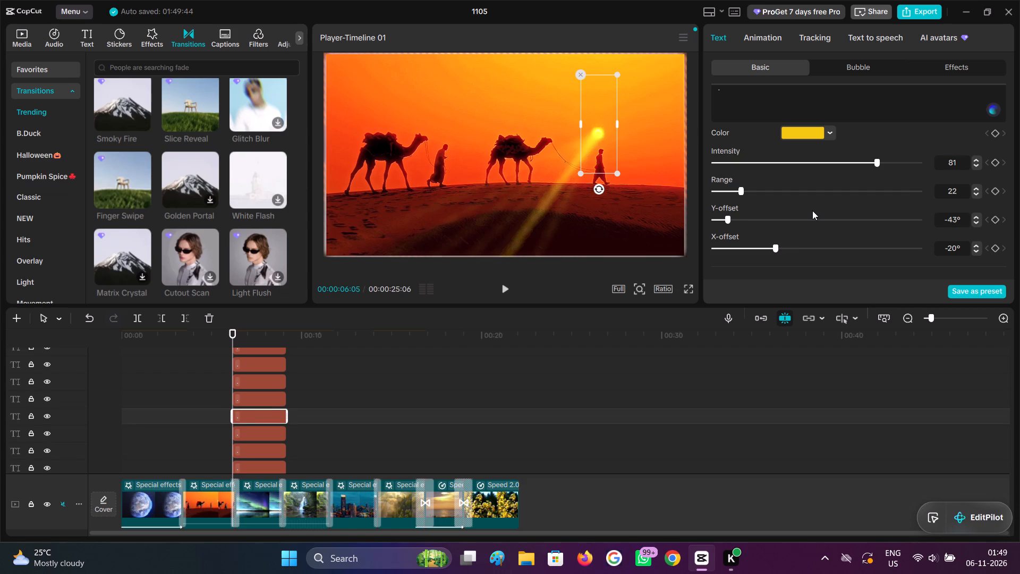
{"action": "left_click_drag", "start_coordinate": [742, 192], "coordinate": [934, 193]}
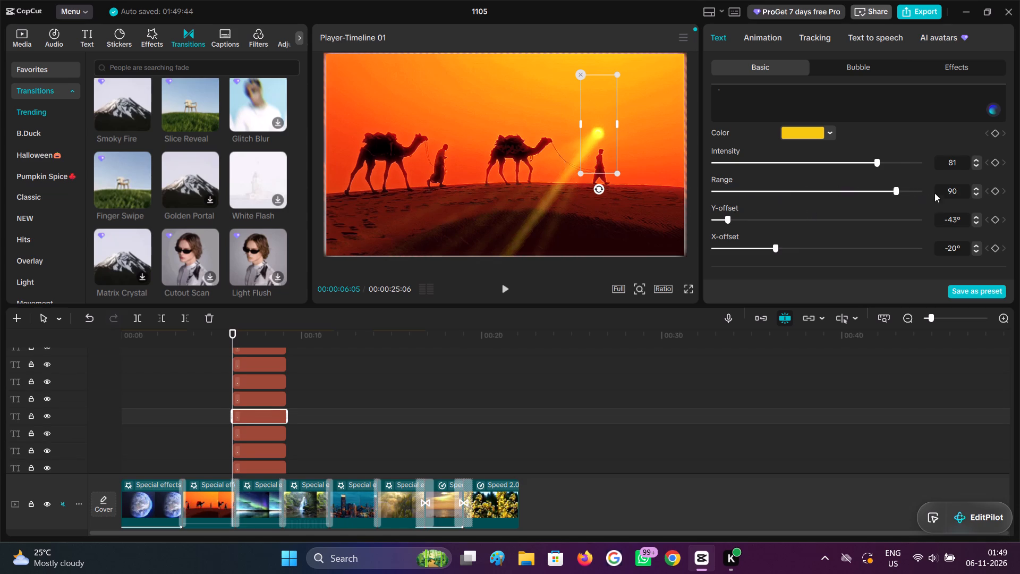
{"action": "left_click_drag", "start_coordinate": [934, 193], "coordinate": [950, 186]}
{"action": "left_click_drag", "start_coordinate": [904, 164], "coordinate": [987, 164]}
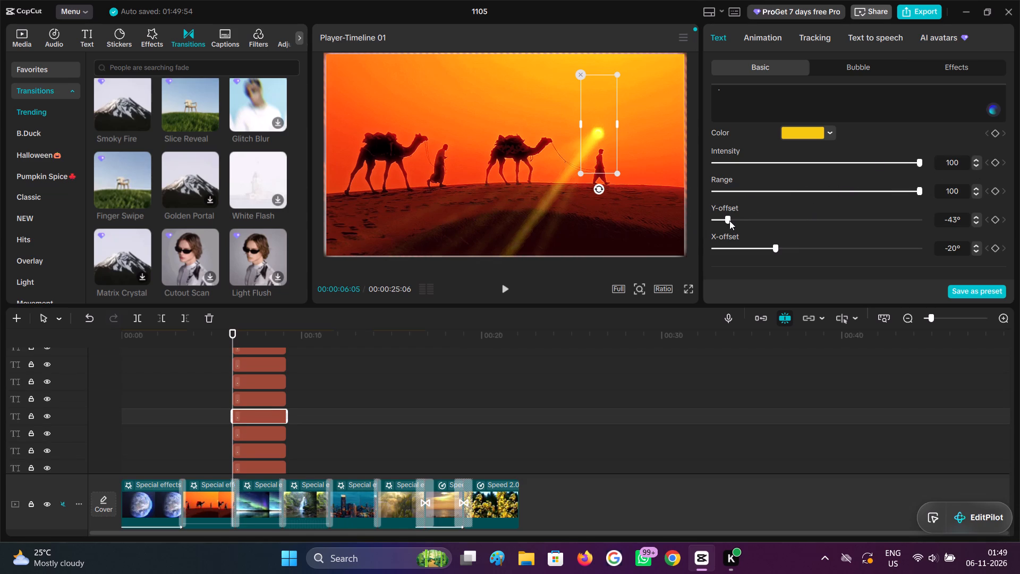
{"action": "left_click_drag", "start_coordinate": [729, 221], "coordinate": [743, 221]}
Set the eighth period text layer's glow intensity and range to 100 and its X-offset to about -15°.
{"action": "scroll", "coordinate": [181, 472], "scroll_direction": "down", "scroll_amount": 1}
{"action": "left_click", "coordinate": [251, 419]}
{"action": "left_click_drag", "start_coordinate": [898, 163], "coordinate": [957, 167]}
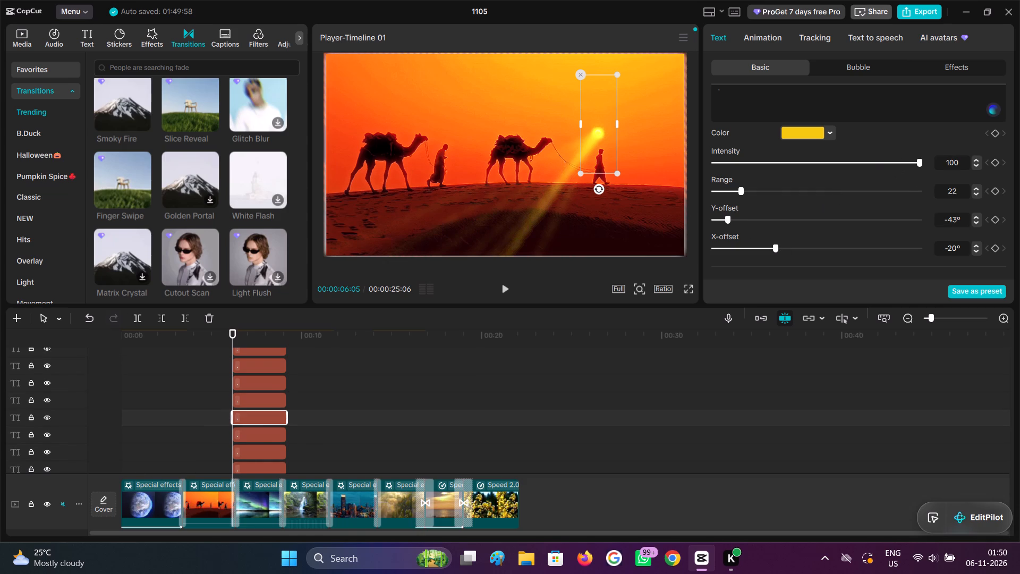
{"action": "left_click_drag", "start_coordinate": [908, 194], "coordinate": [934, 191]}
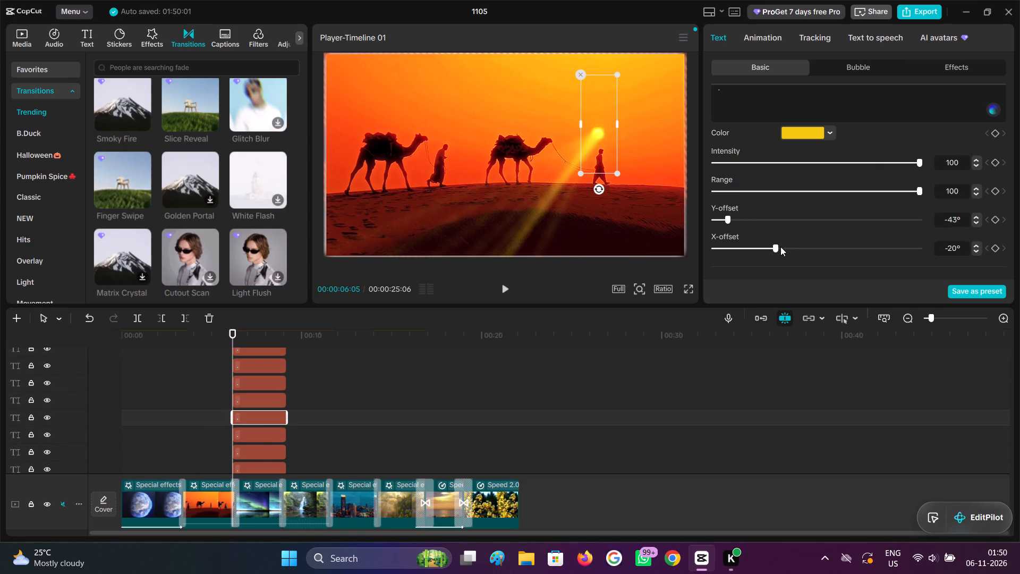
{"action": "left_click_drag", "start_coordinate": [778, 247], "coordinate": [782, 243]}
{"action": "left_click_drag", "start_coordinate": [782, 243], "coordinate": [785, 235]}
{"action": "left_click_drag", "start_coordinate": [785, 235], "coordinate": [783, 233]}
Set the ninth period text layer's glow intensity and range to 100, Y-offset to -37° and X-offset to -7°.
{"action": "scroll", "coordinate": [266, 400], "scroll_direction": "down", "scroll_amount": 1}
{"action": "left_click", "coordinate": [258, 419]}
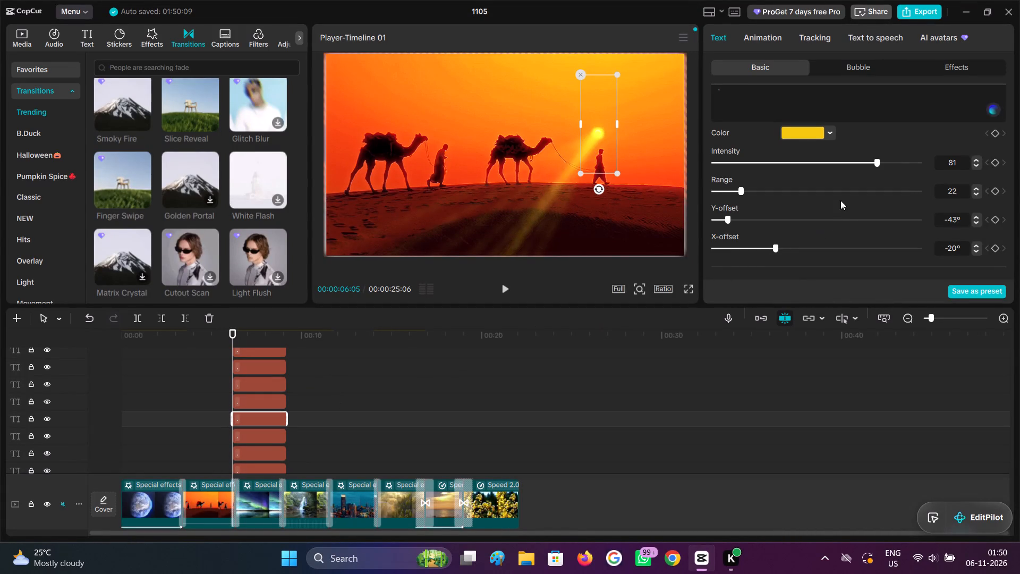
{"action": "left_click_drag", "start_coordinate": [893, 164], "coordinate": [928, 163]}
{"action": "left_click_drag", "start_coordinate": [899, 190], "coordinate": [965, 188]}
{"action": "left_click", "coordinate": [965, 188]}
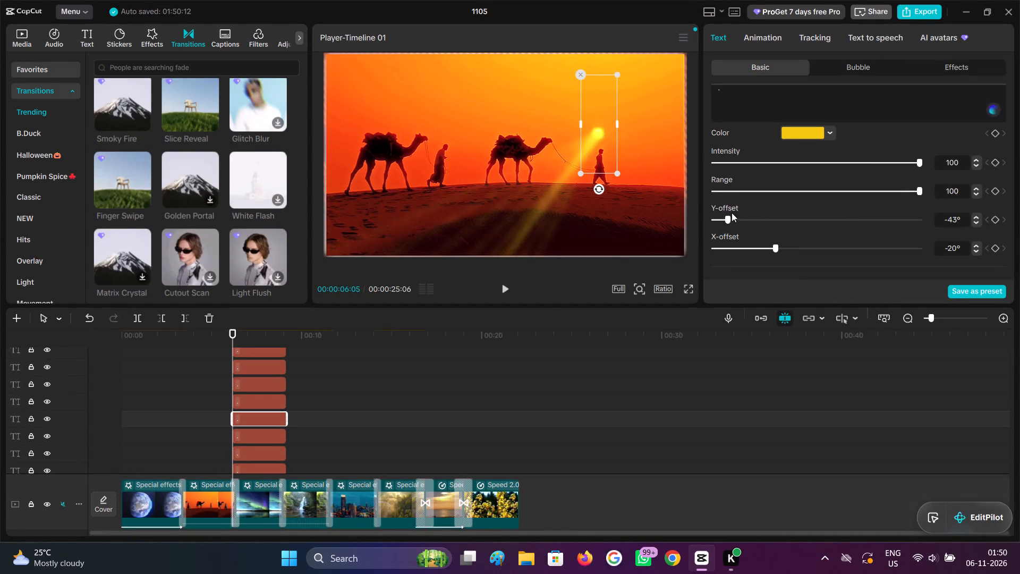
{"action": "left_click_drag", "start_coordinate": [733, 216], "coordinate": [719, 214]}
{"action": "left_click_drag", "start_coordinate": [719, 214], "coordinate": [740, 216]}
{"action": "left_click_drag", "start_coordinate": [773, 249], "coordinate": [779, 250]}
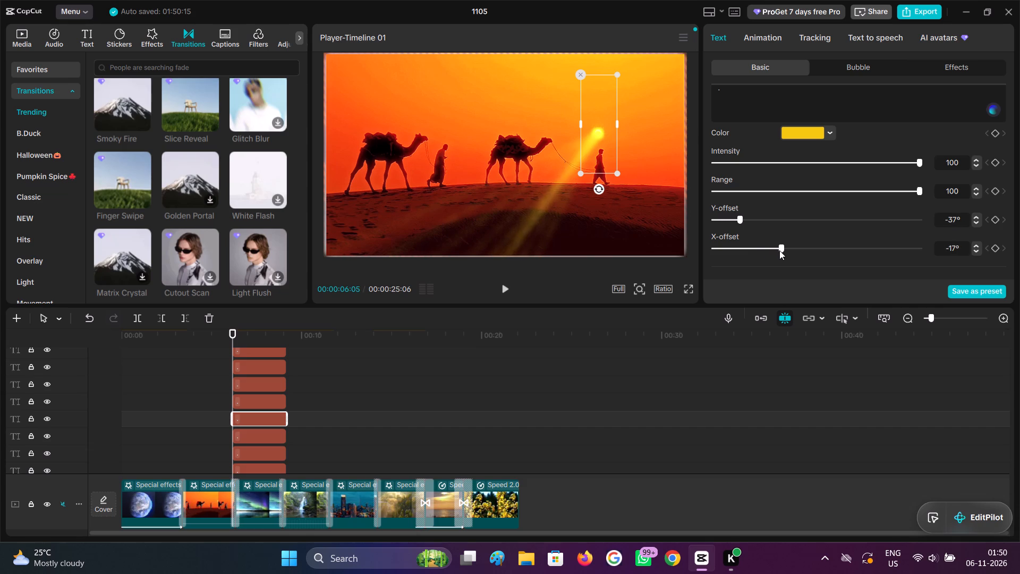
{"action": "left_click_drag", "start_coordinate": [779, 250], "coordinate": [809, 257]}
{"action": "left_click_drag", "start_coordinate": [809, 257], "coordinate": [798, 254]}
{"action": "left_click_drag", "start_coordinate": [798, 254], "coordinate": [800, 254]}
Set the tenth period text layer's glow intensity and range to 100, set its Y-offset to -50°, and increase its X-offset.
{"action": "scroll", "coordinate": [310, 375], "scroll_direction": "down", "scroll_amount": 2}
{"action": "left_click", "coordinate": [263, 408]}
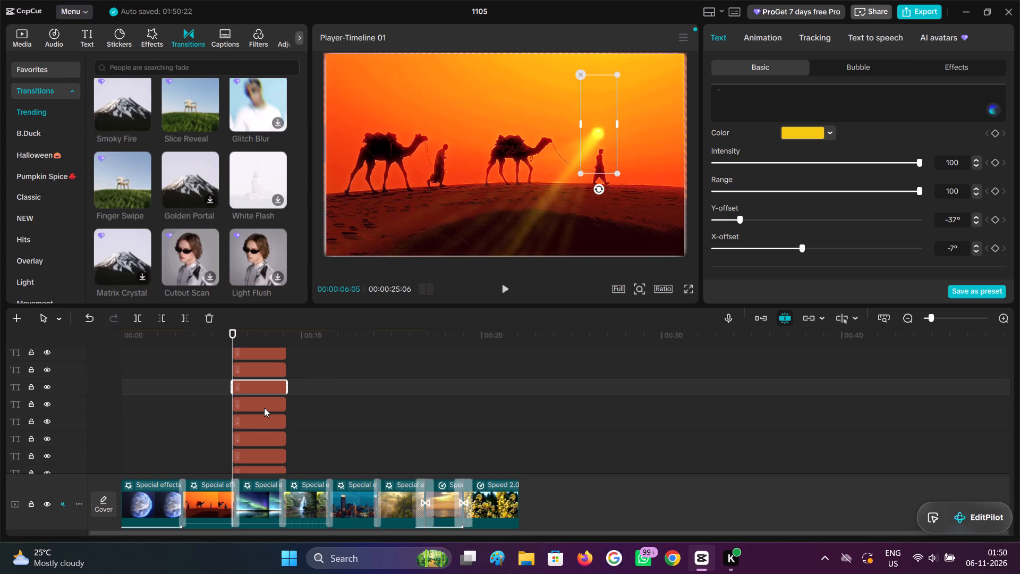
{"action": "left_click_drag", "start_coordinate": [879, 165], "coordinate": [943, 168]}
{"action": "left_click_drag", "start_coordinate": [891, 194], "coordinate": [954, 192]}
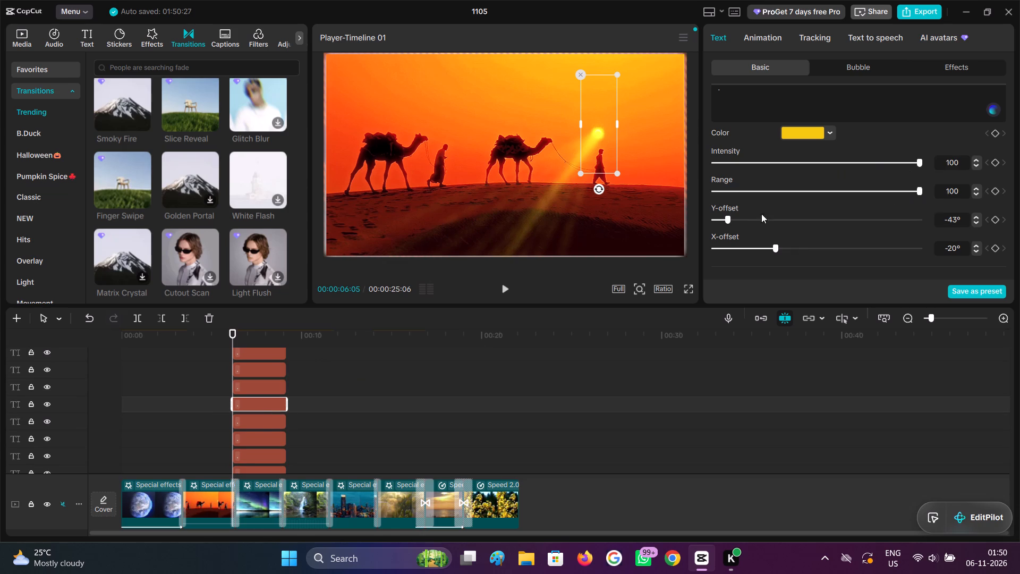
{"action": "left_click_drag", "start_coordinate": [728, 223], "coordinate": [708, 226]}
{"action": "left_click_drag", "start_coordinate": [708, 226], "coordinate": [701, 218]}
{"action": "left_click_drag", "start_coordinate": [779, 247], "coordinate": [809, 248]}
Set the eleventh period text layer's glow intensity and range to 100 and its X-offset to 2°.
{"action": "scroll", "coordinate": [369, 443], "scroll_direction": "down", "scroll_amount": 1}
{"action": "left_click", "coordinate": [252, 408]}
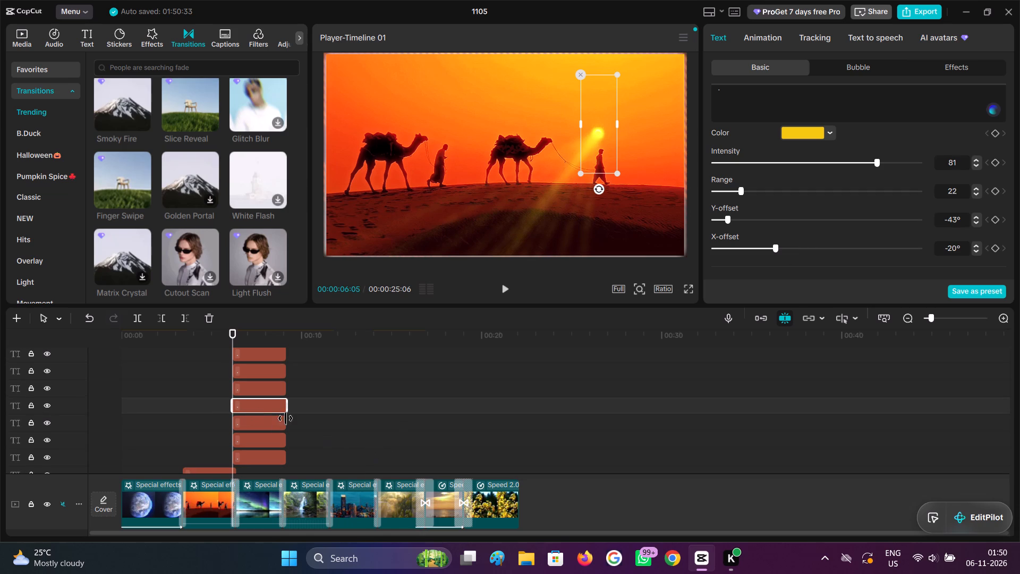
{"action": "left_click_drag", "start_coordinate": [898, 165], "coordinate": [925, 164]}
{"action": "left_click", "coordinate": [918, 184]}
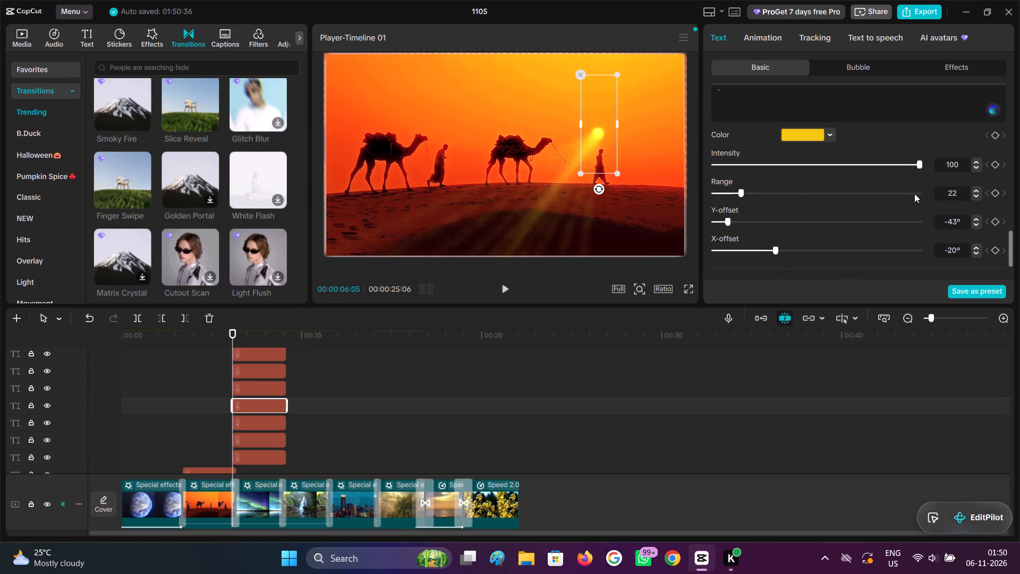
{"action": "left_click_drag", "start_coordinate": [914, 193], "coordinate": [938, 195]}
{"action": "left_click_drag", "start_coordinate": [778, 251], "coordinate": [811, 252]}
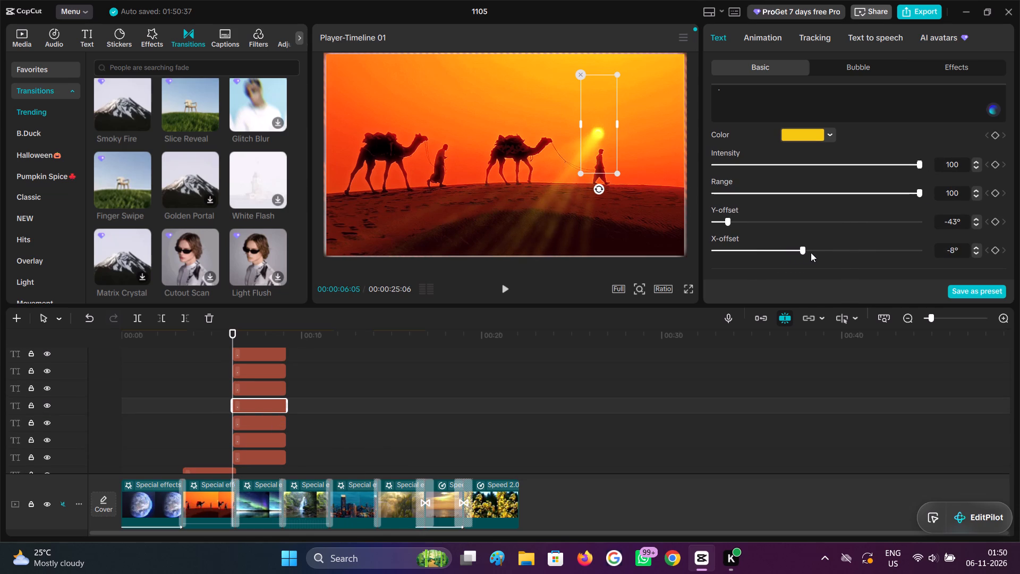
{"action": "left_click_drag", "start_coordinate": [811, 252], "coordinate": [839, 250]}
{"action": "left_click_drag", "start_coordinate": [839, 250], "coordinate": [817, 246]}
{"action": "left_click_drag", "start_coordinate": [817, 246], "coordinate": [823, 246]}
Set the twelfth period text layer's glow intensity and range to 100 and its X-offset to 7°.
{"action": "scroll", "coordinate": [348, 389], "scroll_direction": "down", "scroll_amount": 2}
{"action": "left_click", "coordinate": [265, 391]}
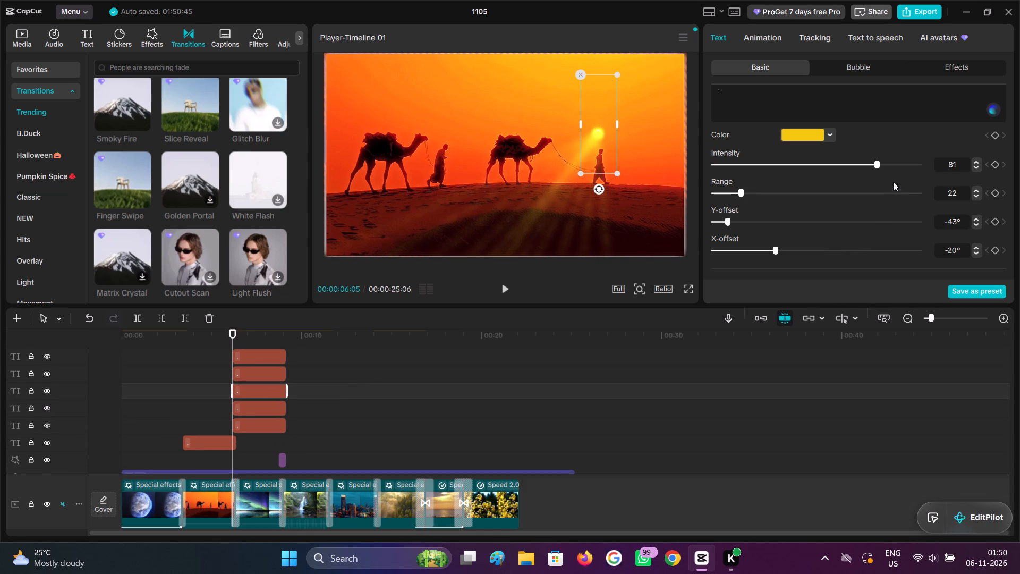
{"action": "left_click_drag", "start_coordinate": [898, 171], "coordinate": [951, 167]}
{"action": "left_click_drag", "start_coordinate": [909, 191], "coordinate": [963, 195]}
{"action": "left_click_drag", "start_coordinate": [777, 247], "coordinate": [786, 249]}
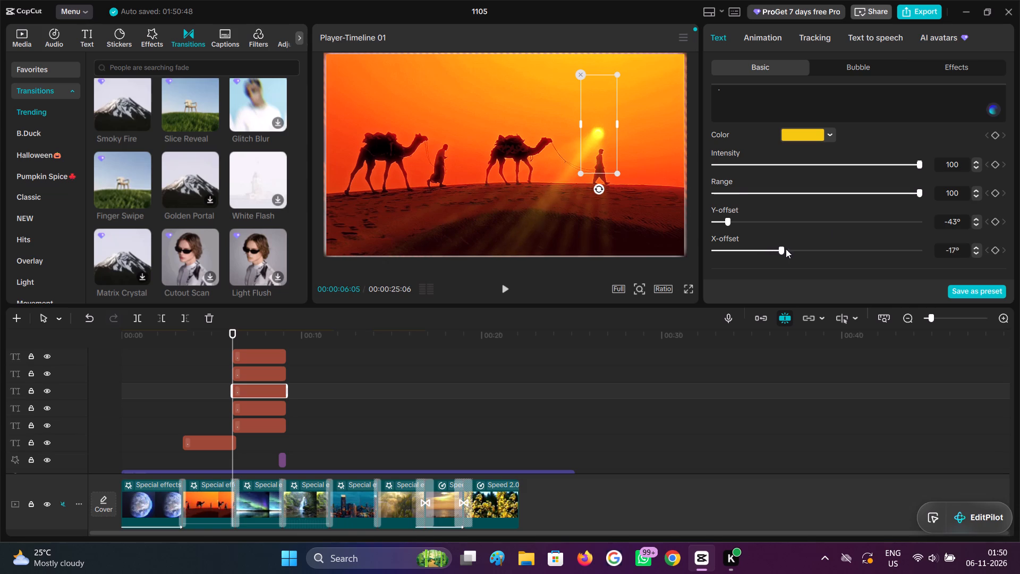
{"action": "left_click_drag", "start_coordinate": [786, 249], "coordinate": [832, 249]}
{"action": "left_click_drag", "start_coordinate": [832, 249], "coordinate": [832, 249]}
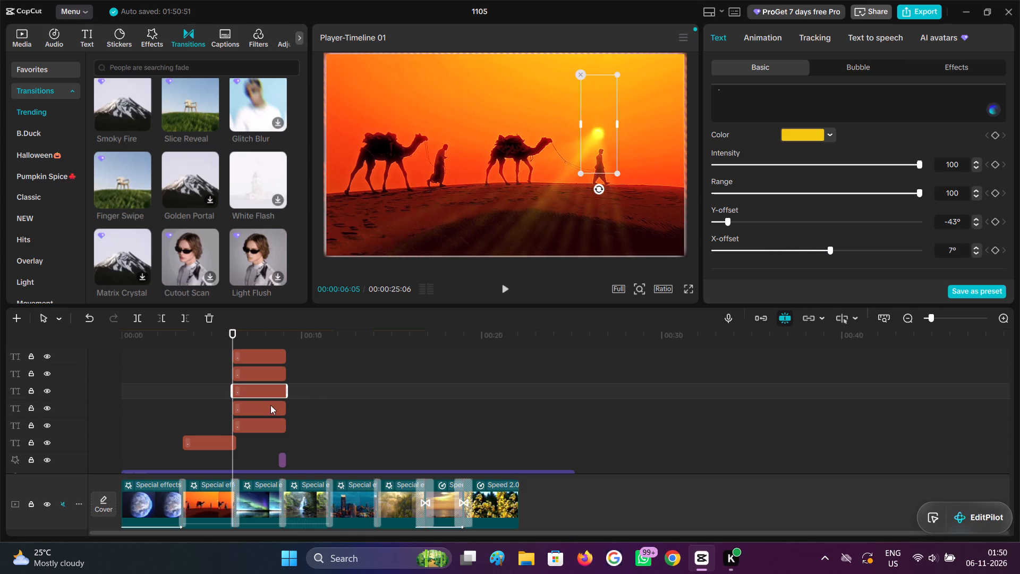
Set the thirteenth period text layer's glow intensity and range to 100, Y-offset to -50° and X-offset to about 15°.
{"action": "left_click", "coordinate": [270, 405]}
{"action": "left_click_drag", "start_coordinate": [891, 162], "coordinate": [986, 162]}
{"action": "left_click_drag", "start_coordinate": [894, 197], "coordinate": [947, 194]}
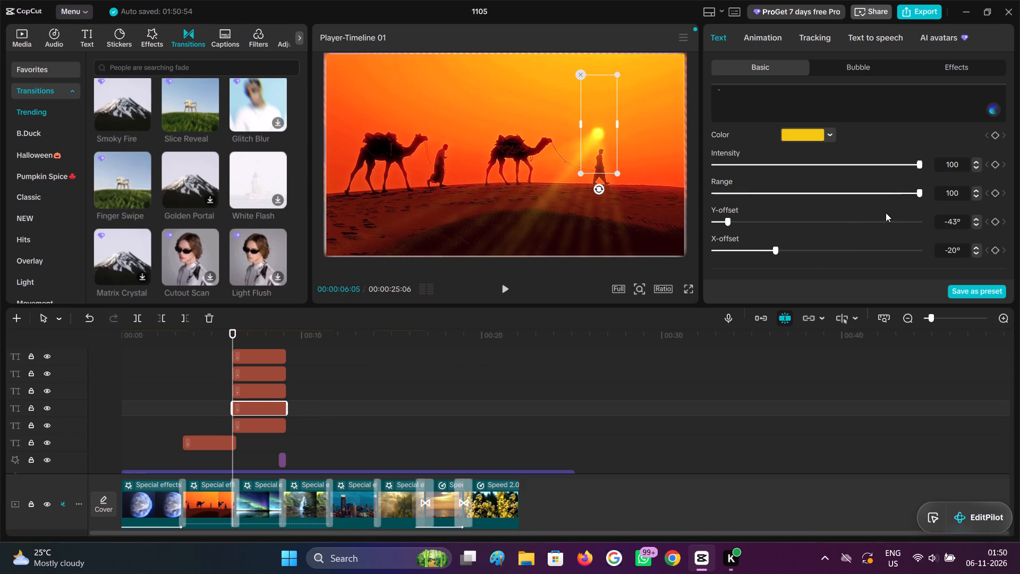
{"action": "left_click_drag", "start_coordinate": [892, 220], "coordinate": [887, 220]}
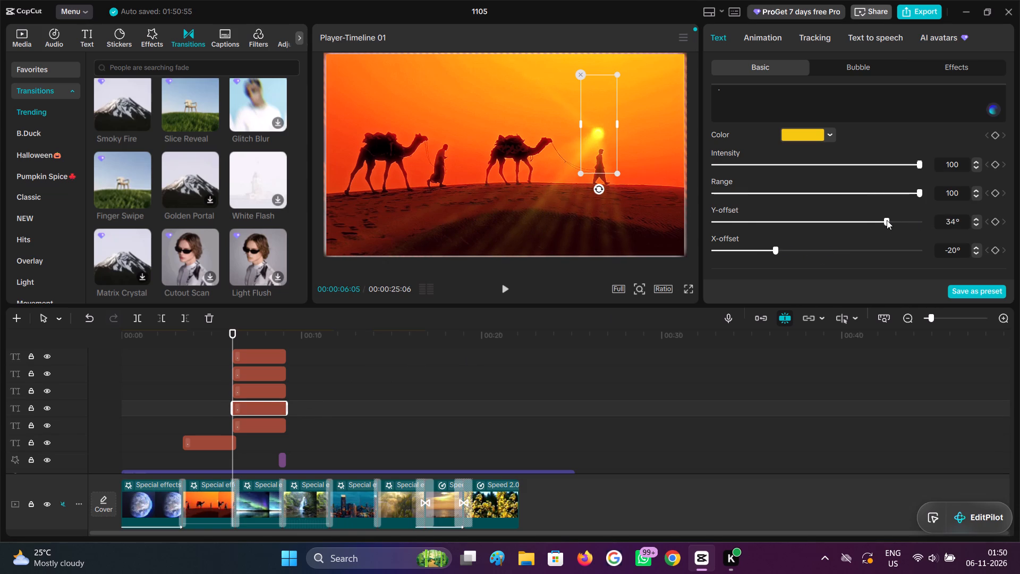
{"action": "left_click_drag", "start_coordinate": [887, 220], "coordinate": [718, 220]}
{"action": "left_click_drag", "start_coordinate": [717, 223], "coordinate": [674, 221]}
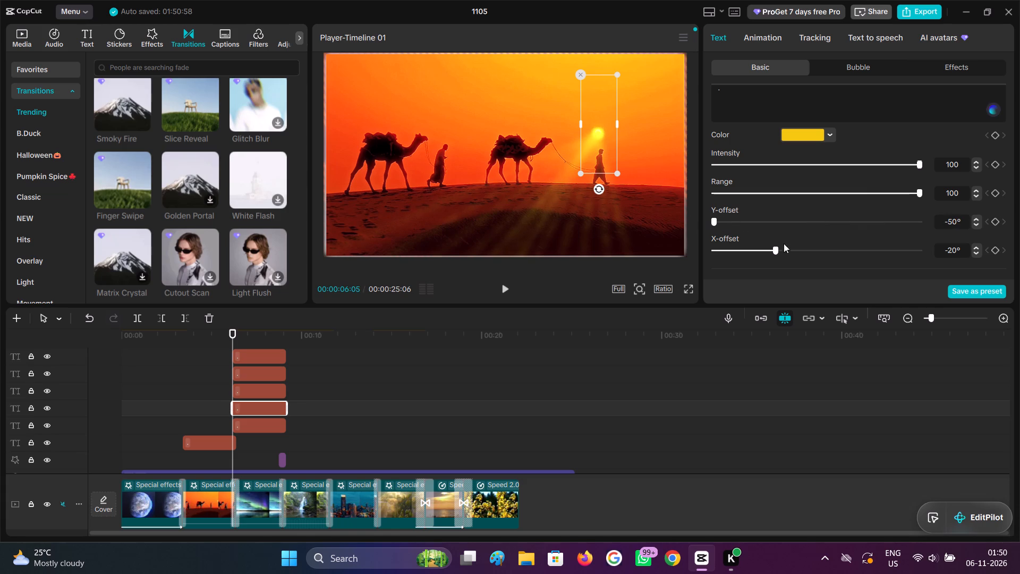
{"action": "left_click_drag", "start_coordinate": [777, 251], "coordinate": [850, 247]}
{"action": "left_click_drag", "start_coordinate": [850, 247], "coordinate": [846, 247]}
Set the fourteenth period text layer's glow intensity and range to 100, X-offset to -50° and Y-offset to -24°.
{"action": "scroll", "coordinate": [257, 398], "scroll_direction": "down", "scroll_amount": 1}
{"action": "left_click", "coordinate": [259, 408]}
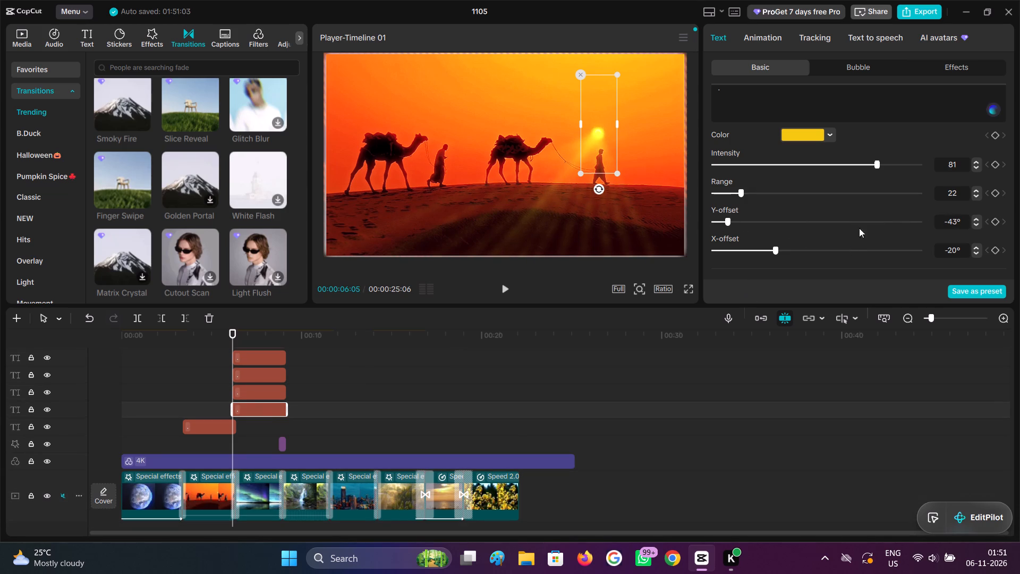
{"action": "left_click_drag", "start_coordinate": [891, 168], "coordinate": [944, 168]}
{"action": "left_click_drag", "start_coordinate": [904, 190], "coordinate": [960, 198]}
{"action": "left_click_drag", "start_coordinate": [778, 250], "coordinate": [781, 250]}
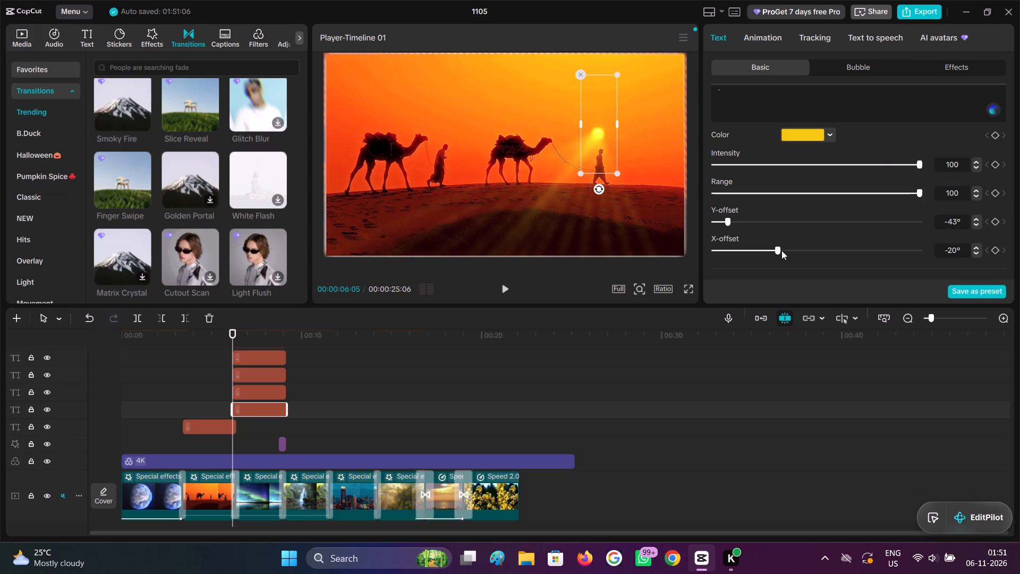
{"action": "left_click_drag", "start_coordinate": [781, 250], "coordinate": [866, 238]}
{"action": "left_click_drag", "start_coordinate": [866, 238], "coordinate": [685, 205]}
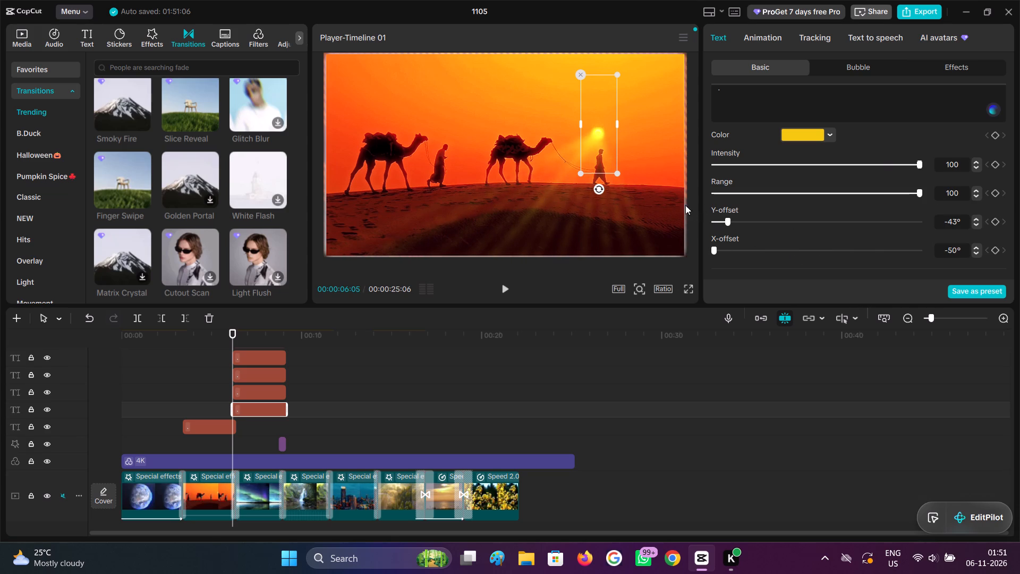
{"action": "left_click_drag", "start_coordinate": [685, 205], "coordinate": [670, 204]}
{"action": "left_click_drag", "start_coordinate": [729, 221], "coordinate": [756, 226]}
{"action": "left_click_drag", "start_coordinate": [756, 226], "coordinate": [796, 226]}
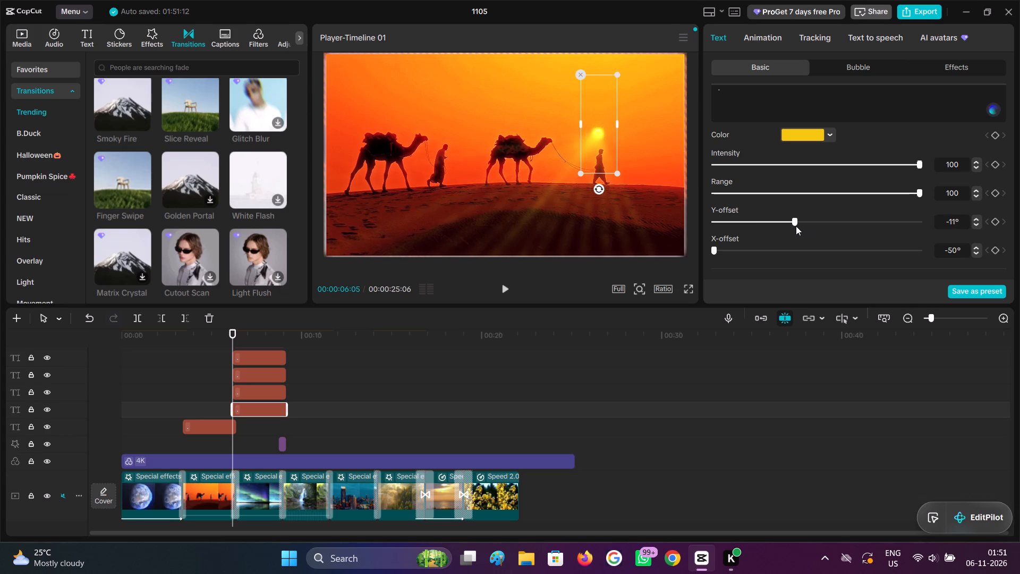
{"action": "left_click_drag", "start_coordinate": [796, 226], "coordinate": [772, 220]}
{"action": "left_click_drag", "start_coordinate": [772, 220], "coordinate": [769, 218]}
Move the bottommost period text layer to start at the playhead at 00:00:06:05, aligned with the other stacked layers.
{"action": "left_click", "coordinate": [195, 430]}
{"action": "left_click_drag", "start_coordinate": [198, 430], "coordinate": [244, 427]}
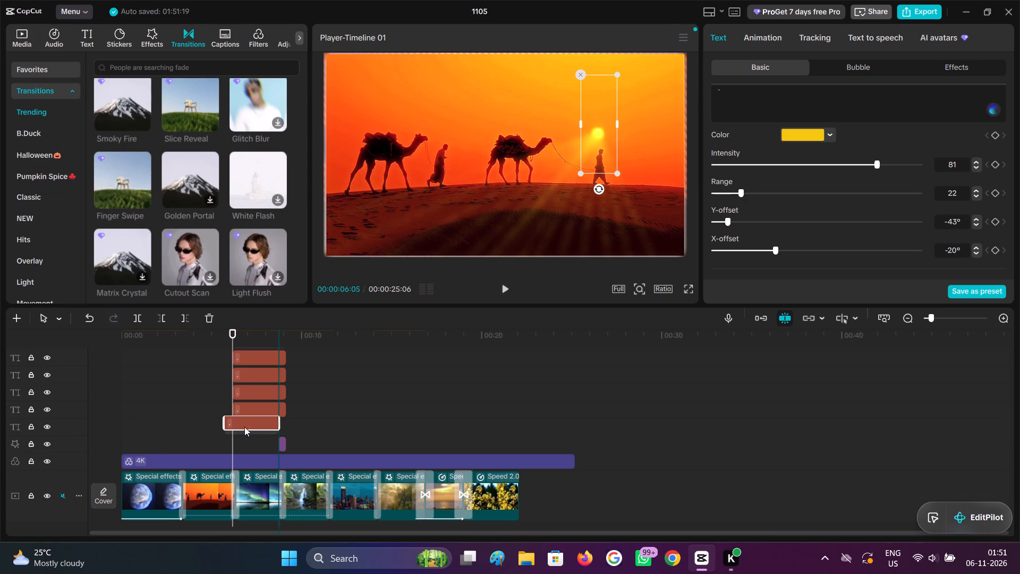
{"action": "left_click_drag", "start_coordinate": [244, 427], "coordinate": [245, 433]}
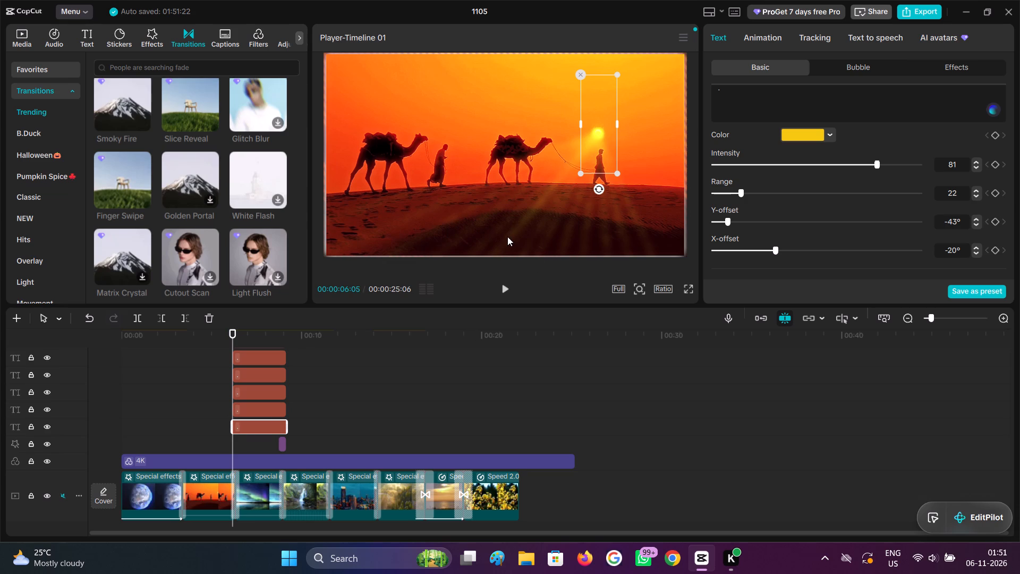
Examine the rays over the camel clip and the settings of the uppermost stacked period text layers.
{"action": "left_click", "coordinate": [507, 239]}
{"action": "left_click", "coordinate": [500, 247]}
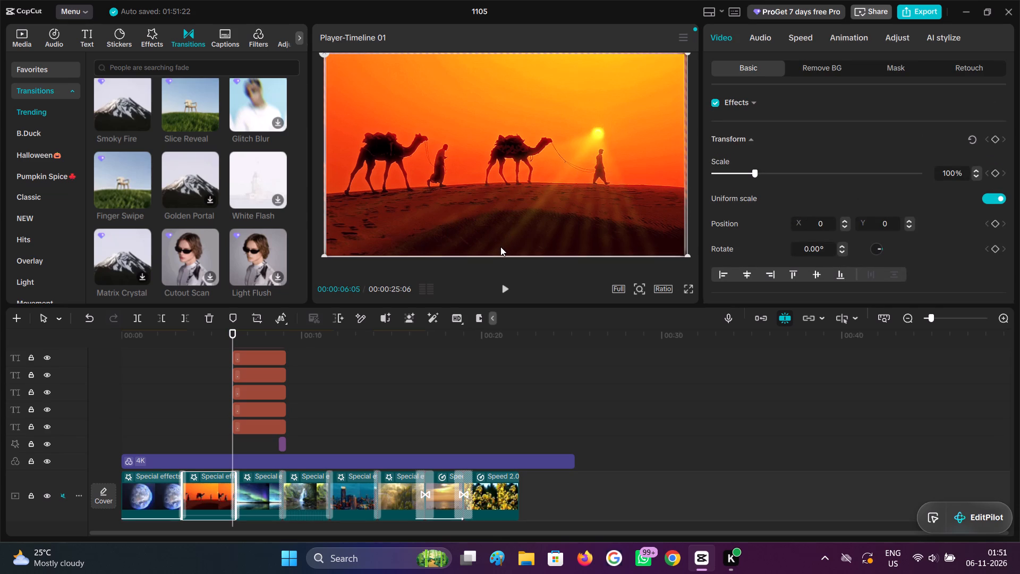
{"action": "double_click", "coordinate": [500, 247]}
{"action": "scroll", "coordinate": [268, 412], "scroll_direction": "up", "scroll_amount": 12}
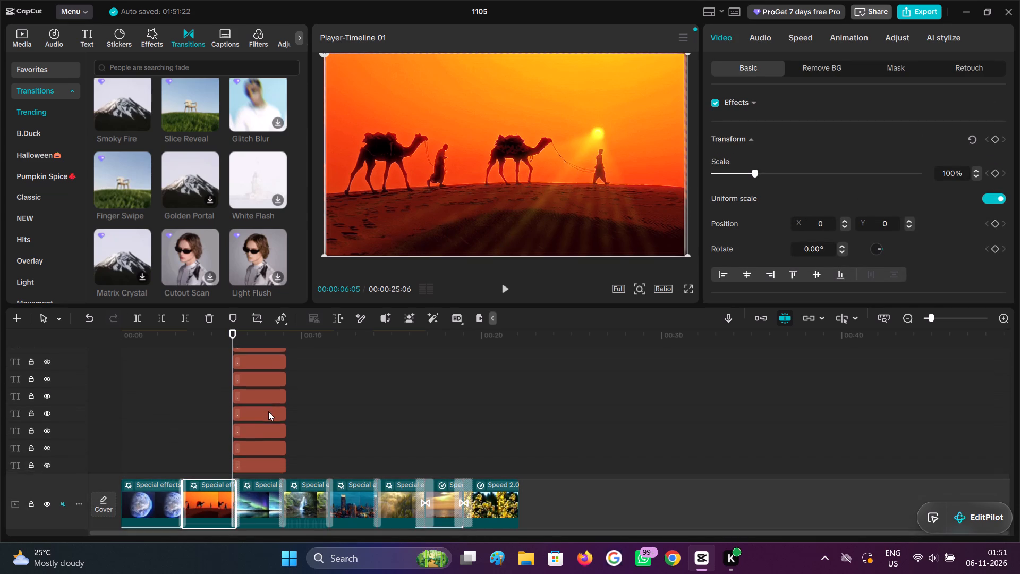
{"action": "scroll", "coordinate": [268, 411], "scroll_direction": "up", "scroll_amount": 4}
{"action": "left_click", "coordinate": [258, 438]}
{"action": "scroll", "coordinate": [257, 423], "scroll_direction": "down", "scroll_amount": 3}
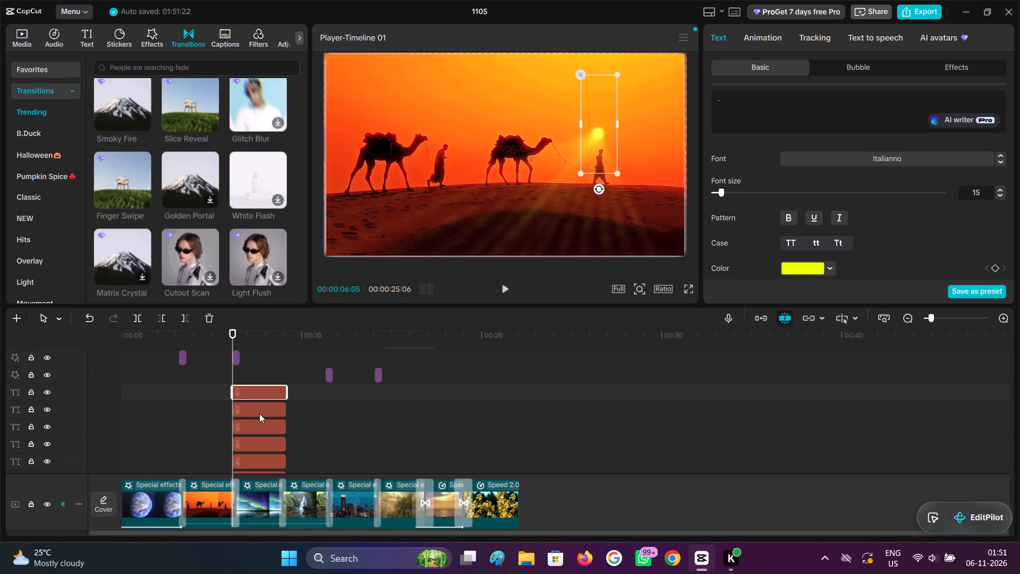
{"action": "left_click", "coordinate": [259, 413]}
{"action": "left_click", "coordinate": [257, 430]}
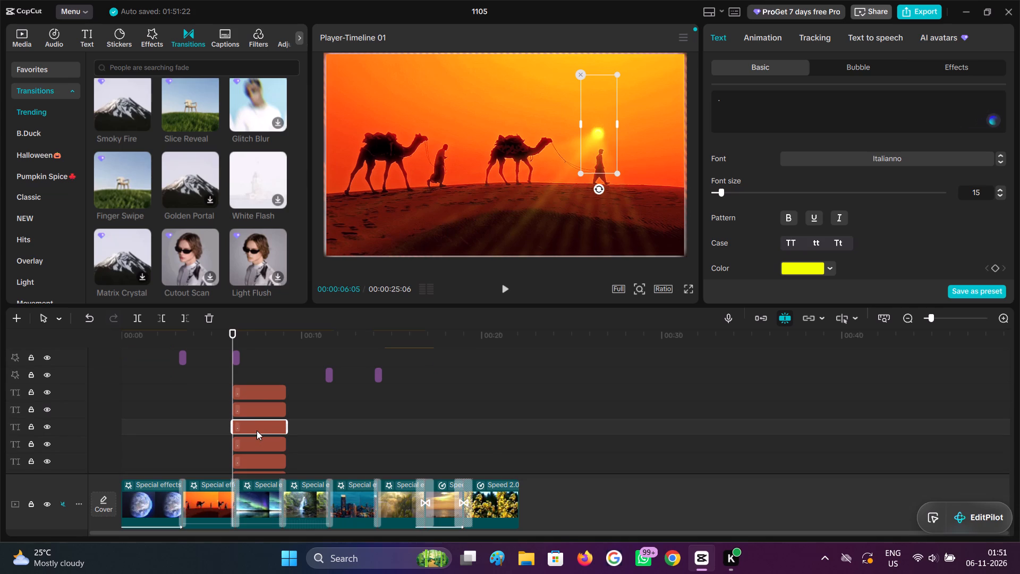
{"action": "left_click", "coordinate": [263, 395]}
Set the bottommost period text layer's glow intensity and range to 100 and its X-offset to about 19°.
{"action": "scroll", "coordinate": [254, 400], "scroll_direction": "down", "scroll_amount": 5}
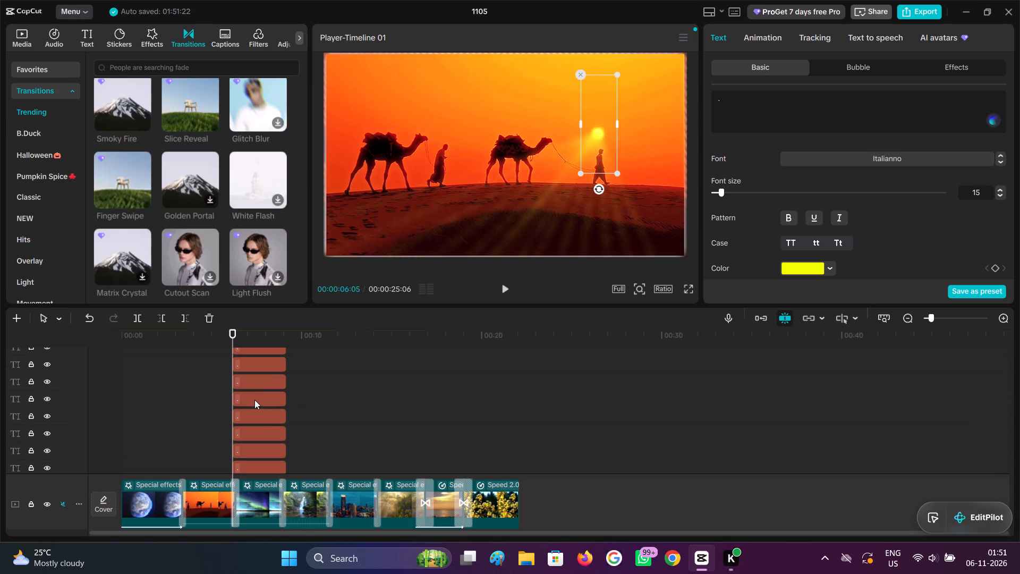
{"action": "scroll", "coordinate": [254, 400], "scroll_direction": "down", "scroll_amount": 3}
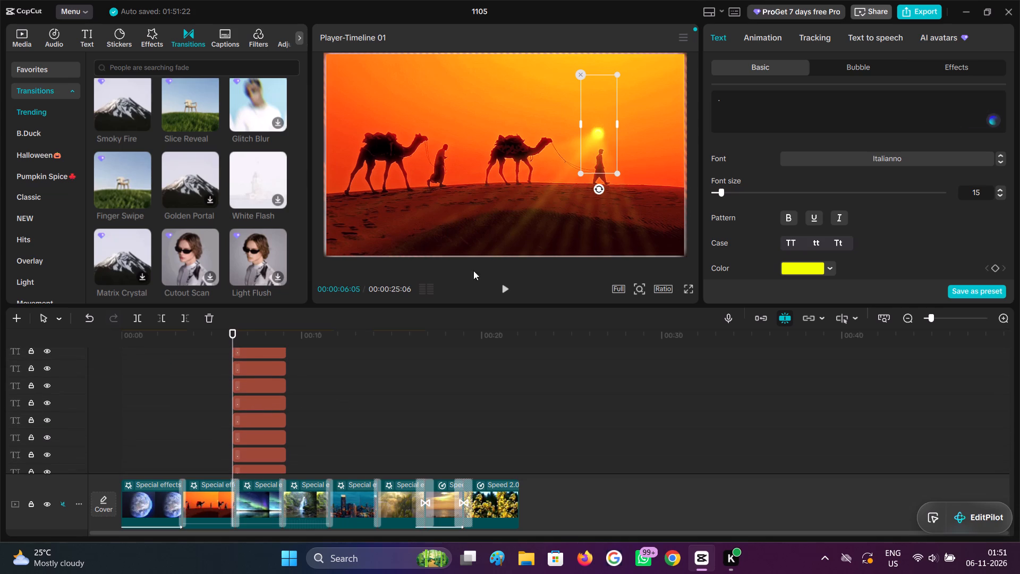
{"action": "scroll", "coordinate": [282, 410], "scroll_direction": "down", "scroll_amount": 7}
{"action": "left_click", "coordinate": [259, 405]}
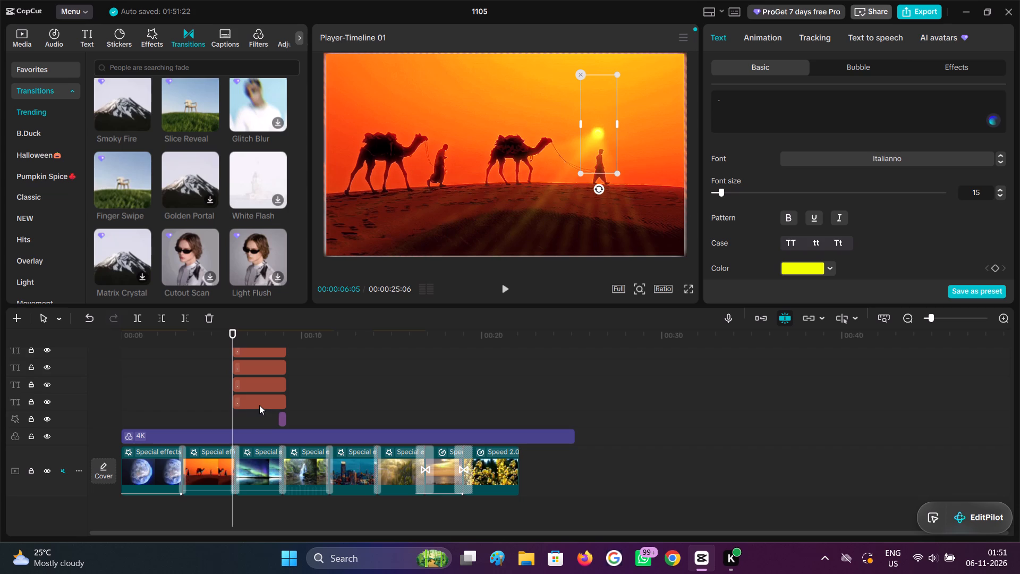
{"action": "scroll", "coordinate": [845, 215], "scroll_direction": "down", "scroll_amount": 9}
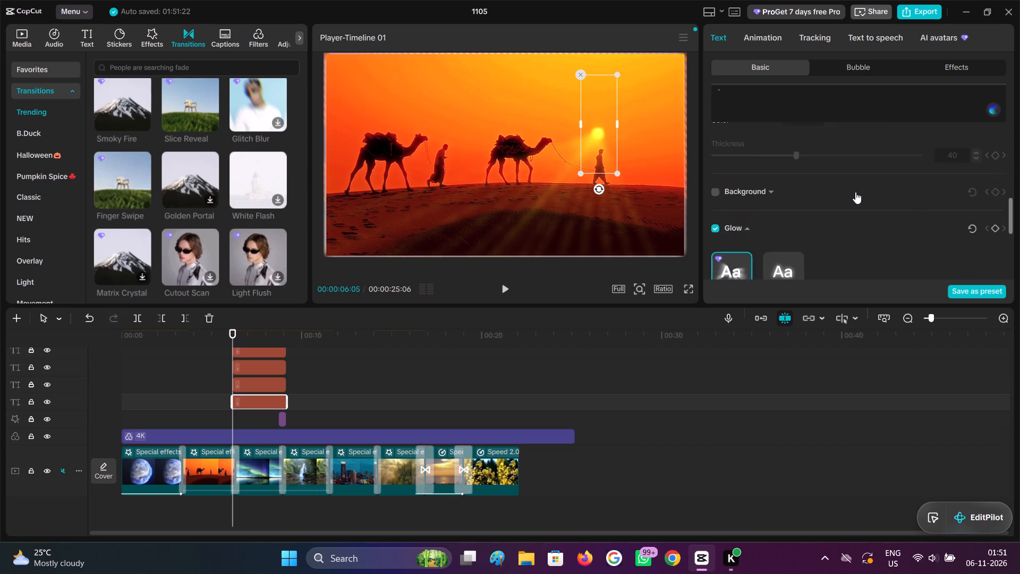
{"action": "scroll", "coordinate": [855, 192], "scroll_direction": "down", "scroll_amount": 4}
{"action": "left_click_drag", "start_coordinate": [893, 159], "coordinate": [964, 163]}
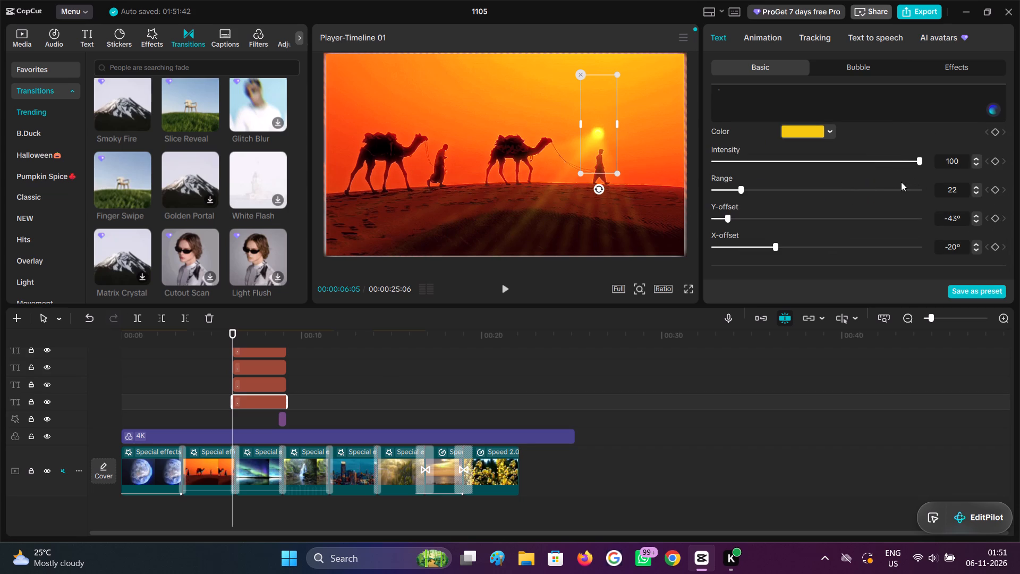
{"action": "left_click_drag", "start_coordinate": [901, 182], "coordinate": [963, 188]}
{"action": "left_click_drag", "start_coordinate": [917, 193], "coordinate": [967, 195]}
{"action": "left_click_drag", "start_coordinate": [780, 247], "coordinate": [795, 247]}
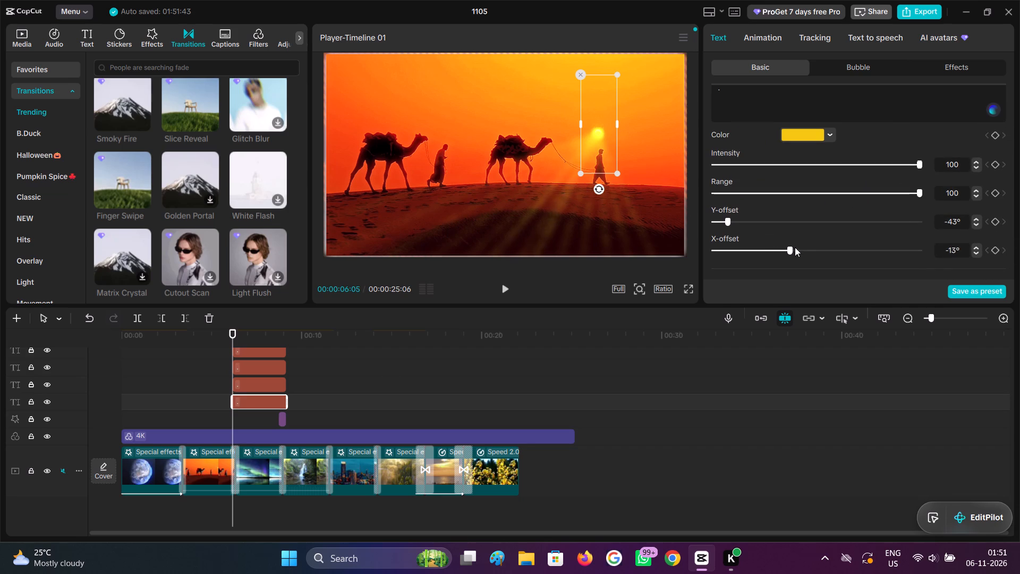
{"action": "left_click_drag", "start_coordinate": [795, 247], "coordinate": [787, 242]}
{"action": "left_click_drag", "start_coordinate": [787, 242], "coordinate": [870, 230]}
{"action": "left_click_drag", "start_coordinate": [870, 230], "coordinate": [862, 227]}
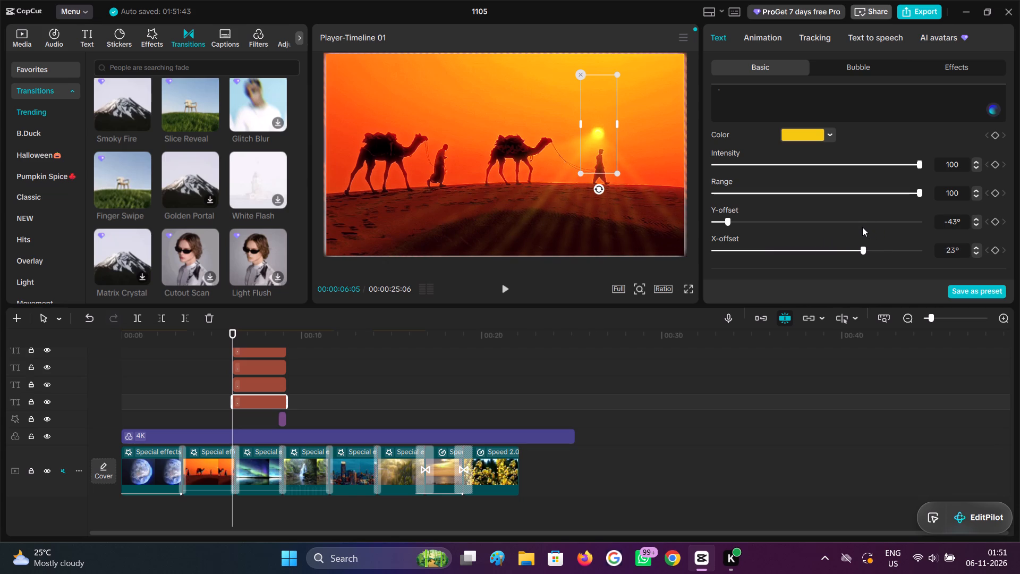
{"action": "left_click_drag", "start_coordinate": [862, 227], "coordinate": [856, 224]}
Play the timeline from 00:00:06:05 through the stacked text layers to check the rays over the clips.
{"action": "scroll", "coordinate": [277, 391], "scroll_direction": "up", "scroll_amount": 2}
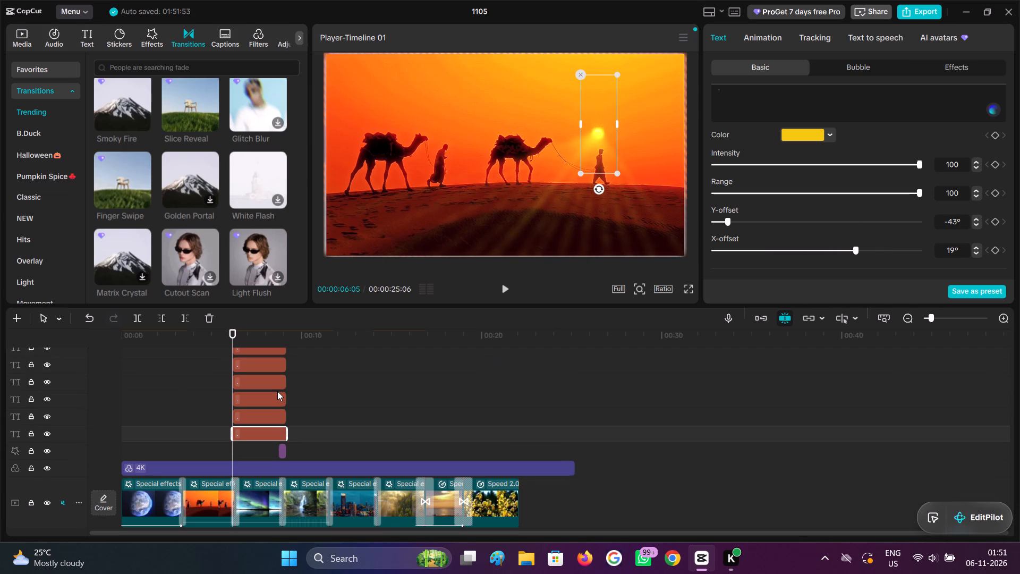
{"action": "scroll", "coordinate": [277, 391], "scroll_direction": "up", "scroll_amount": 14}
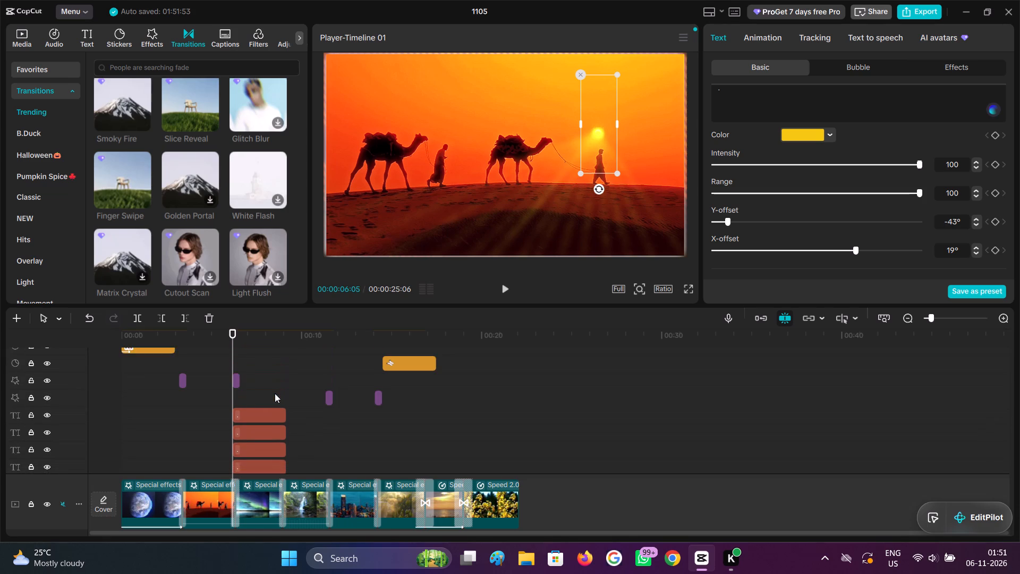
{"action": "scroll", "coordinate": [275, 393], "scroll_direction": "down", "scroll_amount": 2}
{"action": "left_click_drag", "start_coordinate": [329, 307], "coordinate": [330, 290]}
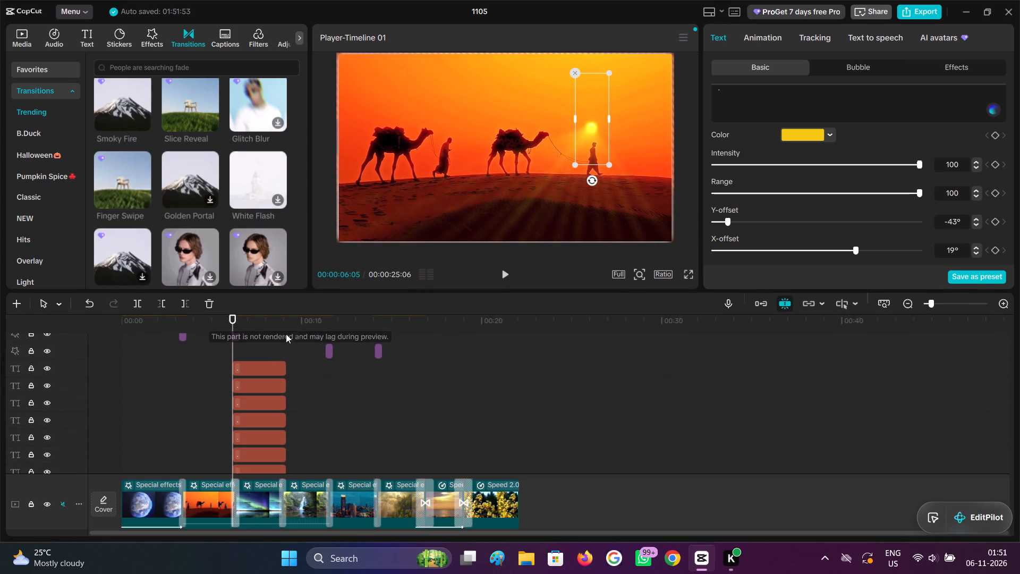
{"action": "key", "text": "space"}
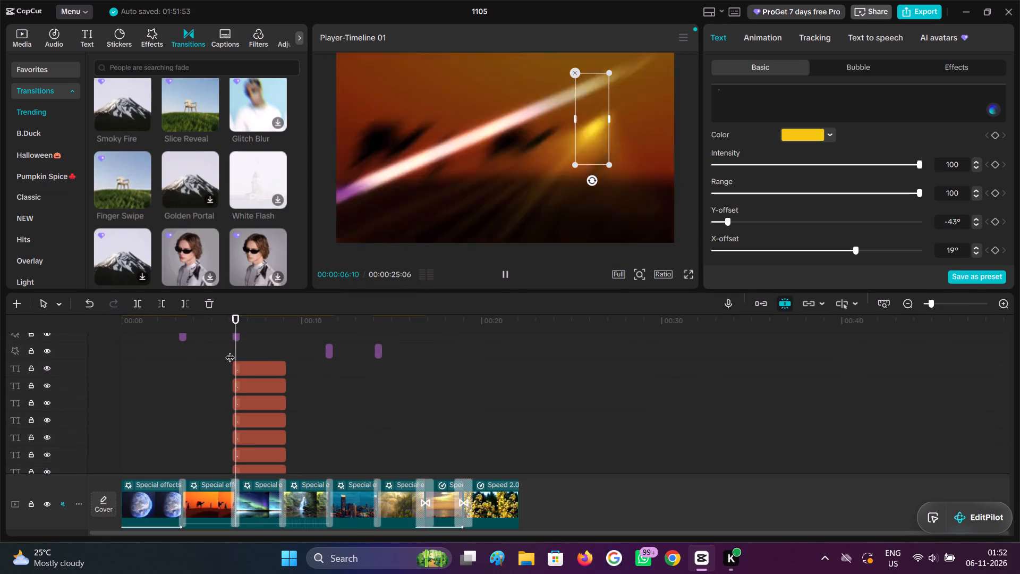
{"action": "key", "text": "space"}
{"action": "key", "text": "space"}
{"action": "key", "text": "space"}
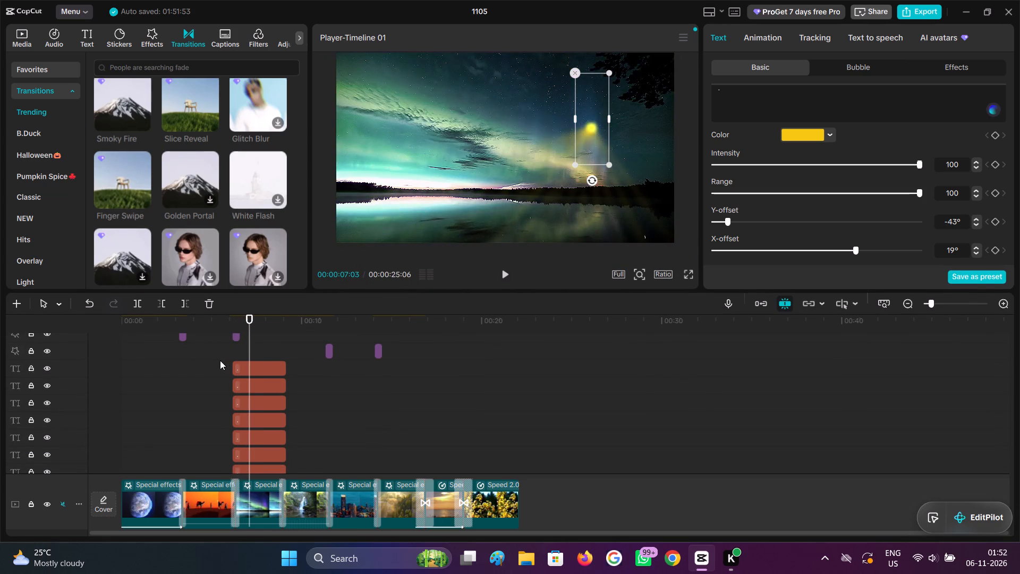
{"action": "key", "text": "space"}
{"action": "key", "text": "space"}
{"action": "key", "text": "space"}
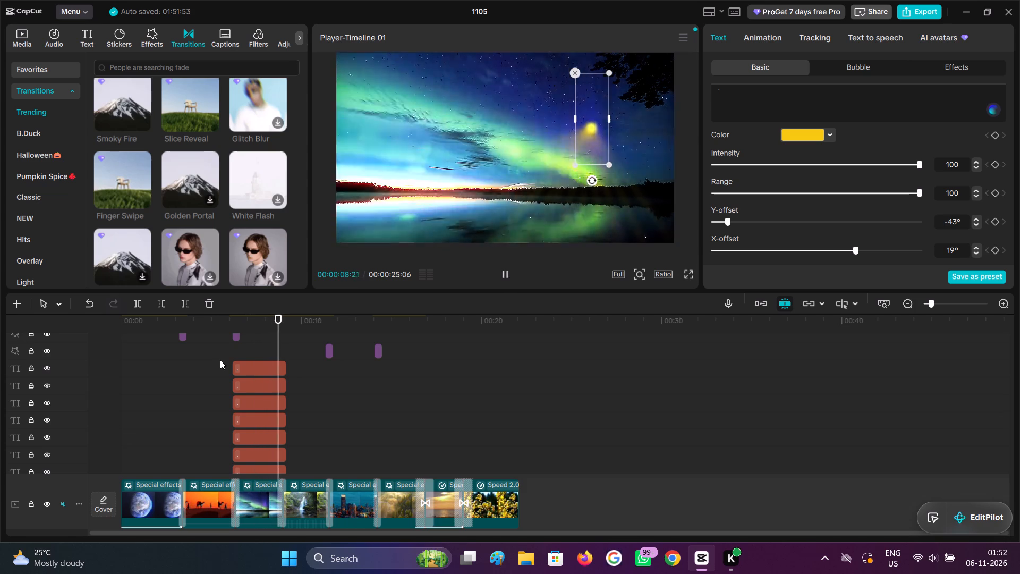
{"action": "key", "text": "space"}
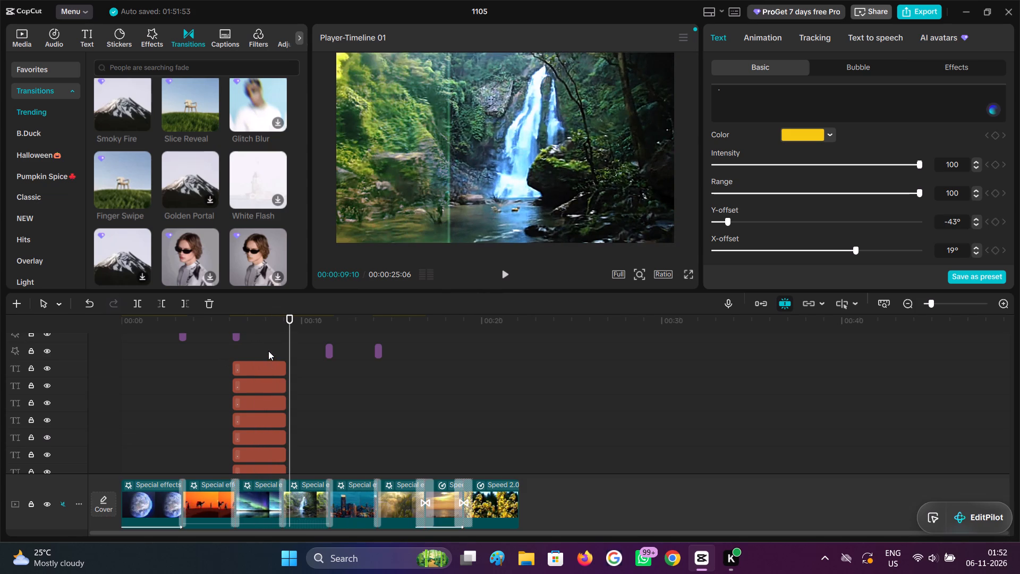
Set the speed of the 3 Bars effect on the waterfall clip to 64.
{"action": "scroll", "coordinate": [262, 366], "scroll_direction": "down", "scroll_amount": 6}
{"action": "scroll", "coordinate": [290, 461], "scroll_direction": "down", "scroll_amount": 3}
{"action": "left_click", "coordinate": [300, 501]}
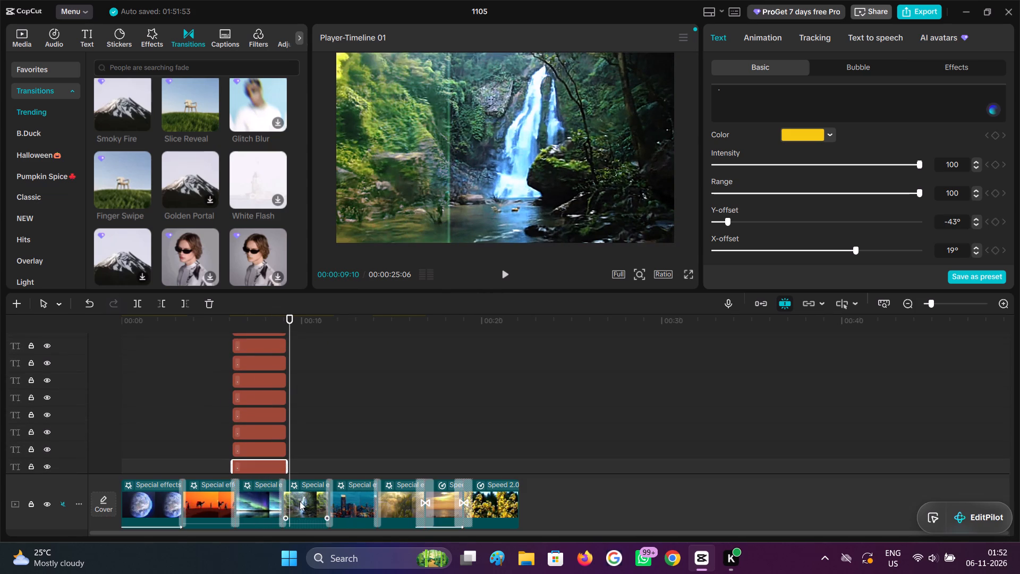
{"action": "left_click", "coordinate": [311, 450]}
{"action": "scroll", "coordinate": [311, 450], "scroll_direction": "down", "scroll_amount": 3}
{"action": "left_click", "coordinate": [308, 470]}
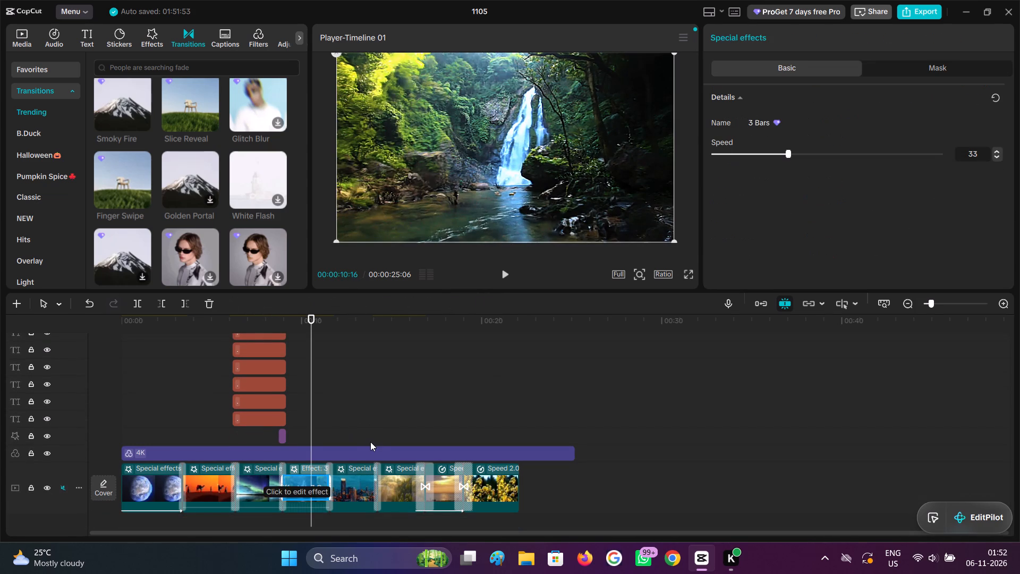
{"action": "scroll", "coordinate": [370, 442], "scroll_direction": "up", "scroll_amount": 12, "text": "ctrl"}
{"action": "left_click_drag", "start_coordinate": [793, 156], "coordinate": [859, 148]}
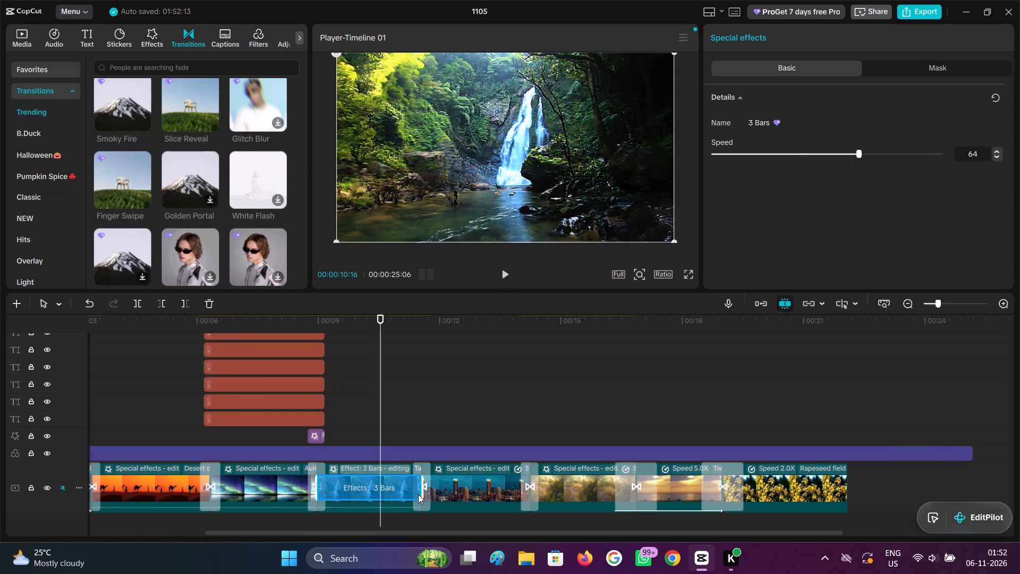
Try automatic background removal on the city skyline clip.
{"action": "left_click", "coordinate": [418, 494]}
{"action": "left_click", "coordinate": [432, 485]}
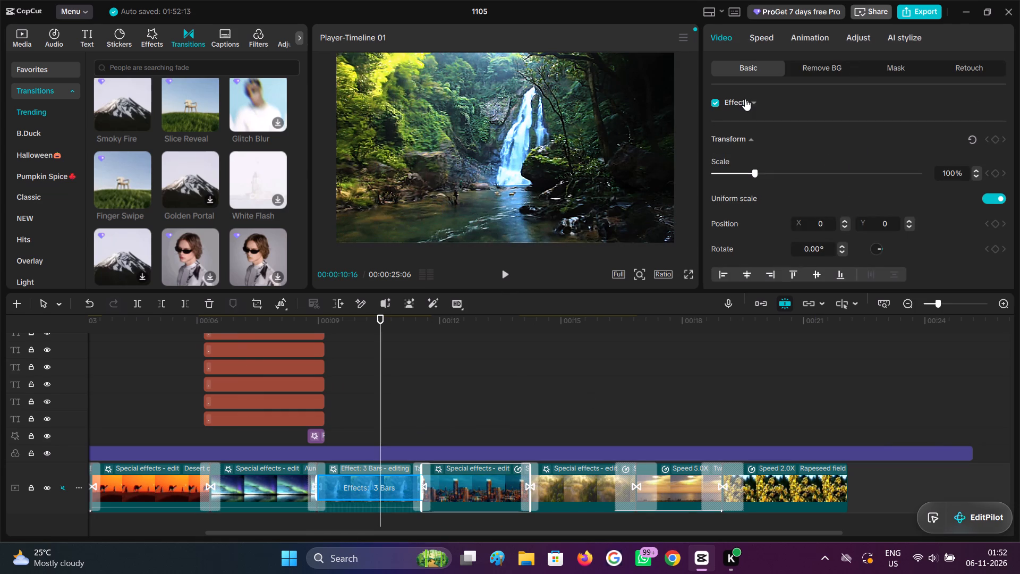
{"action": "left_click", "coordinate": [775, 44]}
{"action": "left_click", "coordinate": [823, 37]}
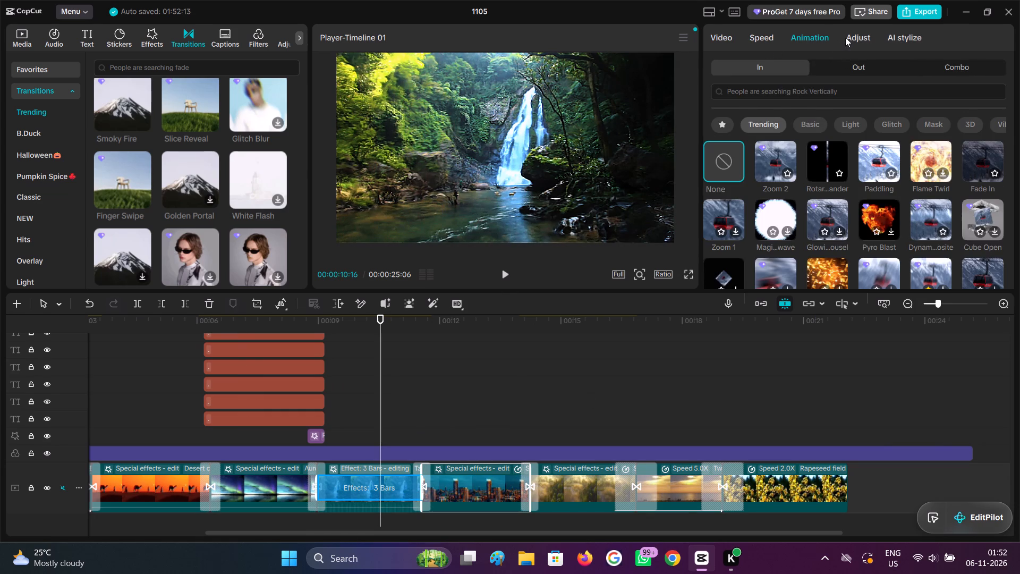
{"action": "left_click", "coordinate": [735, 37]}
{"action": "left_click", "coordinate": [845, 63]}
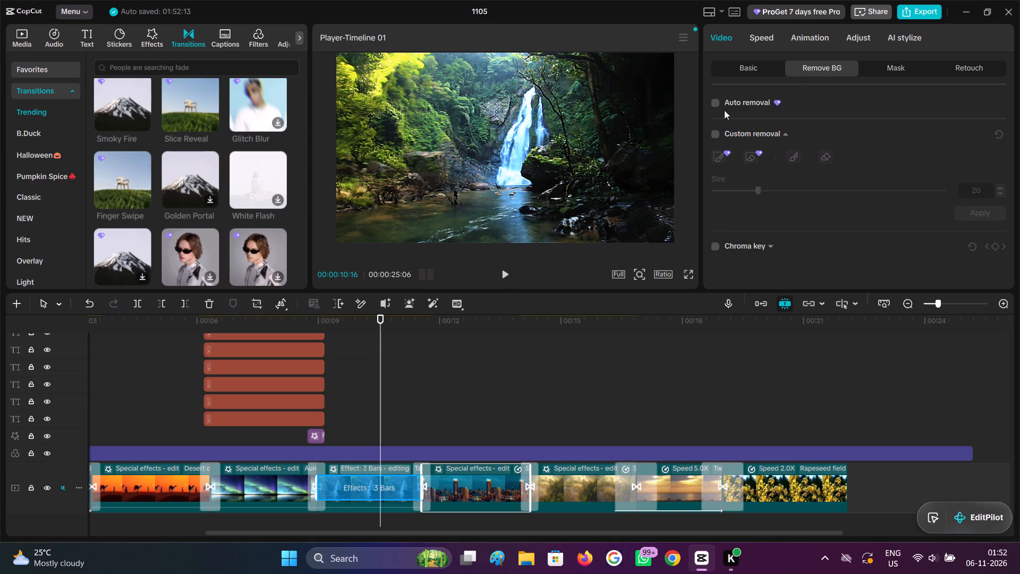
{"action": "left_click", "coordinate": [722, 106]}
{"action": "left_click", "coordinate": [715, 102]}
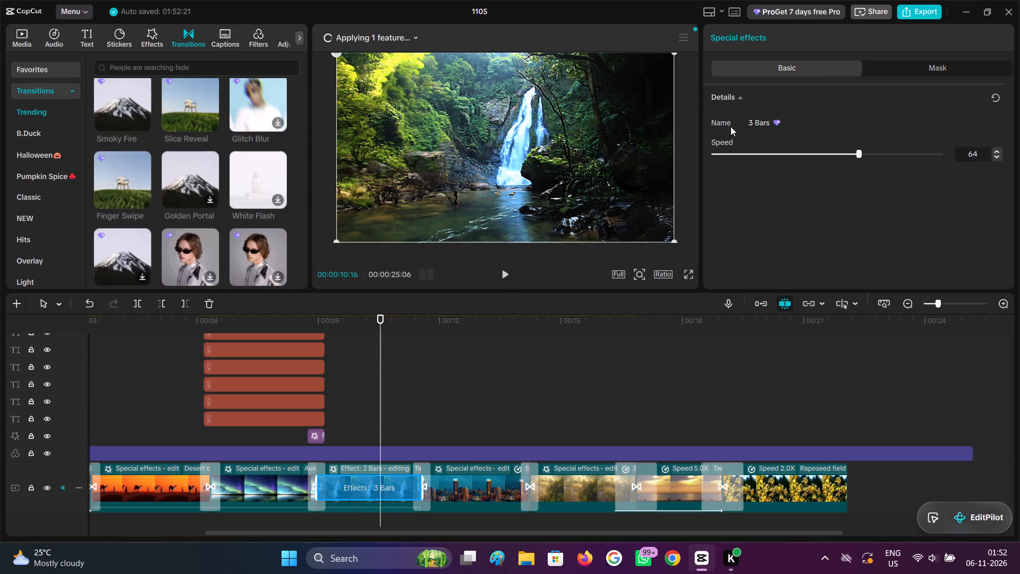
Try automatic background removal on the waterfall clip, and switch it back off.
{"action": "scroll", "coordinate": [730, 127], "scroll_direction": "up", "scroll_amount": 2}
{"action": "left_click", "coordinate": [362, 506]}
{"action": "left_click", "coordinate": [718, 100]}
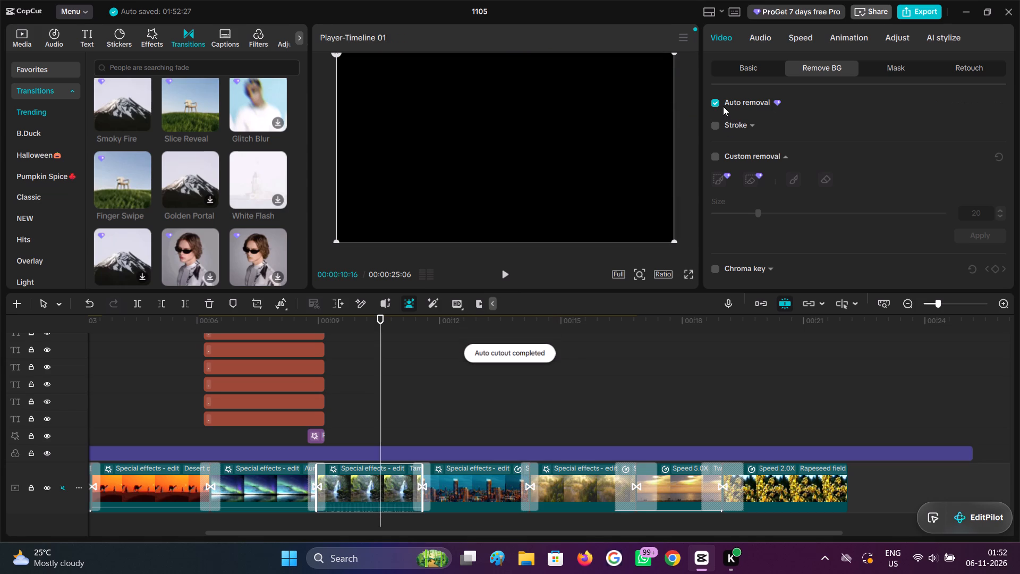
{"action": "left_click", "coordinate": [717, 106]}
Enable custom removal on the waterfall clip, brush over the waterfall with the size 20 smart brush, and apply it.
{"action": "scroll", "coordinate": [707, 136], "scroll_direction": "down", "scroll_amount": 1}
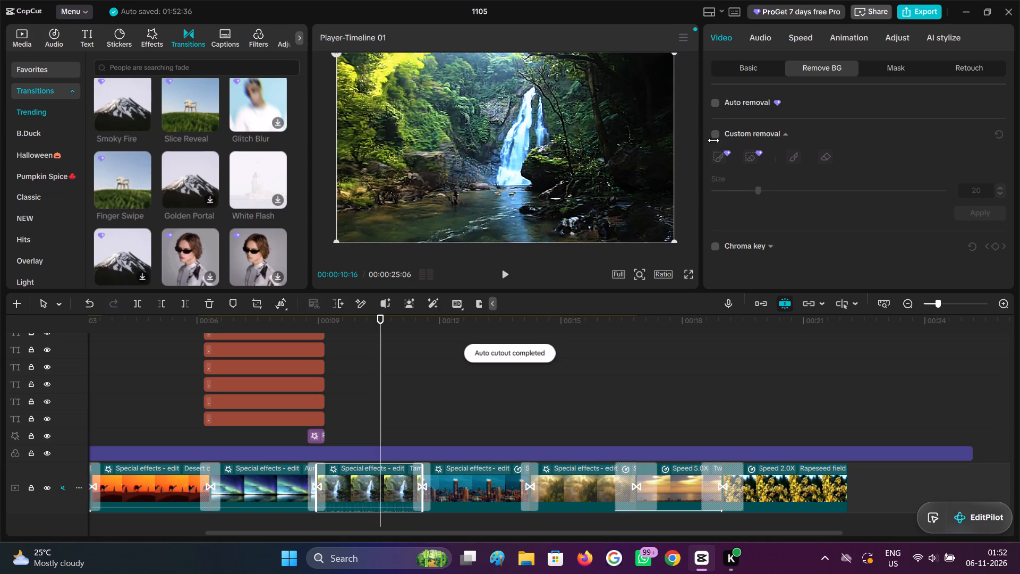
{"action": "left_click", "coordinate": [718, 134]}
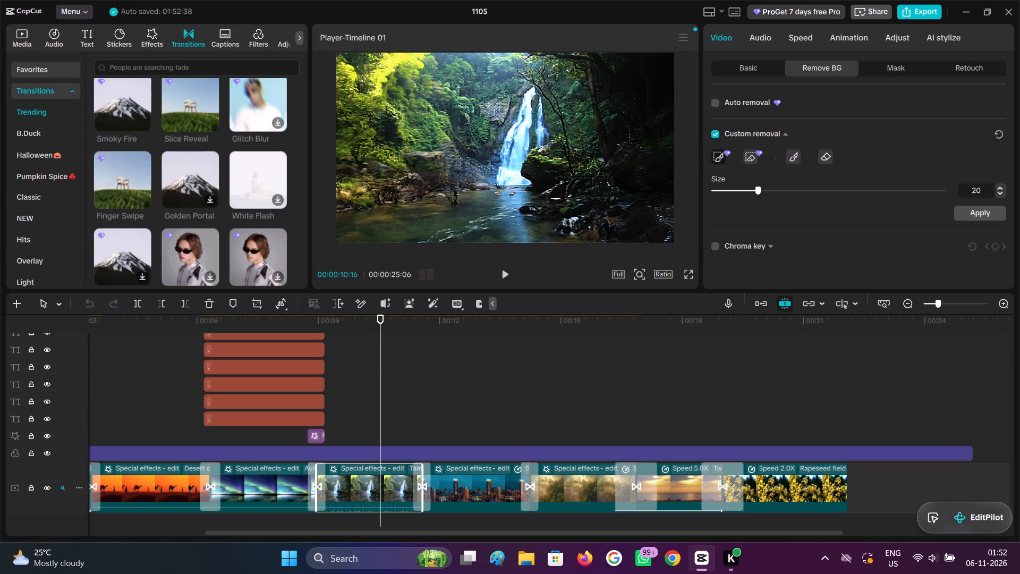
{"action": "left_click_drag", "start_coordinate": [530, 105], "coordinate": [526, 122]}
{"action": "left_click_drag", "start_coordinate": [526, 122], "coordinate": [517, 157]}
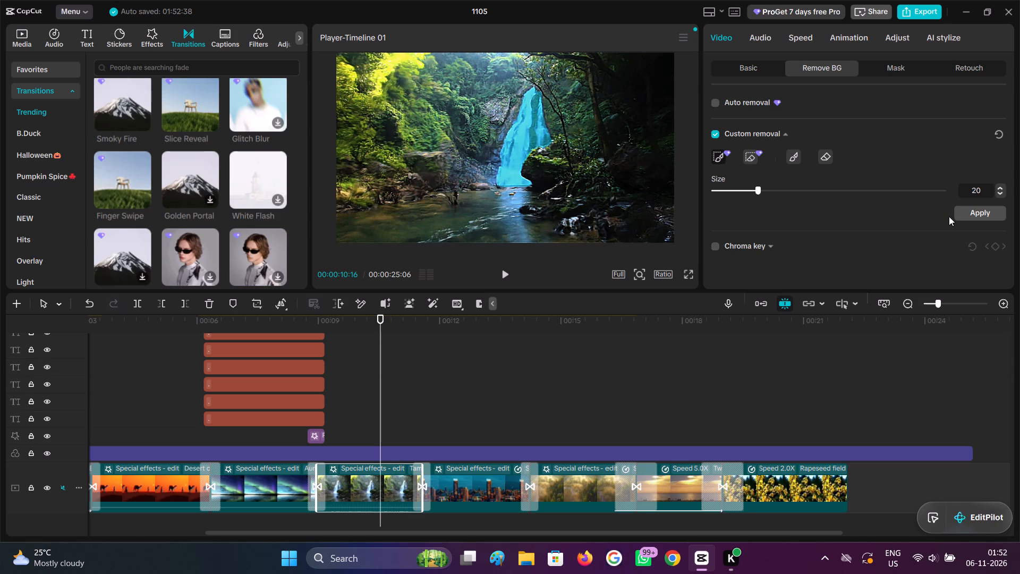
{"action": "left_click", "coordinate": [968, 205]}
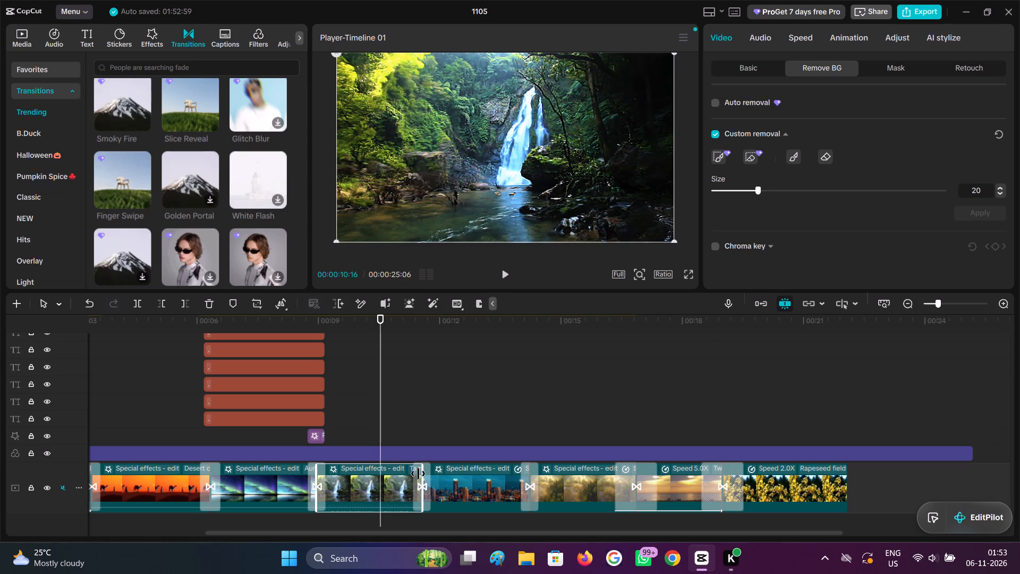
Reselect the waterfall clip at 00:00:10:04 and reapply the custom removal with the smart brush to isolate the waterfall.
{"action": "scroll", "coordinate": [412, 428], "scroll_direction": "down", "scroll_amount": 2}
{"action": "scroll", "coordinate": [369, 458], "scroll_direction": "down", "scroll_amount": 1}
{"action": "left_click", "coordinate": [364, 381]}
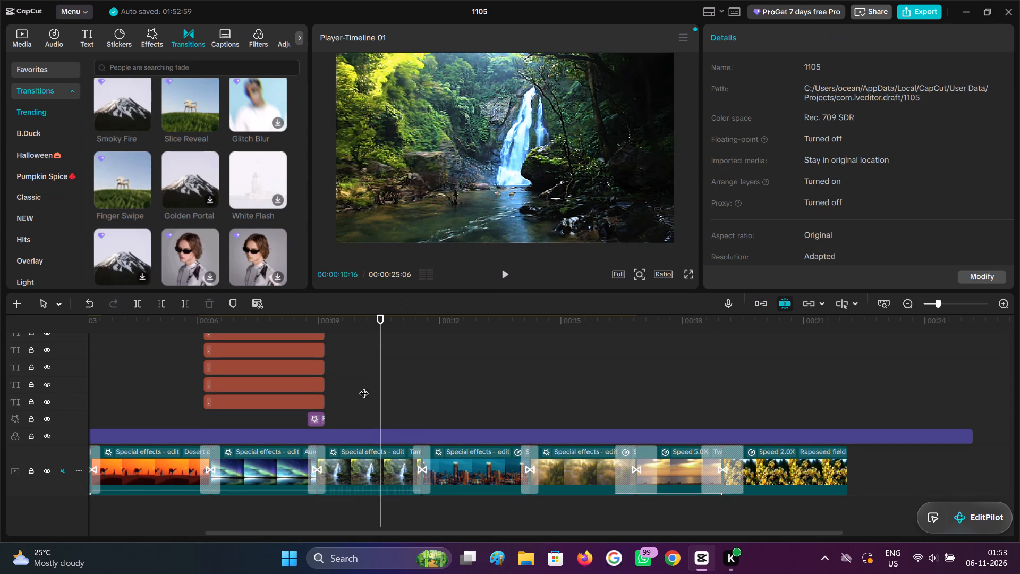
{"action": "left_click", "coordinate": [366, 476]}
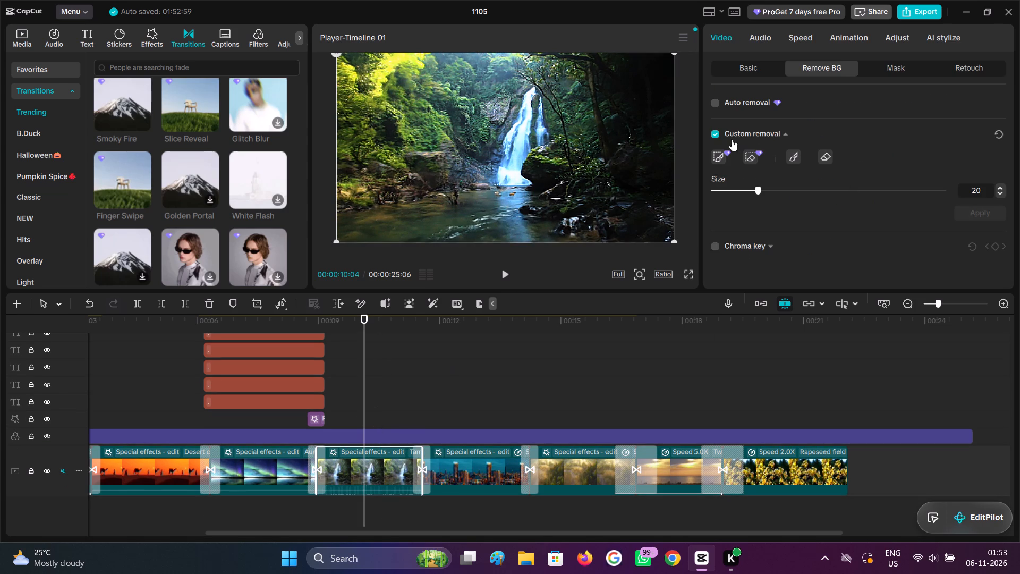
{"action": "left_click", "coordinate": [716, 157]}
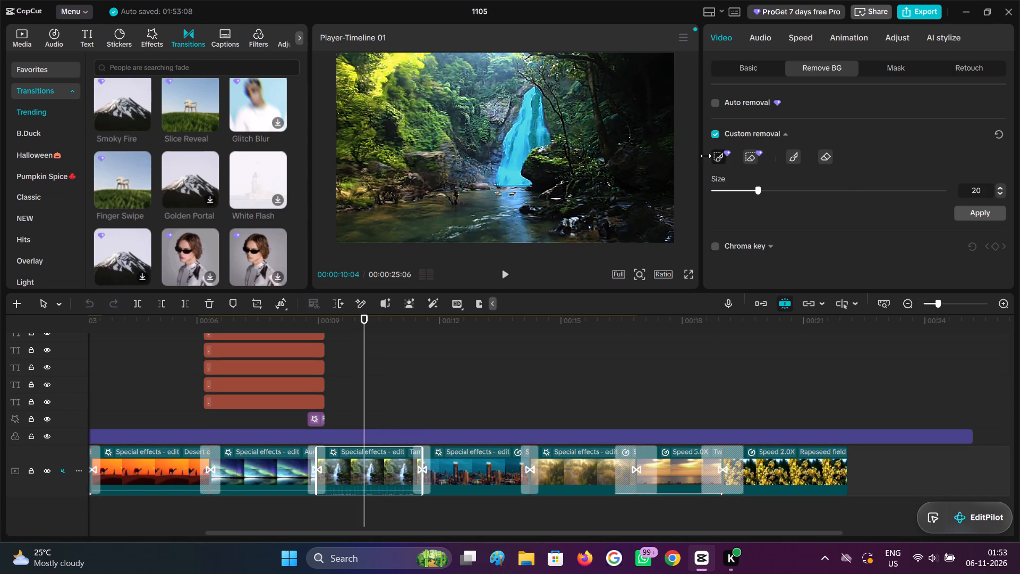
{"action": "left_click", "coordinate": [980, 208]}
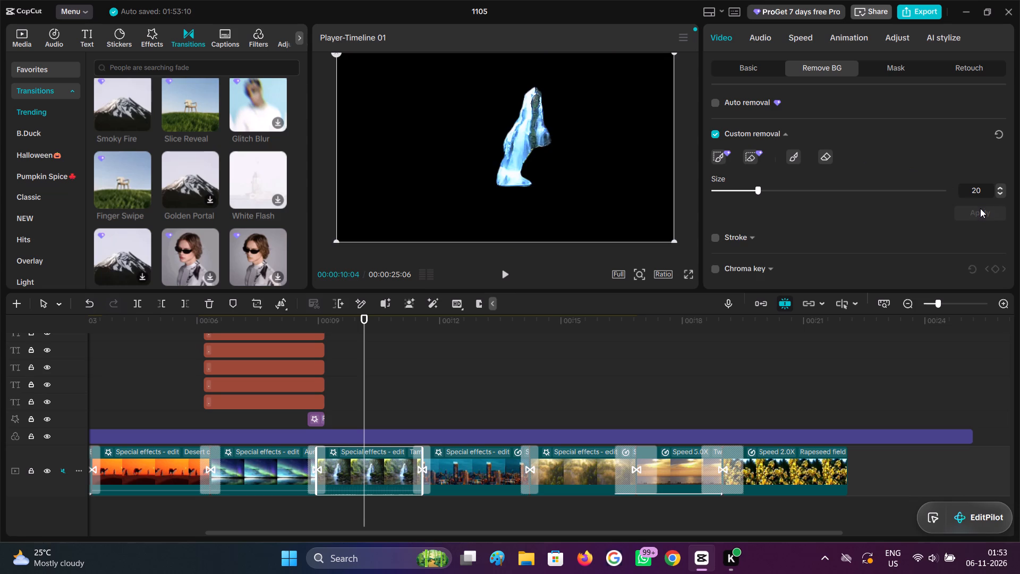
Play and scrub through the waterfall clip and its transitions to check the cutout.
{"action": "left_click", "coordinate": [354, 400]}
{"action": "left_click_drag", "start_coordinate": [354, 401], "coordinate": [337, 404]}
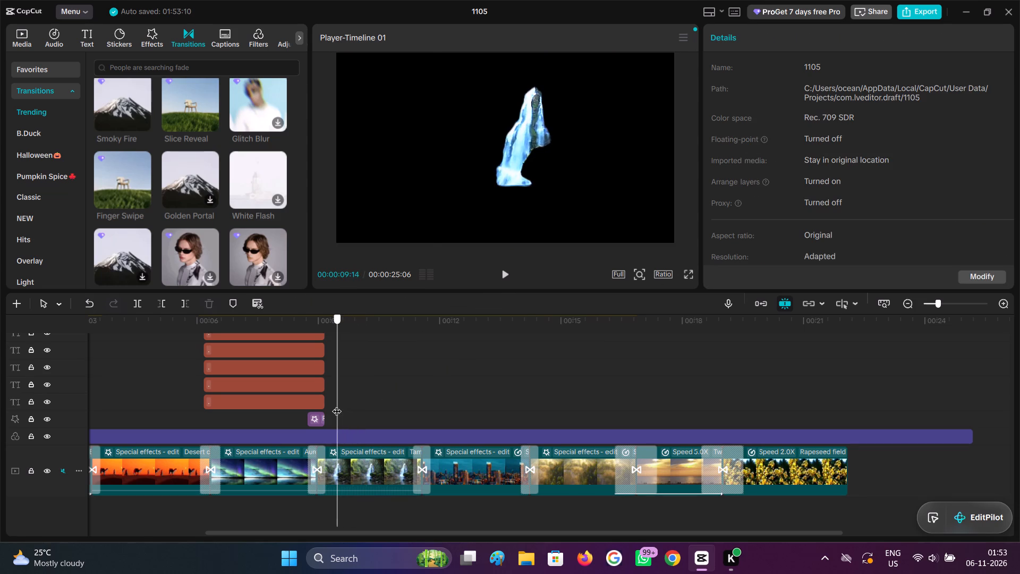
{"action": "left_click_drag", "start_coordinate": [337, 404], "coordinate": [336, 404]}
{"action": "key", "text": "space"}
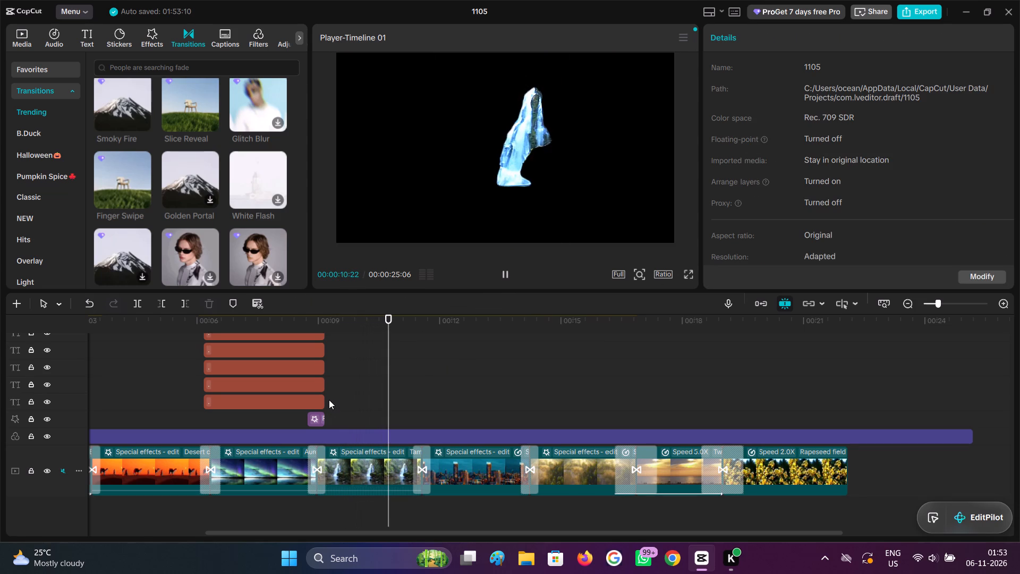
{"action": "key", "text": "space"}
{"action": "left_click", "coordinate": [329, 399]}
{"action": "left_click_drag", "start_coordinate": [331, 399], "coordinate": [350, 409]}
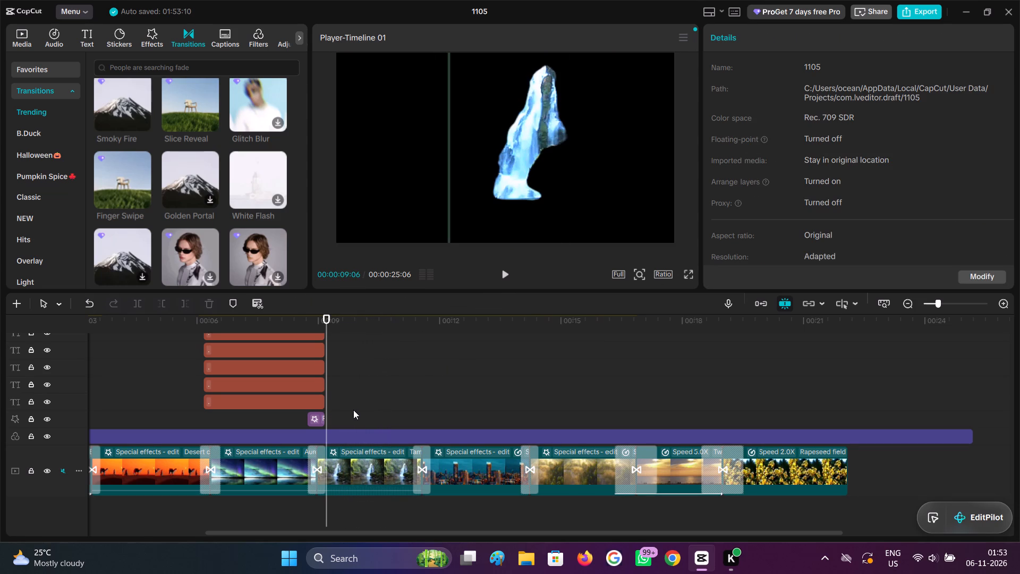
{"action": "left_click", "coordinate": [342, 408]}
{"action": "left_click", "coordinate": [379, 399]}
{"action": "left_click_drag", "start_coordinate": [378, 399], "coordinate": [383, 402]}
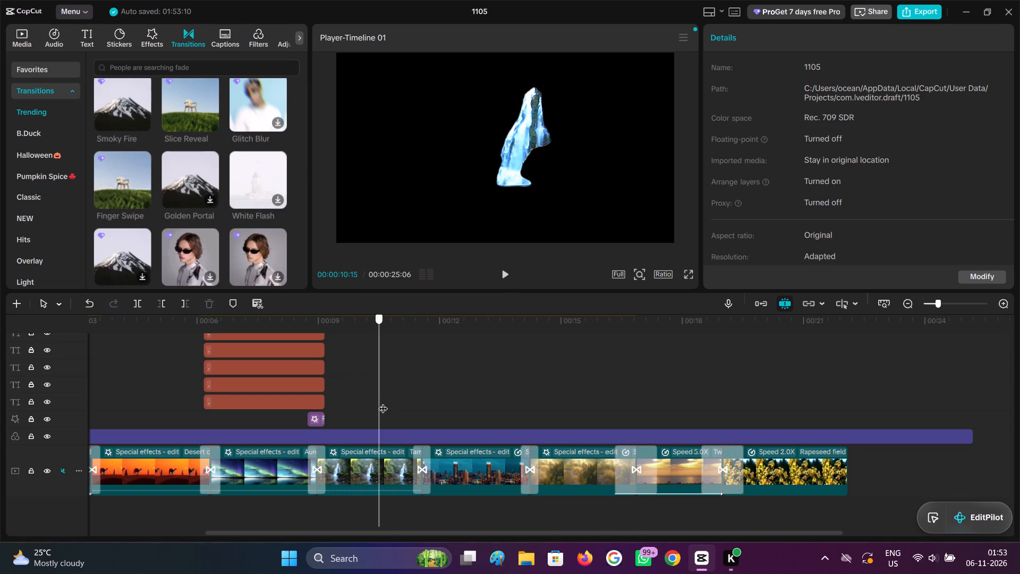
{"action": "left_click_drag", "start_coordinate": [383, 402], "coordinate": [466, 413]}
Lower the speed of the Light Fall effect on the city skyline clip.
{"action": "left_click", "coordinate": [458, 450]}
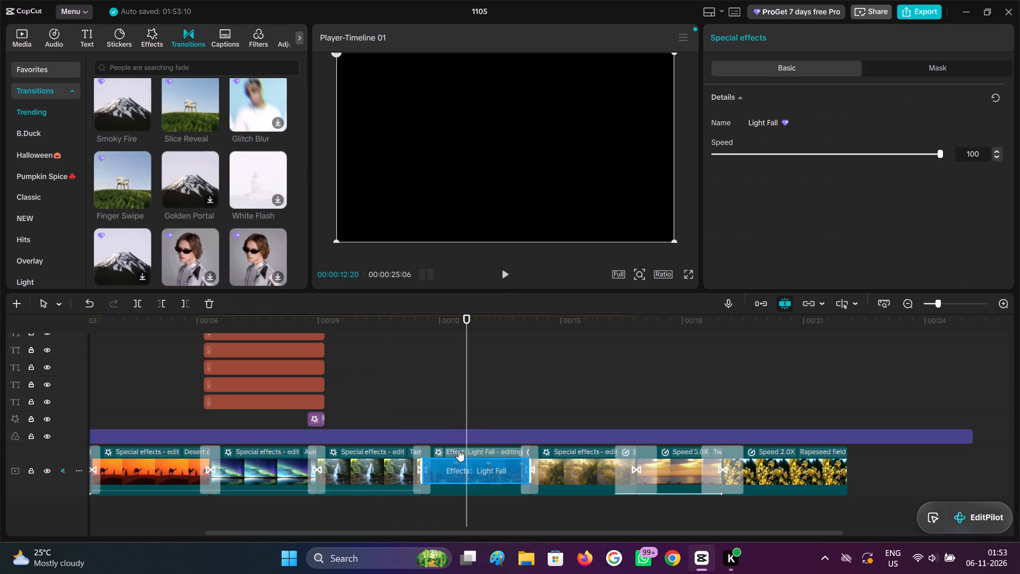
{"action": "left_click", "coordinate": [477, 490]}
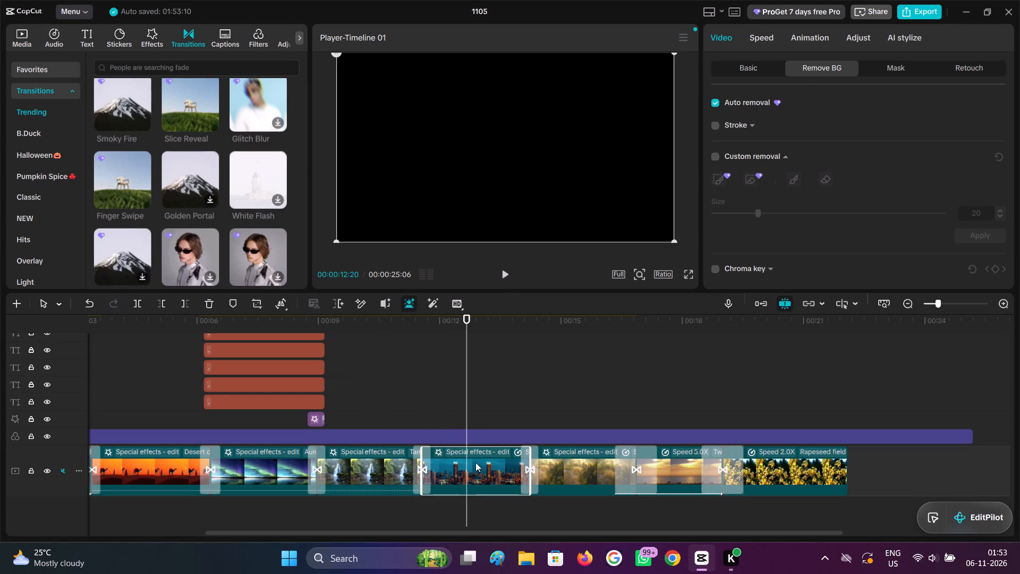
{"action": "left_click", "coordinate": [475, 453]}
{"action": "left_click_drag", "start_coordinate": [878, 155], "coordinate": [812, 160]}
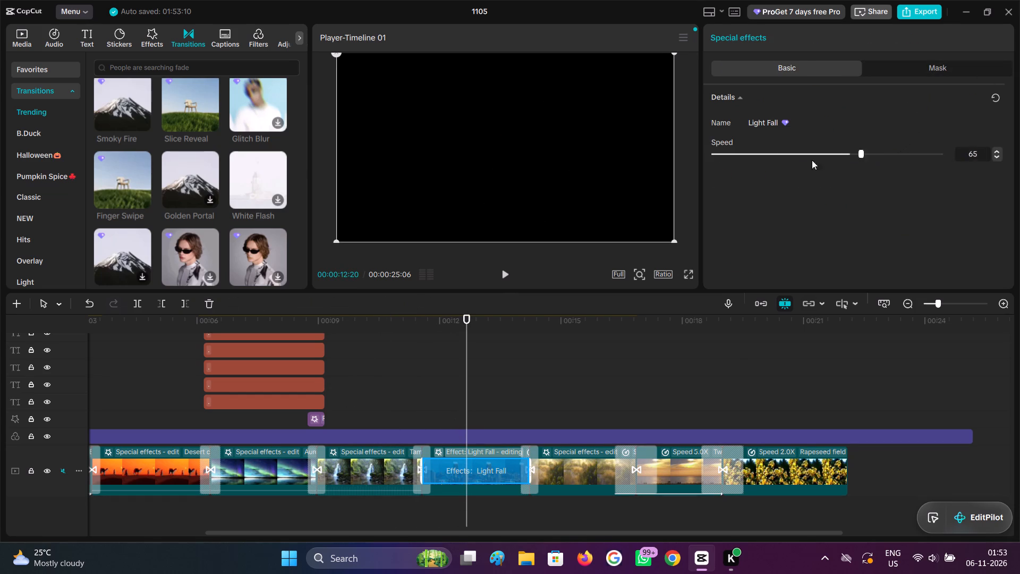
{"action": "left_click_drag", "start_coordinate": [812, 160], "coordinate": [815, 167]}
{"action": "left_click", "coordinate": [469, 489]}
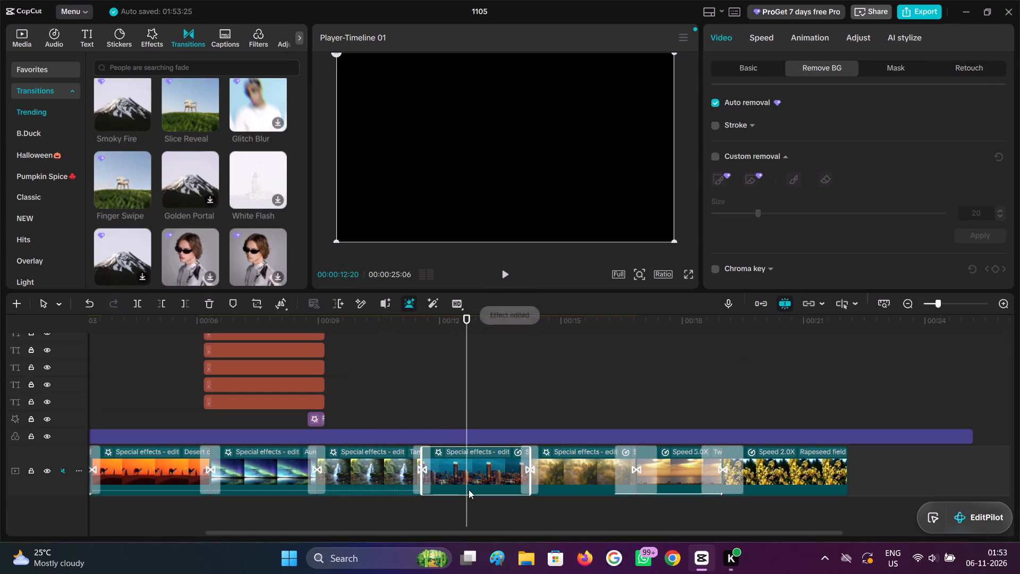
Switch off automatic background removal on the city skyline clip.
{"action": "left_click_drag", "start_coordinate": [470, 412], "coordinate": [360, 434]}
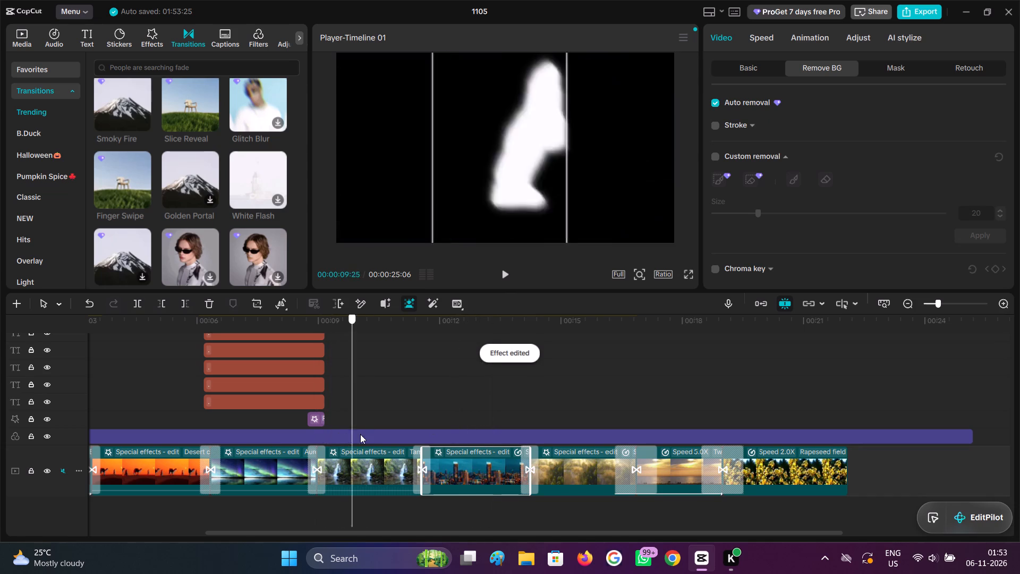
{"action": "left_click_drag", "start_coordinate": [360, 434], "coordinate": [571, 436]}
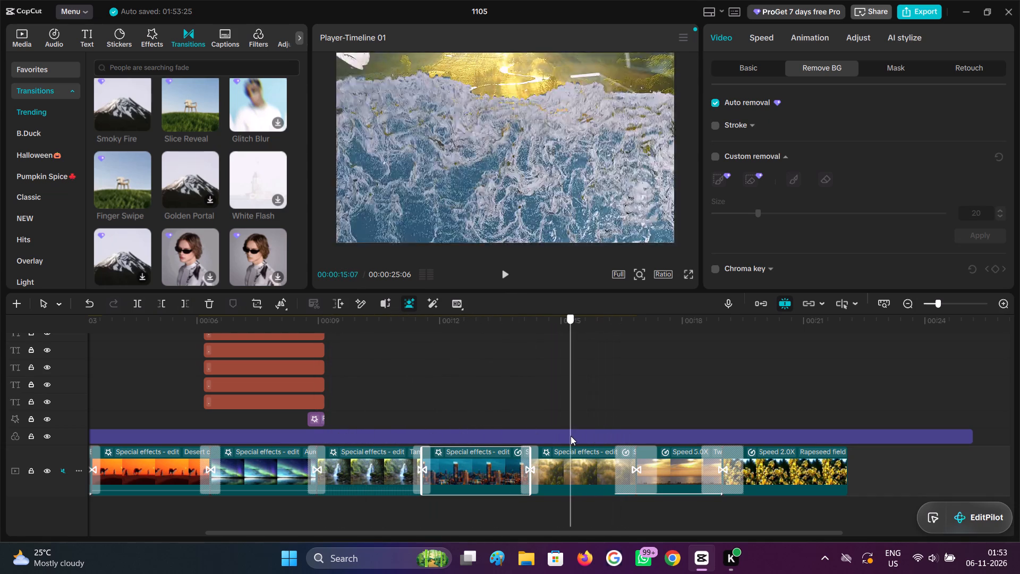
{"action": "left_click_drag", "start_coordinate": [571, 436], "coordinate": [477, 437]}
{"action": "left_click", "coordinate": [467, 478]}
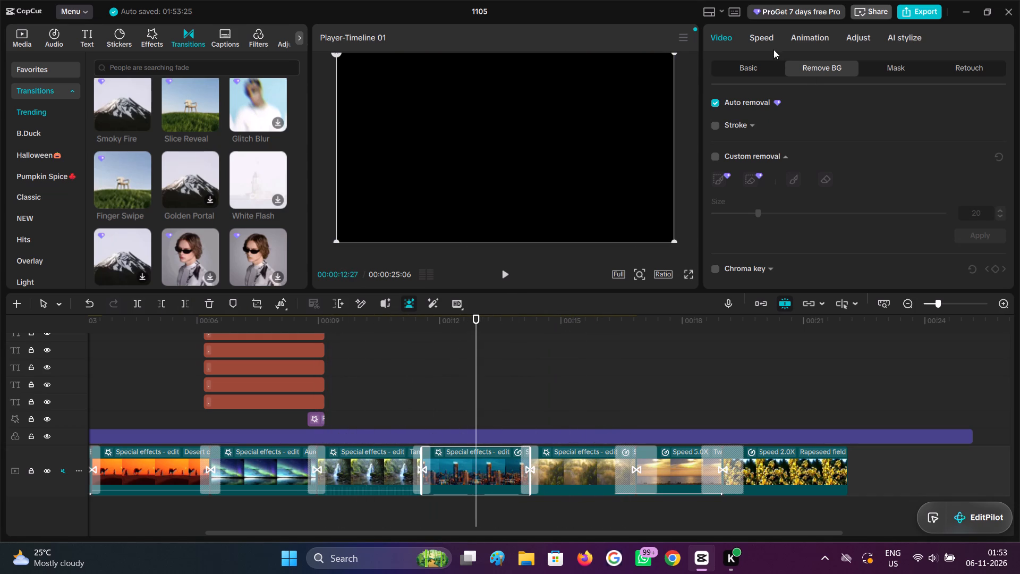
{"action": "left_click", "coordinate": [728, 66]}
{"action": "left_click", "coordinate": [797, 63]}
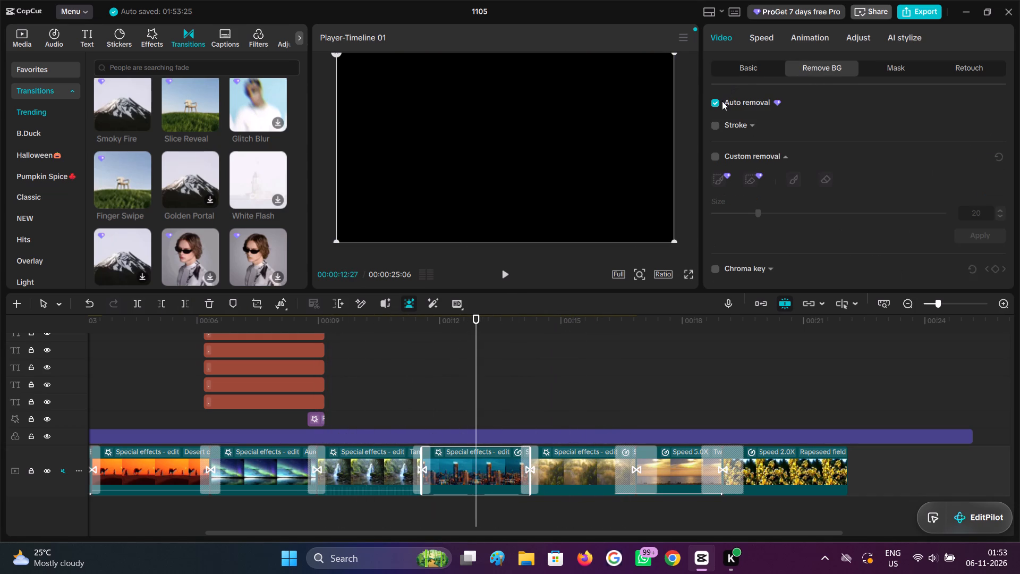
{"action": "left_click", "coordinate": [720, 101]}
{"action": "left_click", "coordinate": [717, 105]}
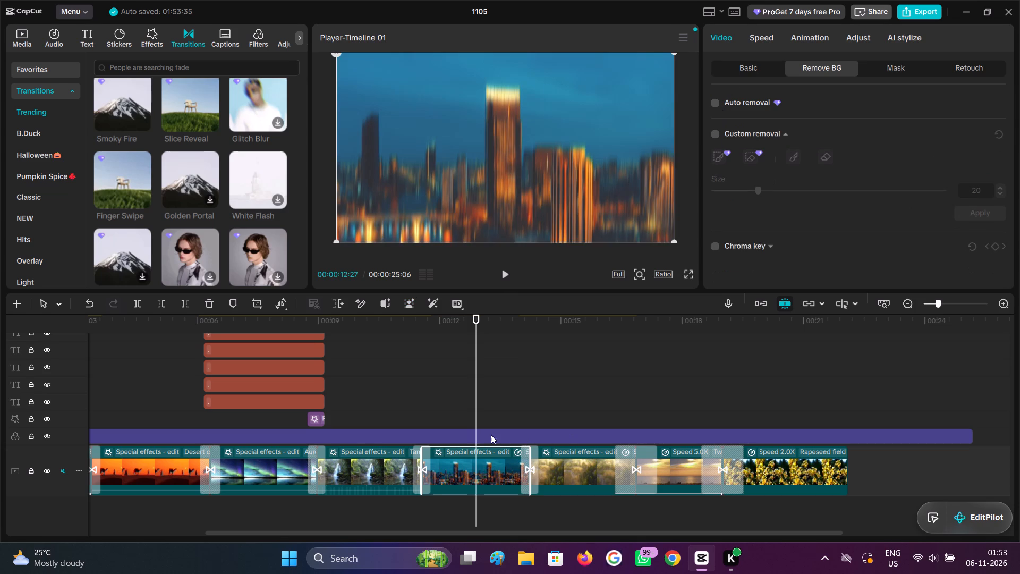
Scrub through the city skyline clip and its opening transition to check the picture.
{"action": "left_click", "coordinate": [495, 418]}
{"action": "left_click_drag", "start_coordinate": [495, 417], "coordinate": [423, 426]}
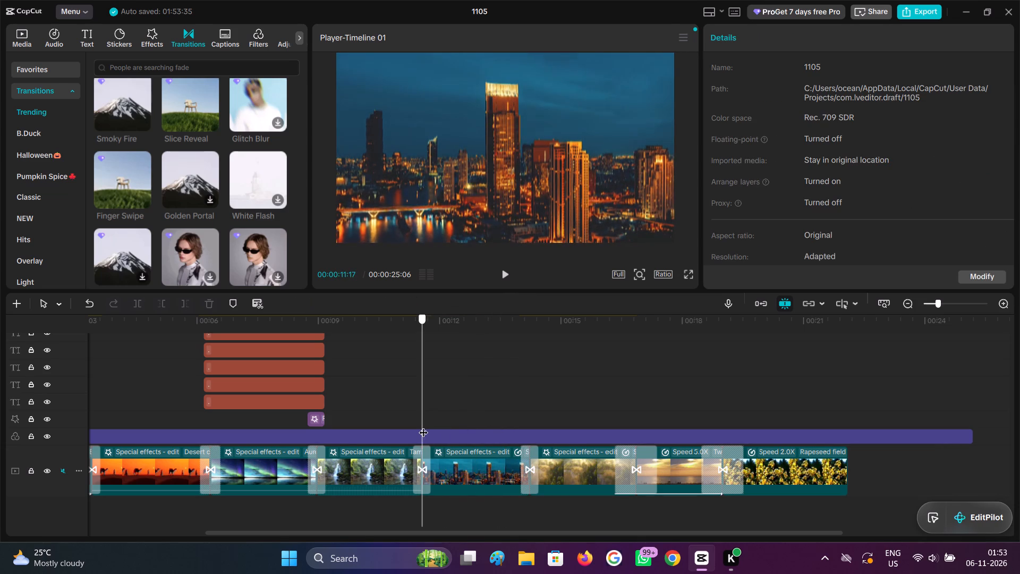
{"action": "left_click_drag", "start_coordinate": [423, 426], "coordinate": [475, 454]}
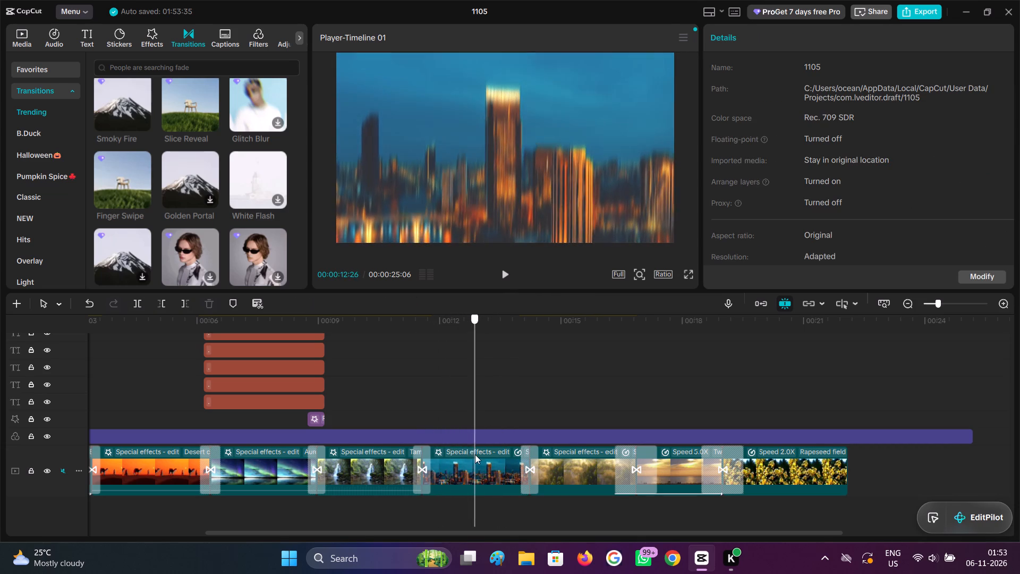
{"action": "left_click_drag", "start_coordinate": [475, 454], "coordinate": [481, 463]}
{"action": "left_click", "coordinate": [482, 464]}
Examine the aerial forest clip's background removal, speed and Glass Breaking effect settings.
{"action": "left_click", "coordinate": [569, 403]}
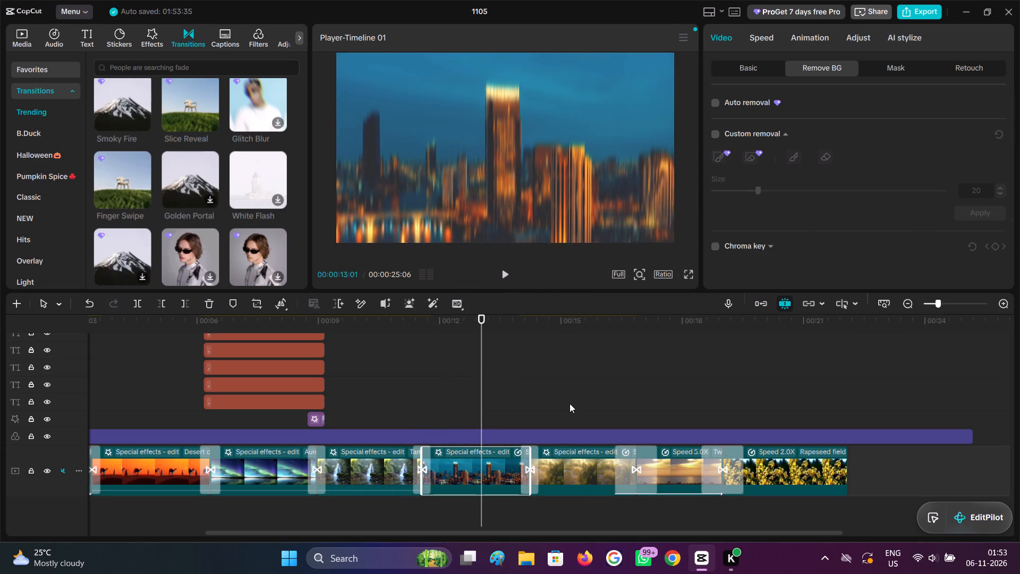
{"action": "left_click", "coordinate": [581, 468]}
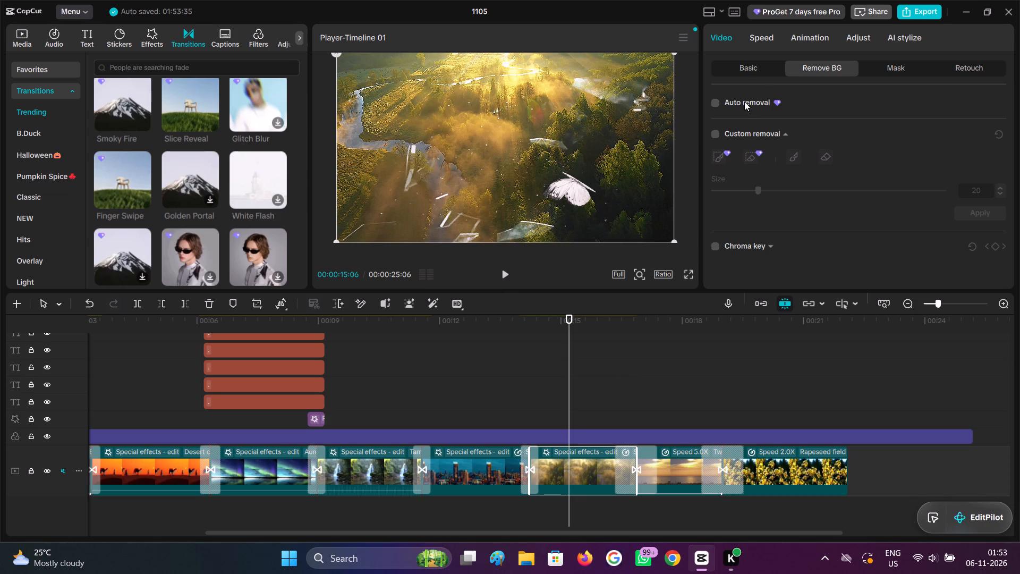
{"action": "left_click", "coordinate": [753, 77]}
{"action": "left_click", "coordinate": [756, 73]}
{"action": "scroll", "coordinate": [748, 154], "scroll_direction": "up", "scroll_amount": 3}
{"action": "scroll", "coordinate": [749, 154], "scroll_direction": "down", "scroll_amount": 2}
{"action": "left_click", "coordinate": [819, 70]}
{"action": "left_click", "coordinate": [766, 45]}
{"action": "left_click", "coordinate": [810, 45]}
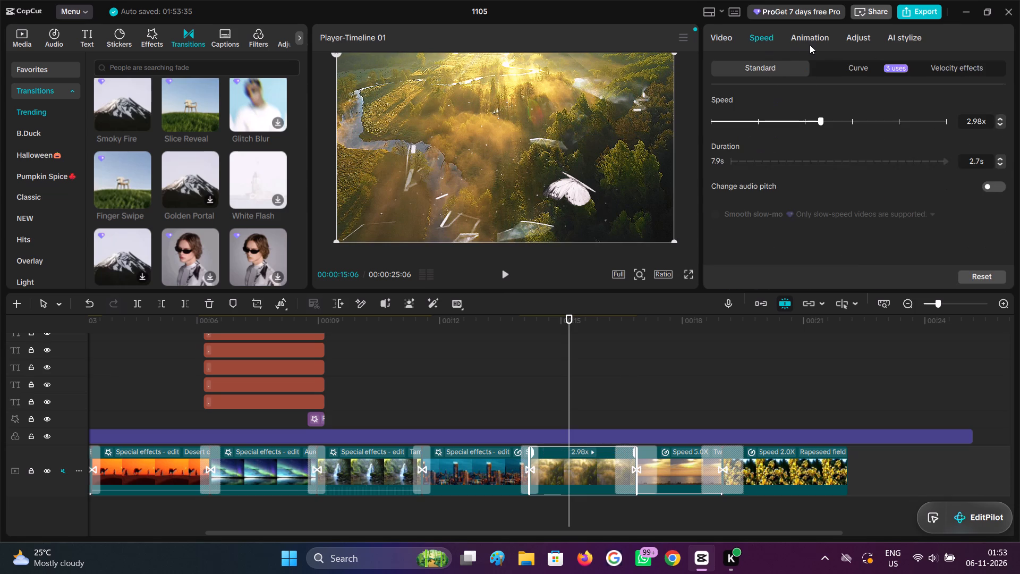
{"action": "left_click", "coordinate": [778, 40]}
{"action": "left_click", "coordinate": [725, 45]}
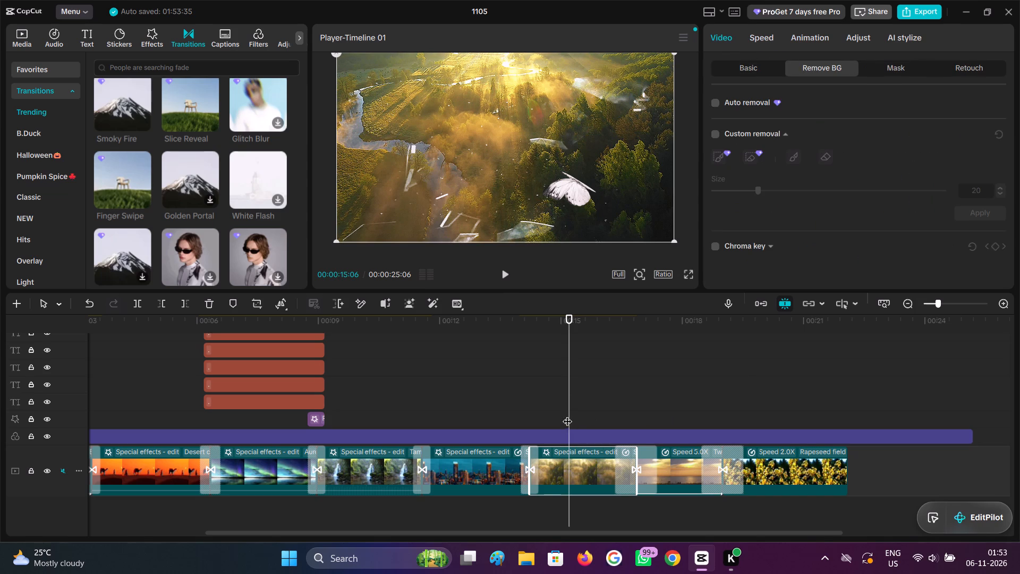
{"action": "left_click_drag", "start_coordinate": [570, 414], "coordinate": [583, 421]}
{"action": "left_click", "coordinate": [580, 455]}
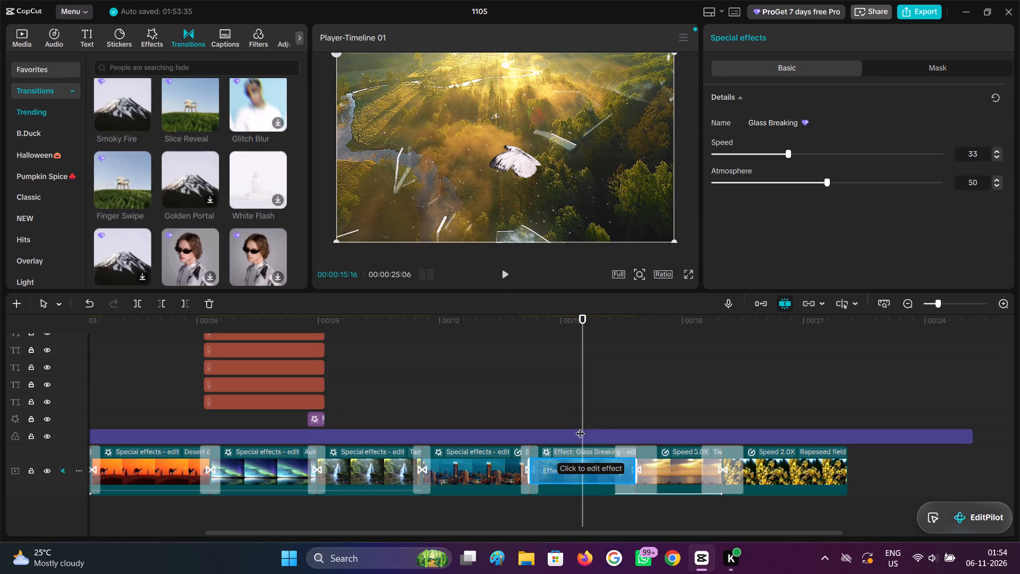
{"action": "left_click", "coordinate": [572, 487]}
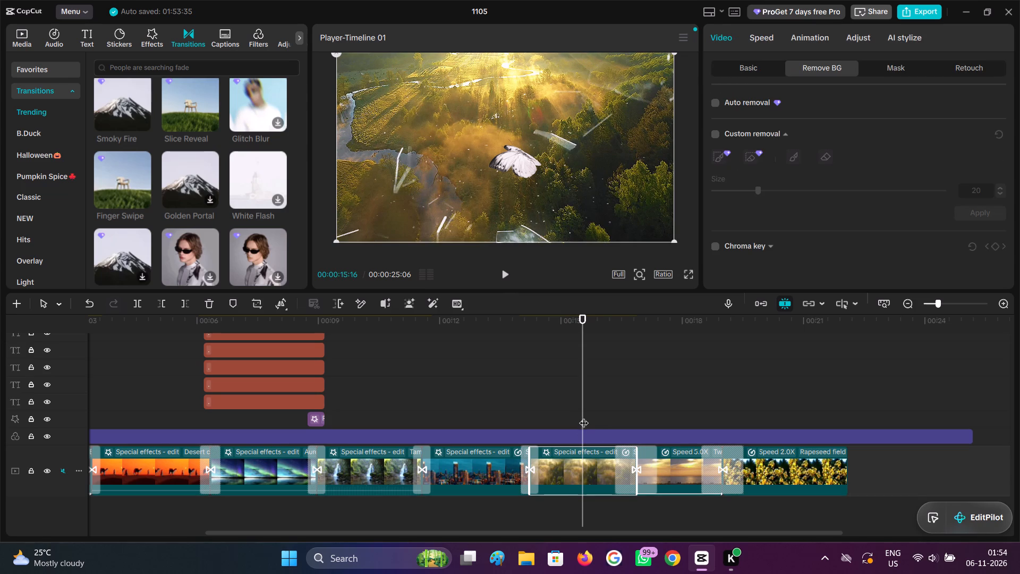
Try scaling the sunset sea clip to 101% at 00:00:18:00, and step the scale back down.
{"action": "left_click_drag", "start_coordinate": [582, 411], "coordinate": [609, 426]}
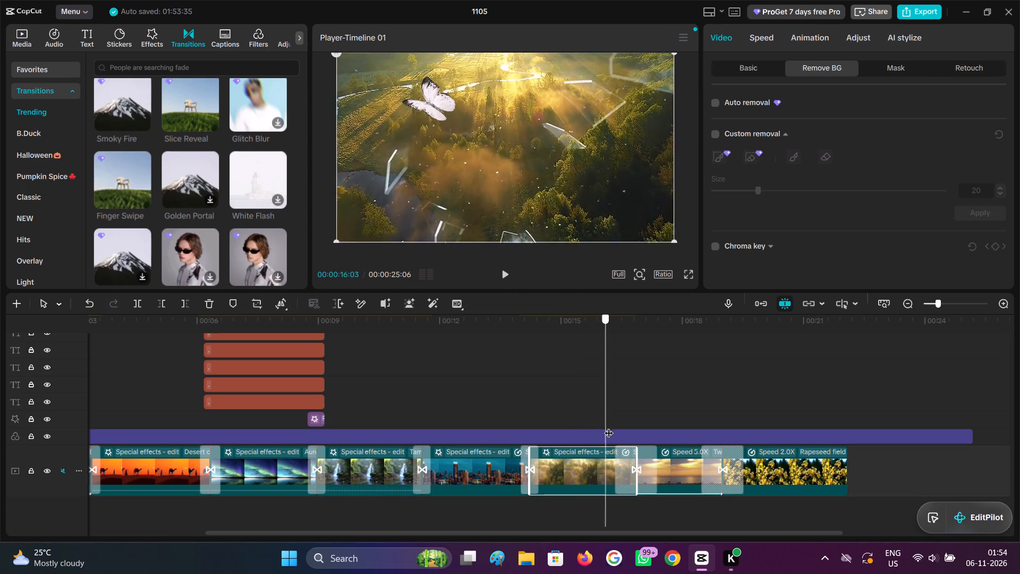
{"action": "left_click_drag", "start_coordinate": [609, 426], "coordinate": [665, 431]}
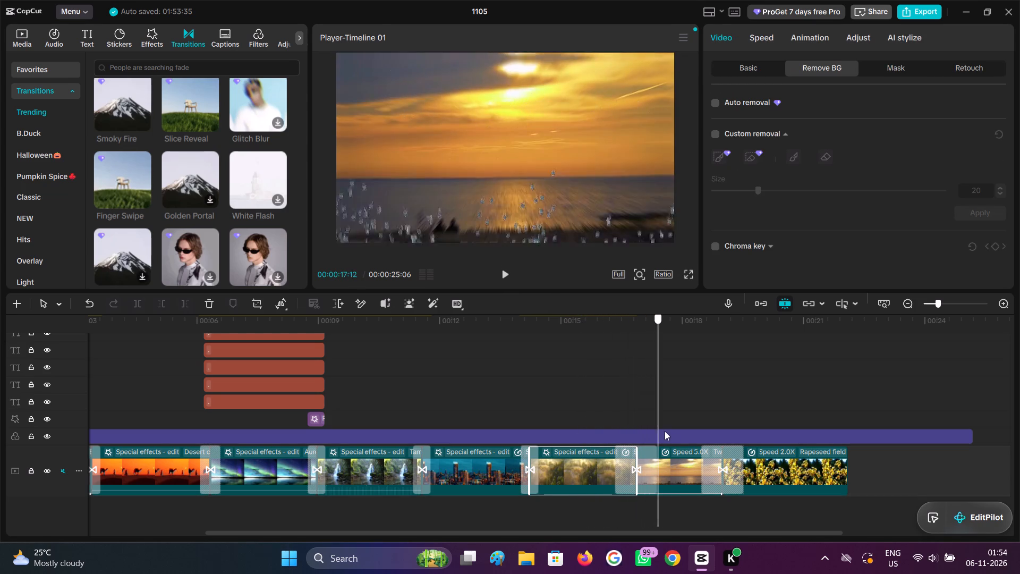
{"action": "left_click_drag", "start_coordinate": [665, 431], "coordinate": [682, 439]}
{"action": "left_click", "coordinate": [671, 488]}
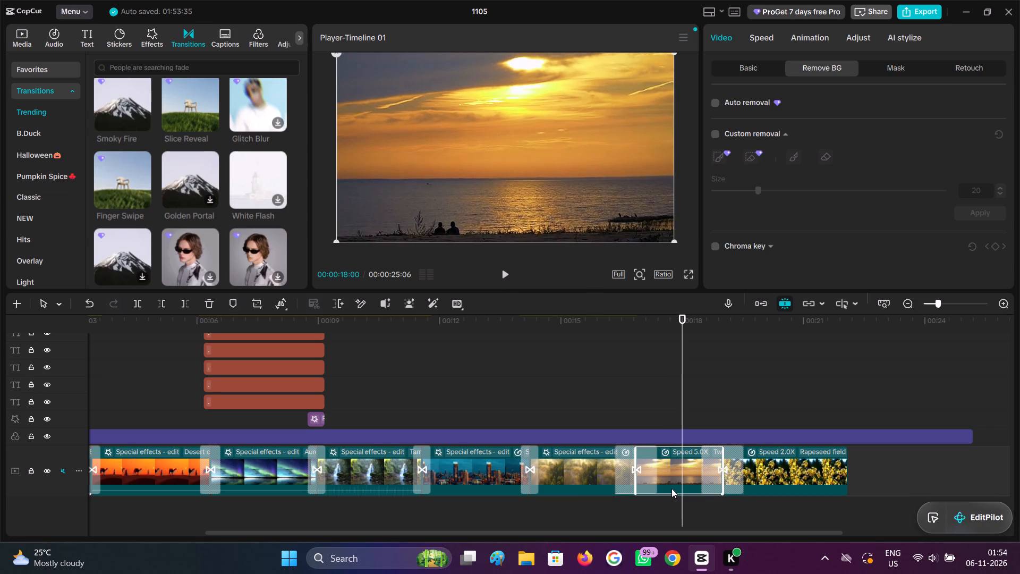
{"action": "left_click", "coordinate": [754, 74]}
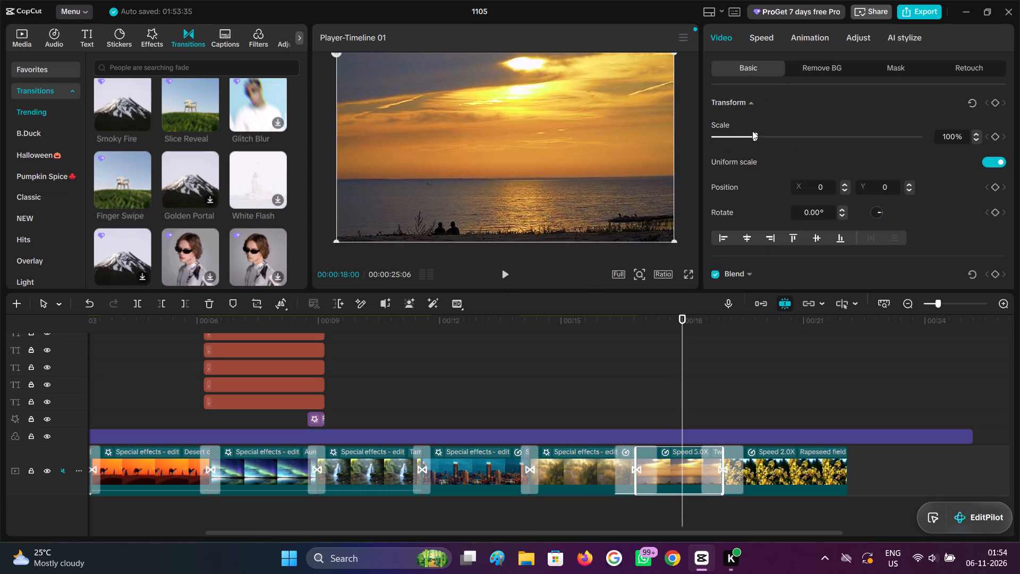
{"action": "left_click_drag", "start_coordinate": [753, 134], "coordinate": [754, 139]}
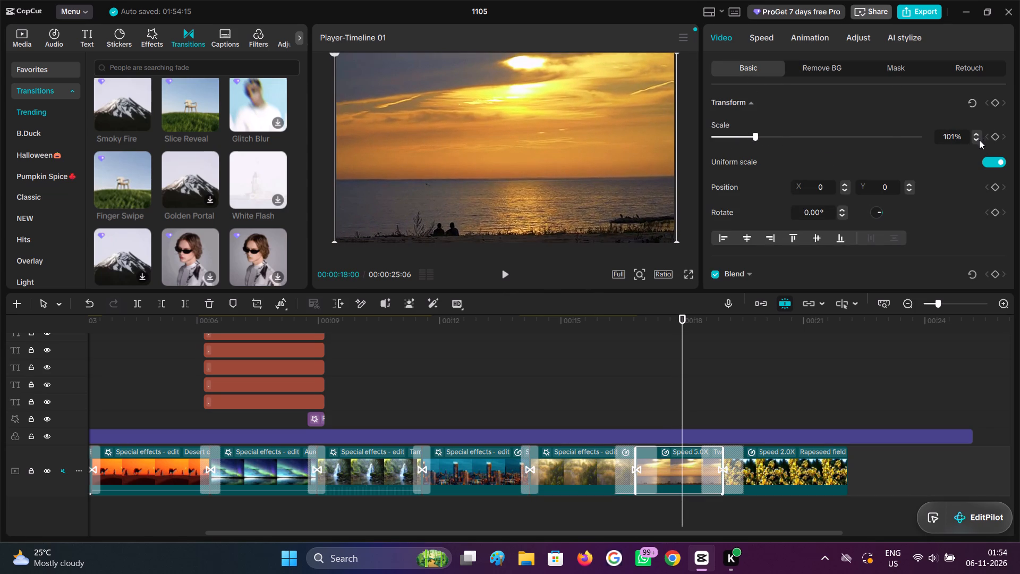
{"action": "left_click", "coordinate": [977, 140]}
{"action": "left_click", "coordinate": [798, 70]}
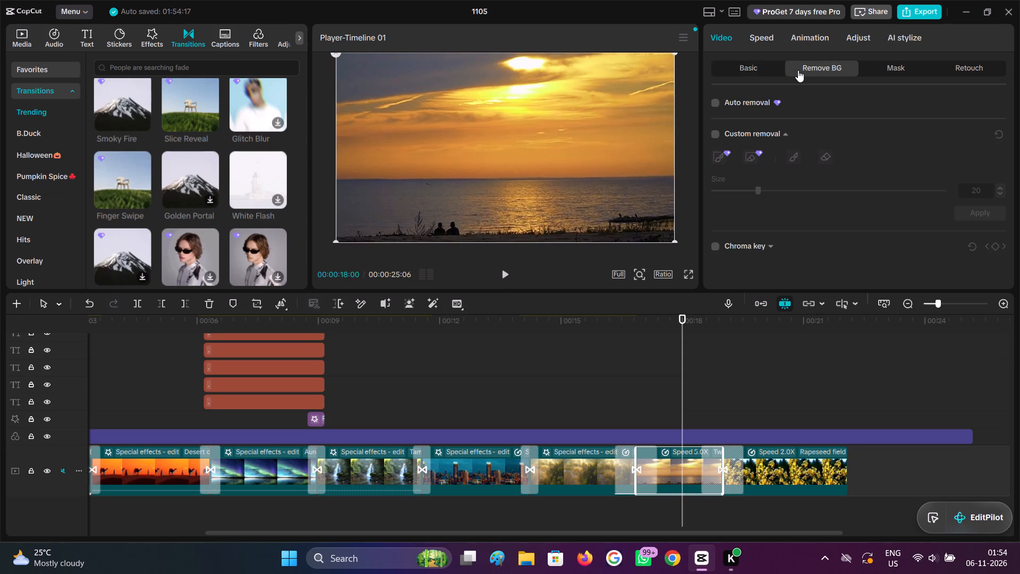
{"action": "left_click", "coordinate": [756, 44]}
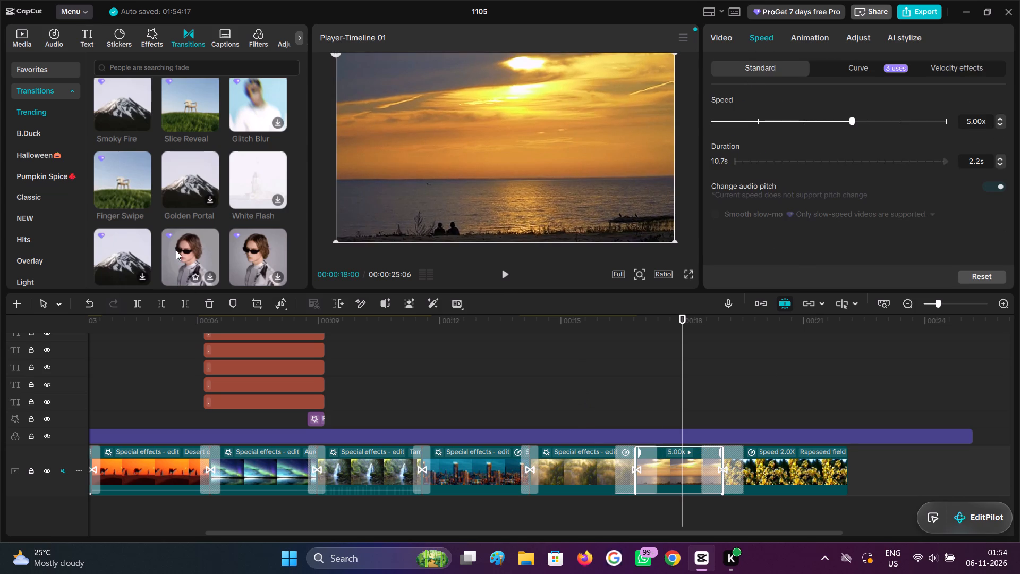
Apply the Smoky Fire transition between the sunset sea clip and the rapeseed field clip.
{"action": "left_click", "coordinate": [141, 179]}
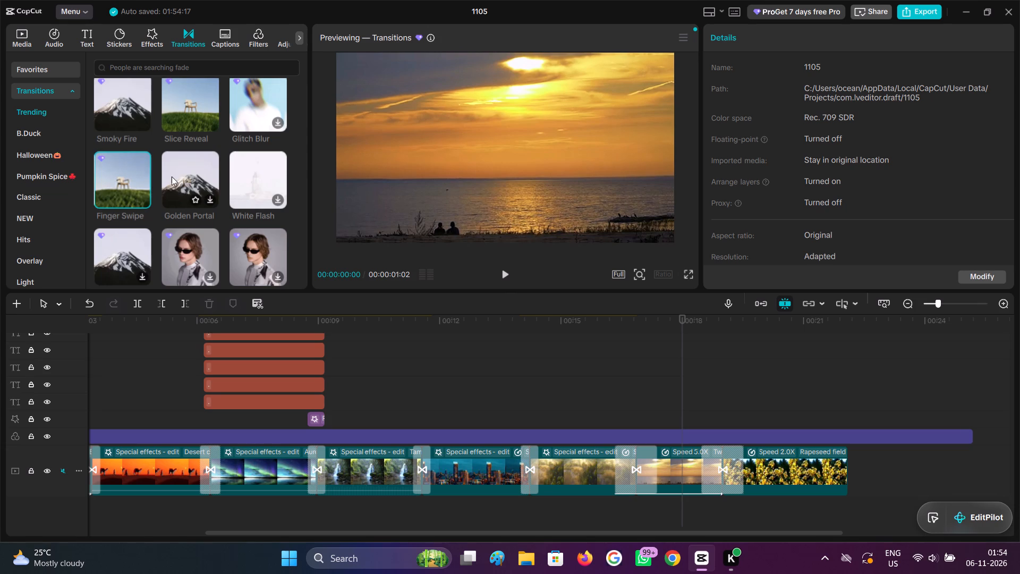
{"action": "scroll", "coordinate": [164, 176], "scroll_direction": "up", "scroll_amount": 1}
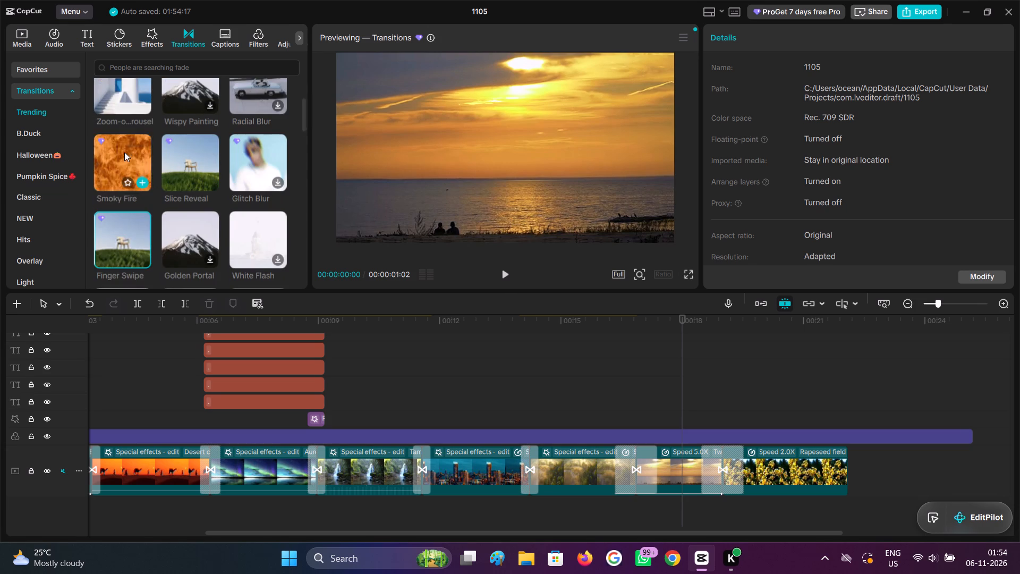
{"action": "left_click", "coordinate": [124, 152]}
{"action": "left_click_drag", "start_coordinate": [124, 152], "coordinate": [156, 179]}
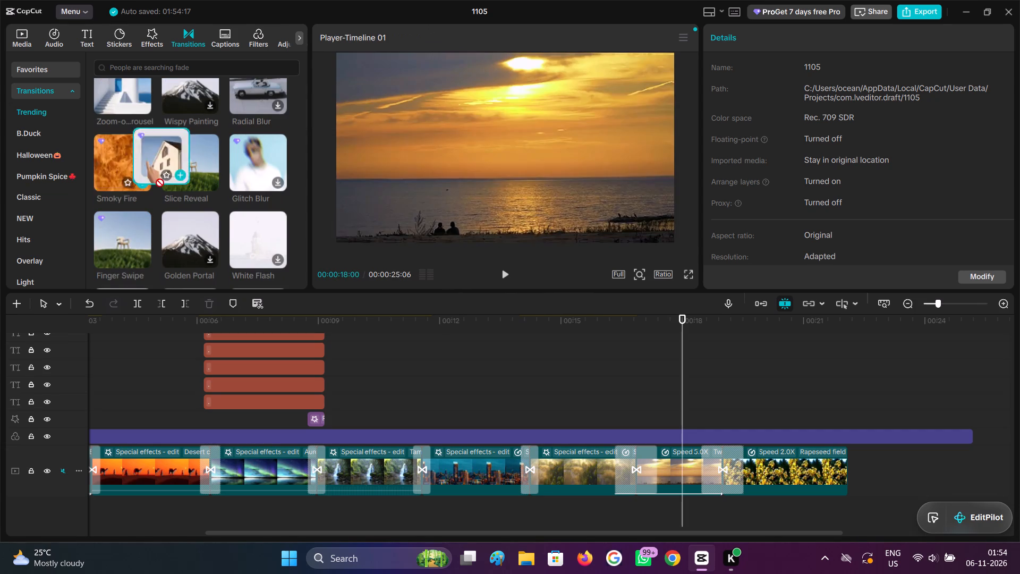
{"action": "left_click_drag", "start_coordinate": [156, 179], "coordinate": [714, 469]}
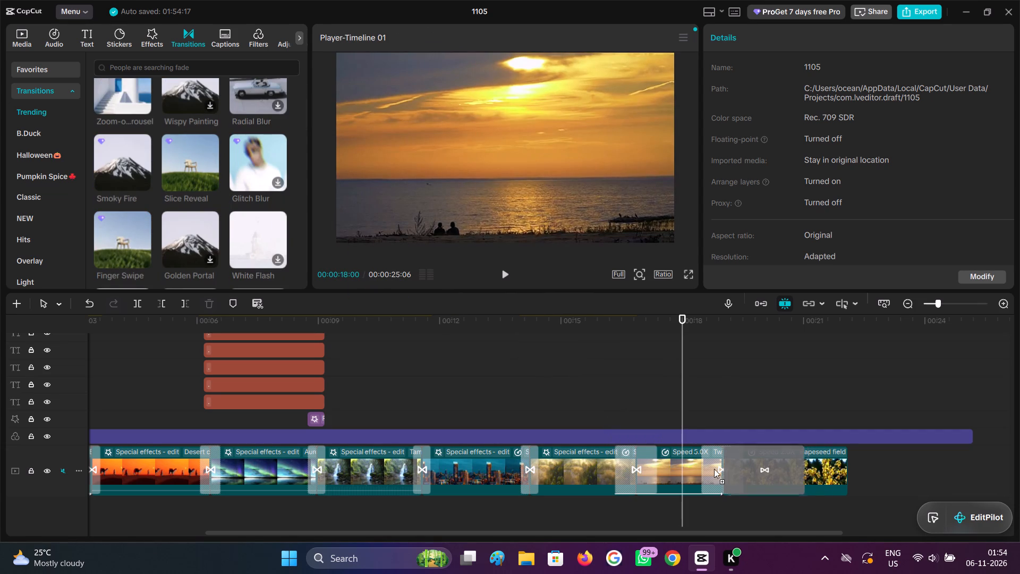
{"action": "left_click_drag", "start_coordinate": [714, 469], "coordinate": [161, 477]}
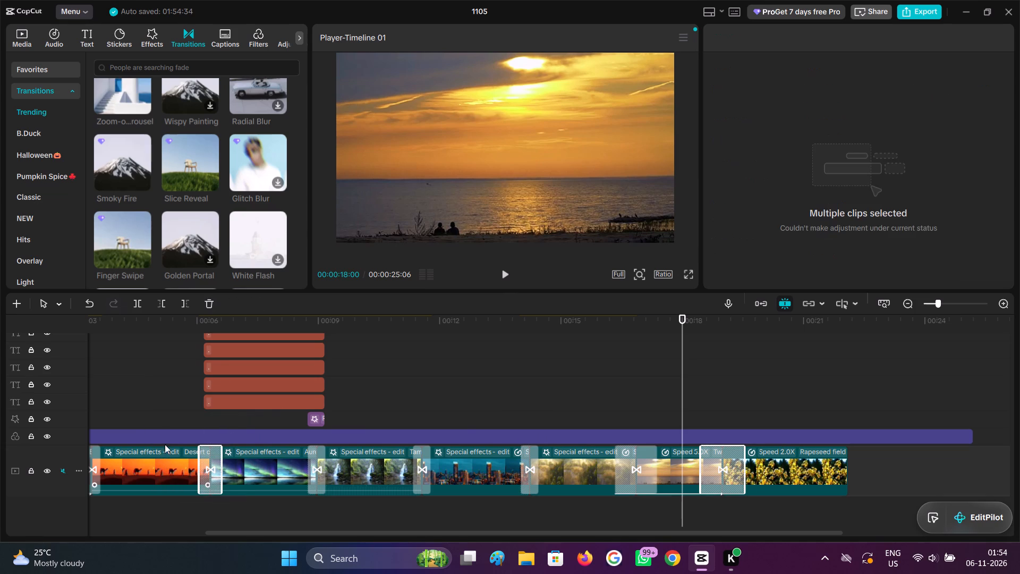
Play back the transition from the desert camel clip into the aurora clip, and undo the last transition change.
{"action": "left_click", "coordinate": [190, 412]}
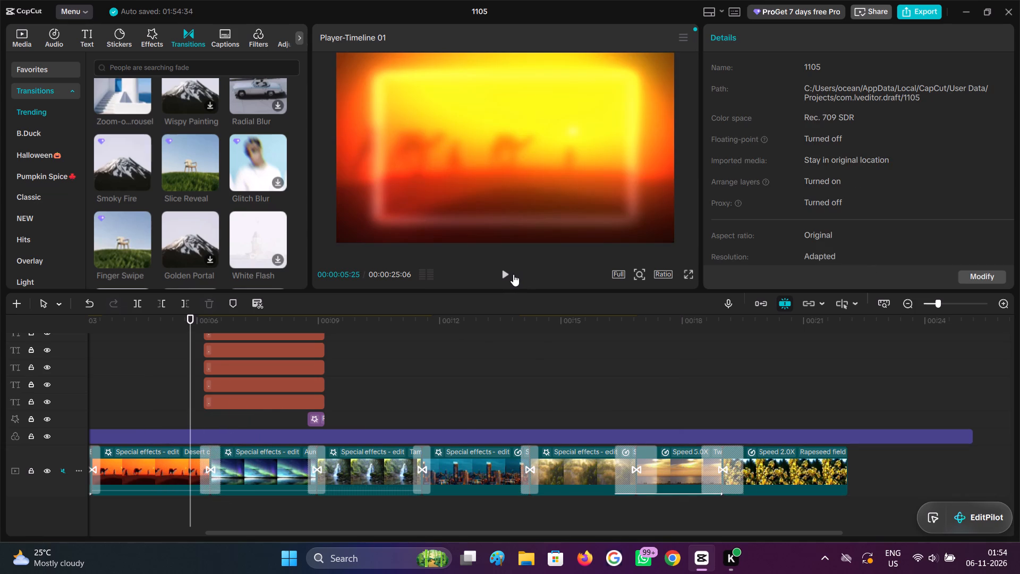
{"action": "left_click", "coordinate": [513, 274]}
{"action": "left_click", "coordinate": [513, 274]}
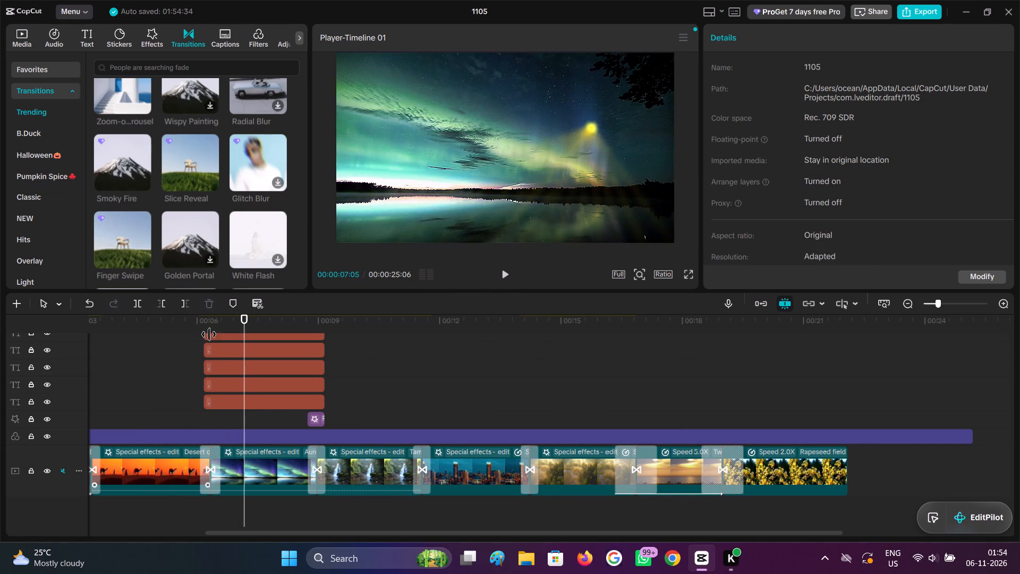
{"action": "left_click", "coordinate": [84, 310]}
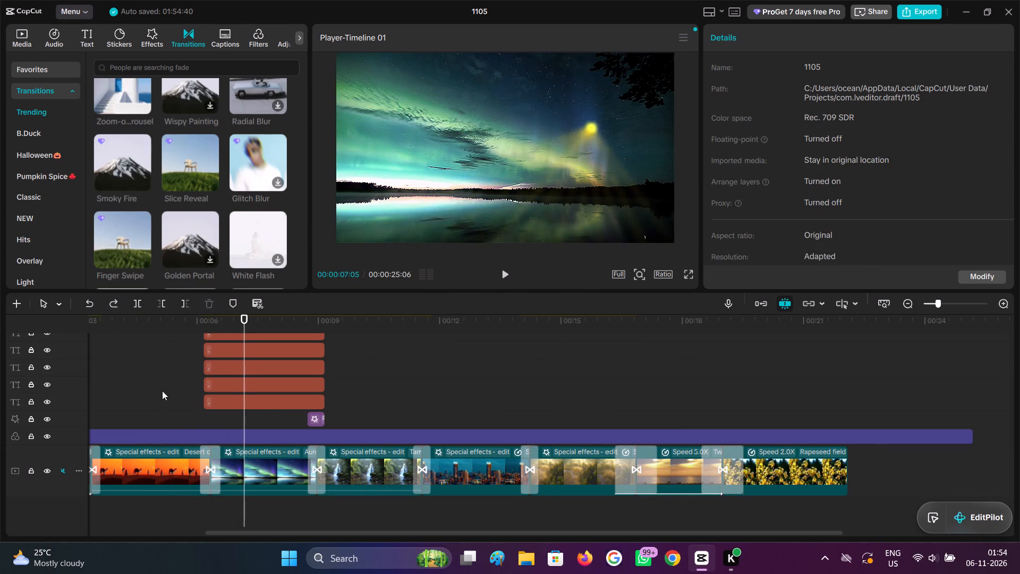
Apply the Smoky Fire transition between the city skyline clip and the aerial forest clip.
{"action": "left_click", "coordinate": [157, 385]}
{"action": "left_click_drag", "start_coordinate": [157, 385], "coordinate": [315, 415]}
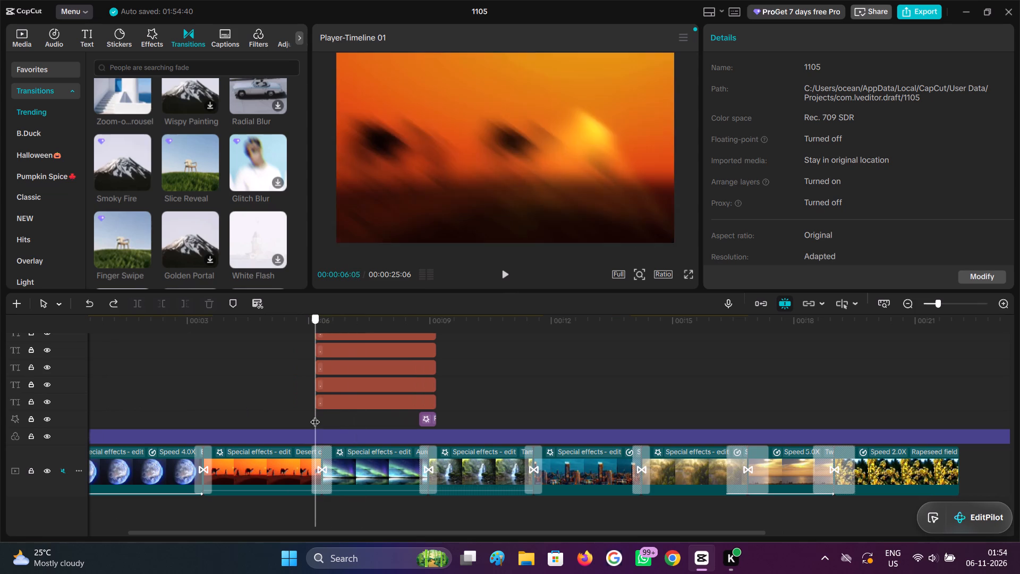
{"action": "left_click_drag", "start_coordinate": [315, 415], "coordinate": [201, 407]}
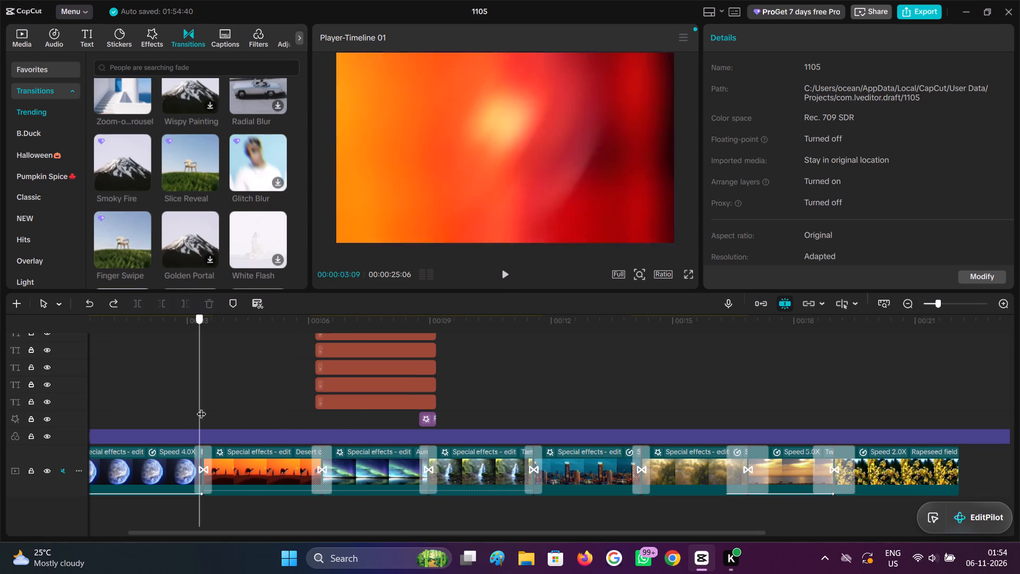
{"action": "left_click_drag", "start_coordinate": [201, 407], "coordinate": [439, 404]}
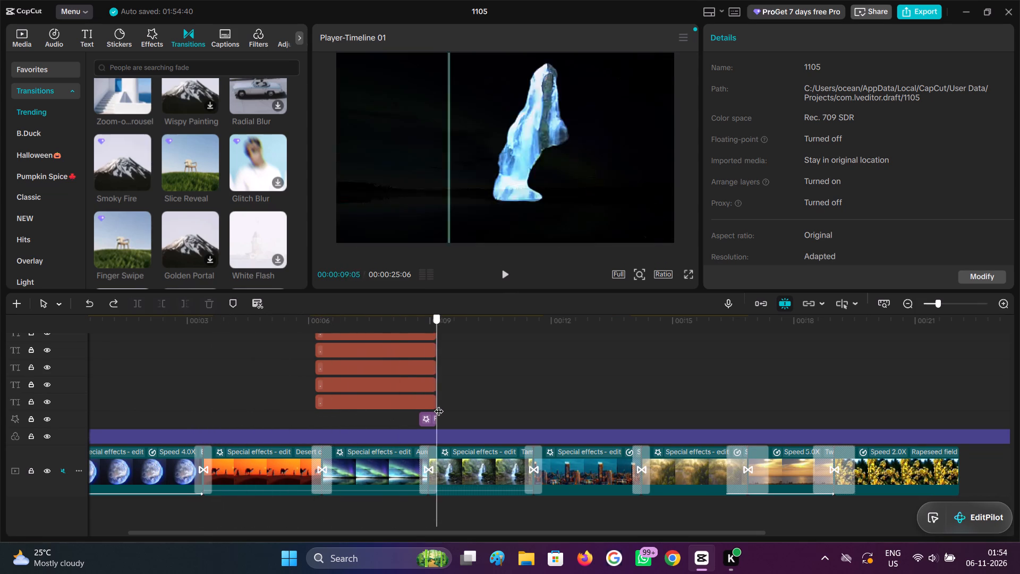
{"action": "left_click_drag", "start_coordinate": [439, 404], "coordinate": [654, 411]}
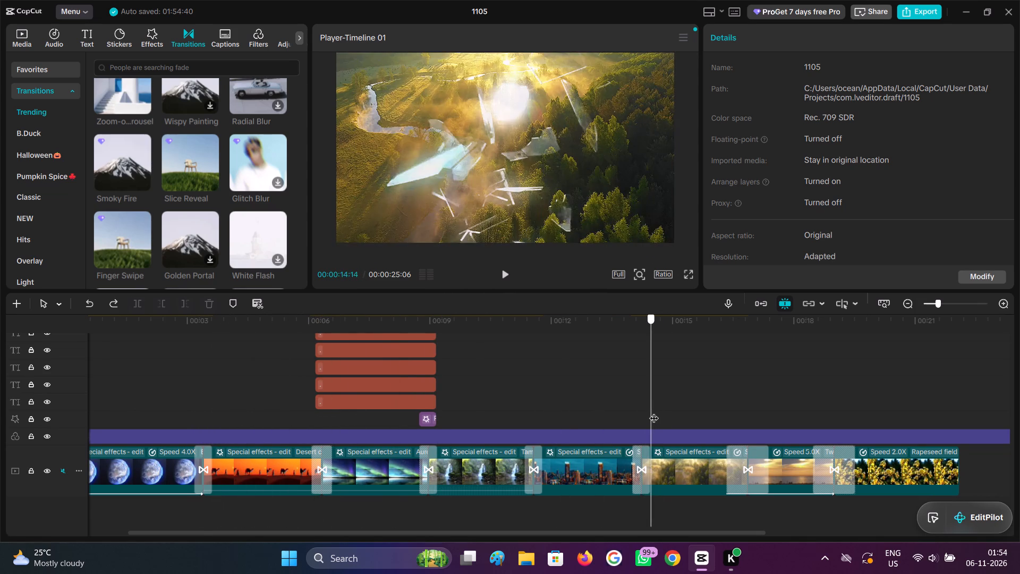
{"action": "left_click_drag", "start_coordinate": [654, 411], "coordinate": [637, 408]}
{"action": "left_click_drag", "start_coordinate": [113, 163], "coordinate": [482, 445]}
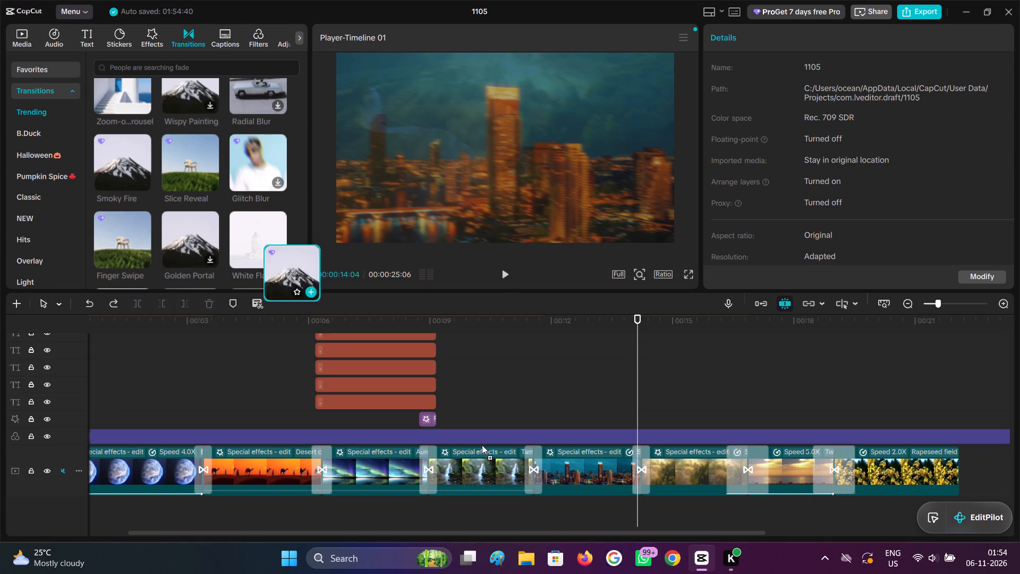
{"action": "left_click_drag", "start_coordinate": [482, 445], "coordinate": [615, 480]}
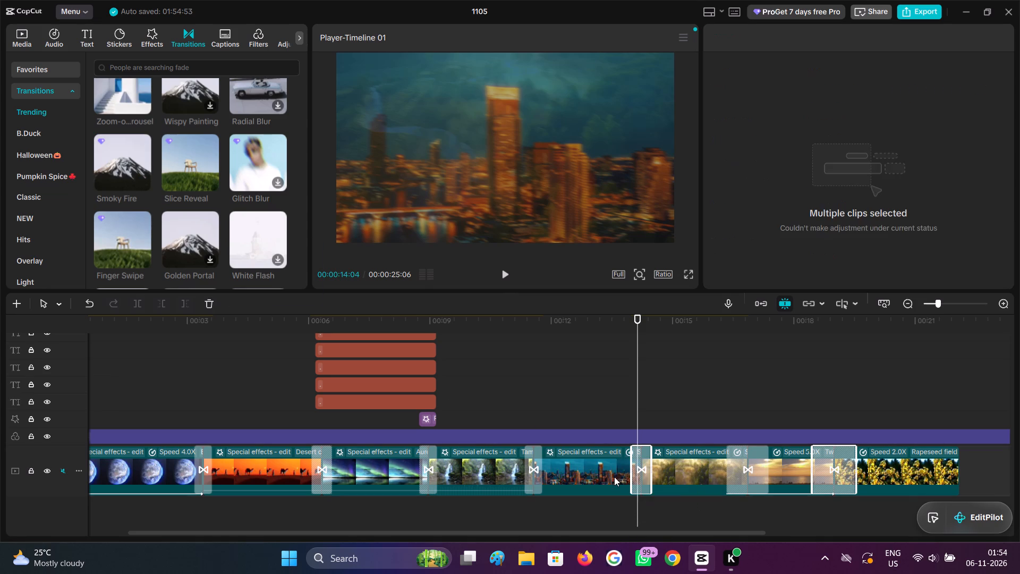
Preview the city-to-forest Smoky Fire transition and lengthen it to 1.1 s.
{"action": "left_click", "coordinate": [629, 410]}
{"action": "left_click_drag", "start_coordinate": [629, 410], "coordinate": [658, 417]}
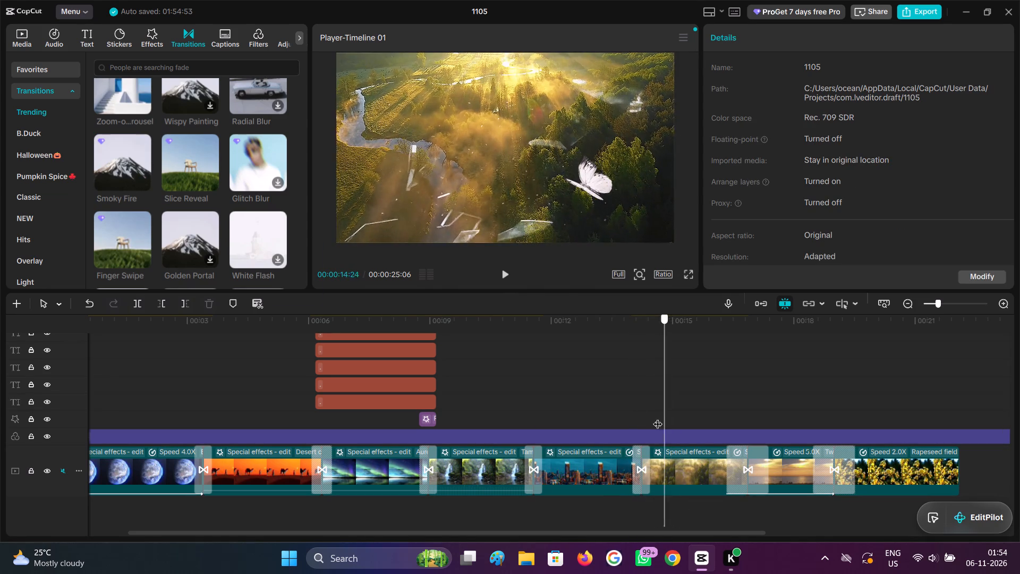
{"action": "left_click_drag", "start_coordinate": [658, 417], "coordinate": [611, 417]}
{"action": "left_click", "coordinate": [513, 279]}
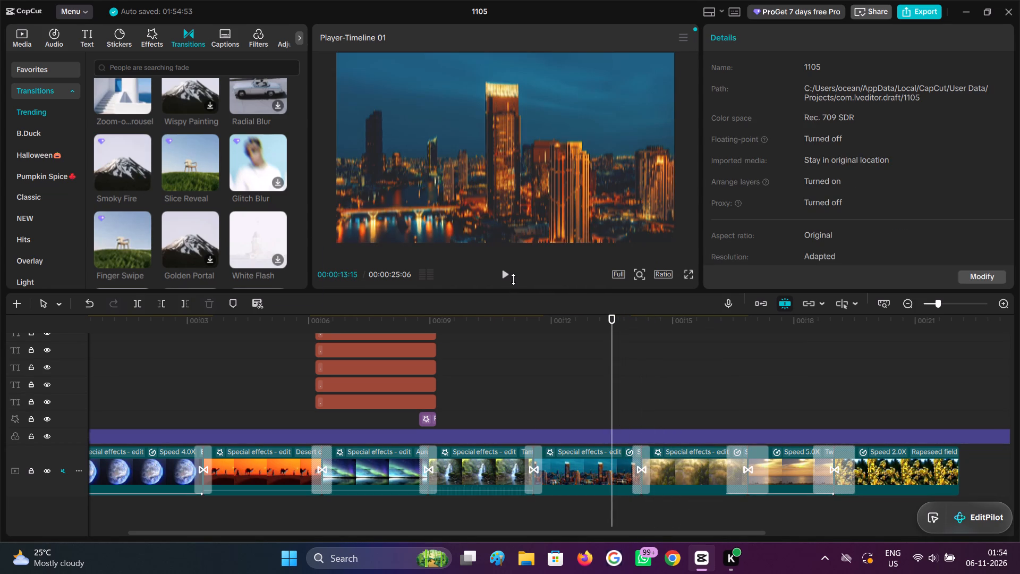
{"action": "left_click", "coordinate": [513, 278]}
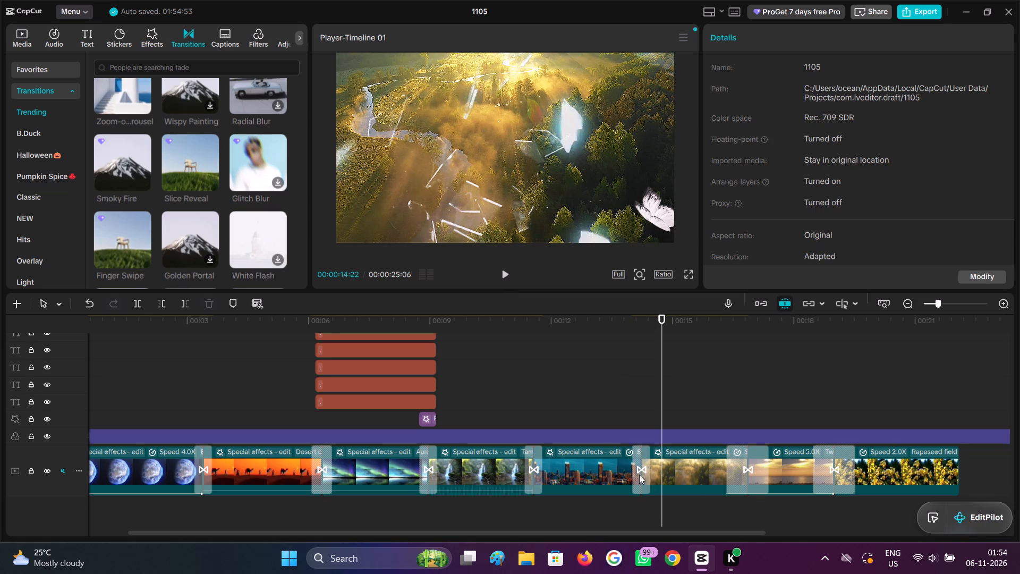
{"action": "left_click", "coordinate": [639, 475]}
{"action": "left_click_drag", "start_coordinate": [631, 476], "coordinate": [620, 475]}
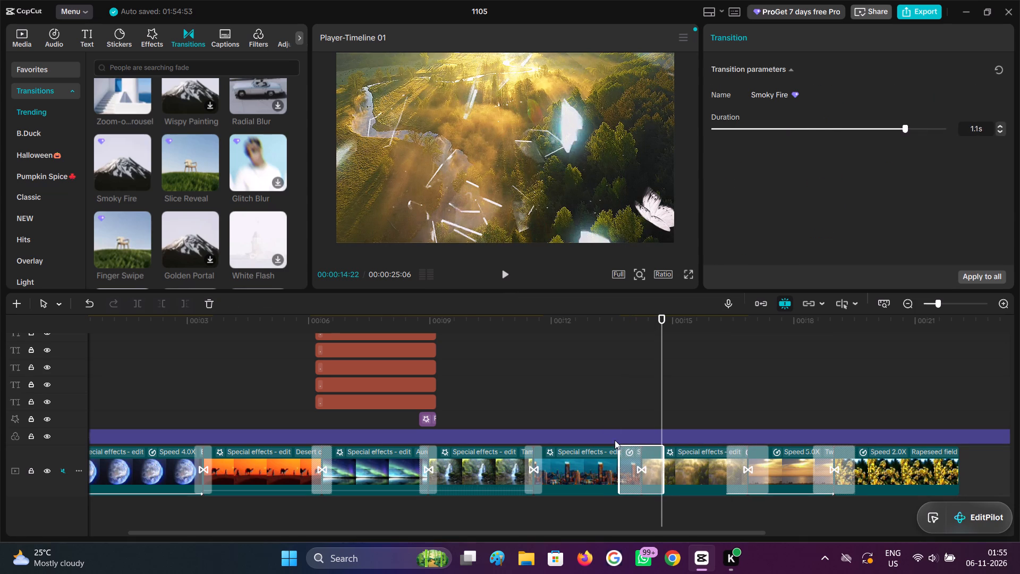
Play back the city-to-forest transition and check the sunset sea and rapeseed field clips through the end of the footage.
{"action": "left_click", "coordinate": [605, 416]}
{"action": "left_click", "coordinate": [497, 276]}
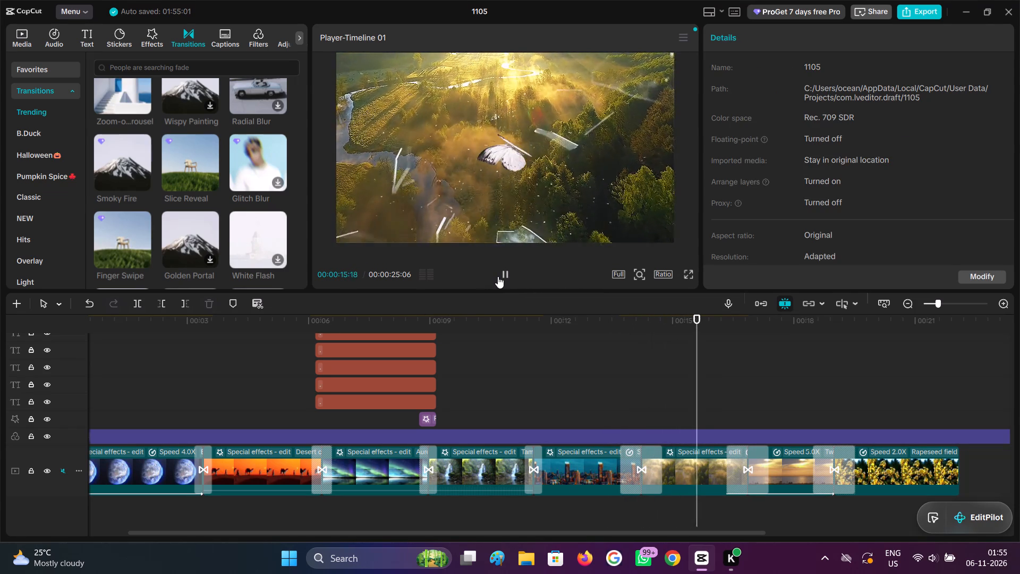
{"action": "left_click", "coordinate": [498, 276]}
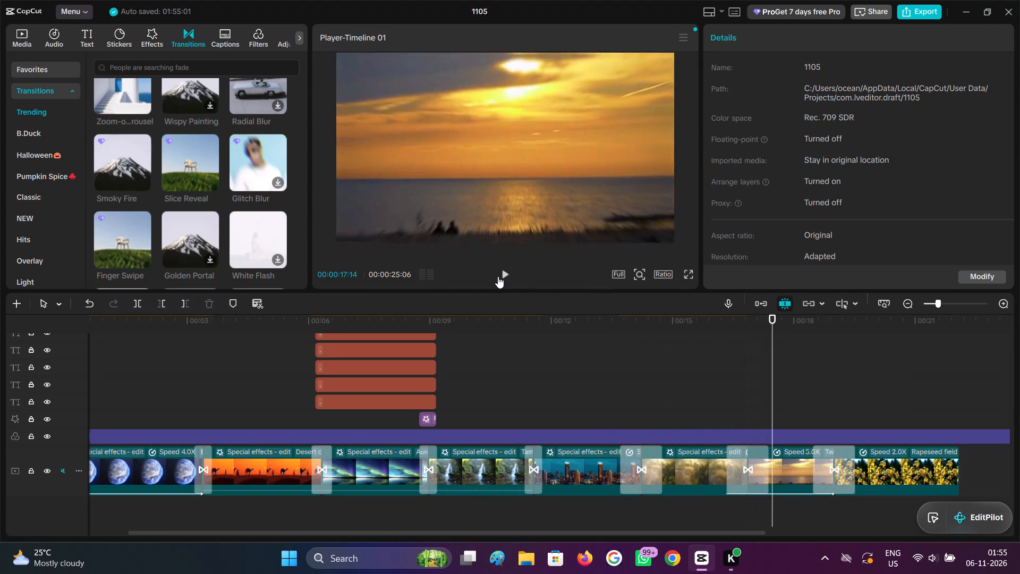
{"action": "left_click", "coordinate": [819, 408]}
{"action": "left_click_drag", "start_coordinate": [819, 408], "coordinate": [832, 414]}
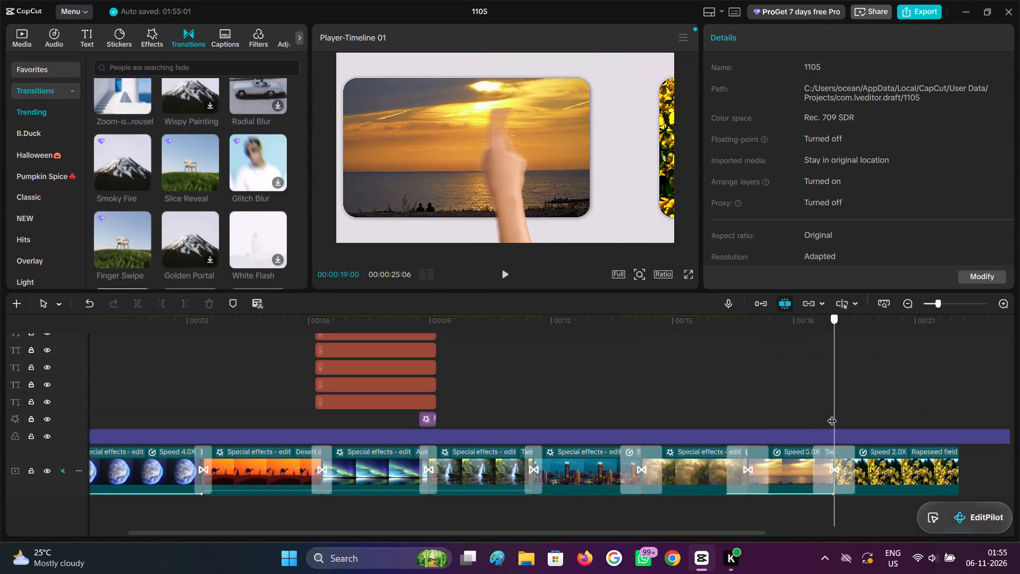
{"action": "left_click_drag", "start_coordinate": [832, 414], "coordinate": [966, 444]}
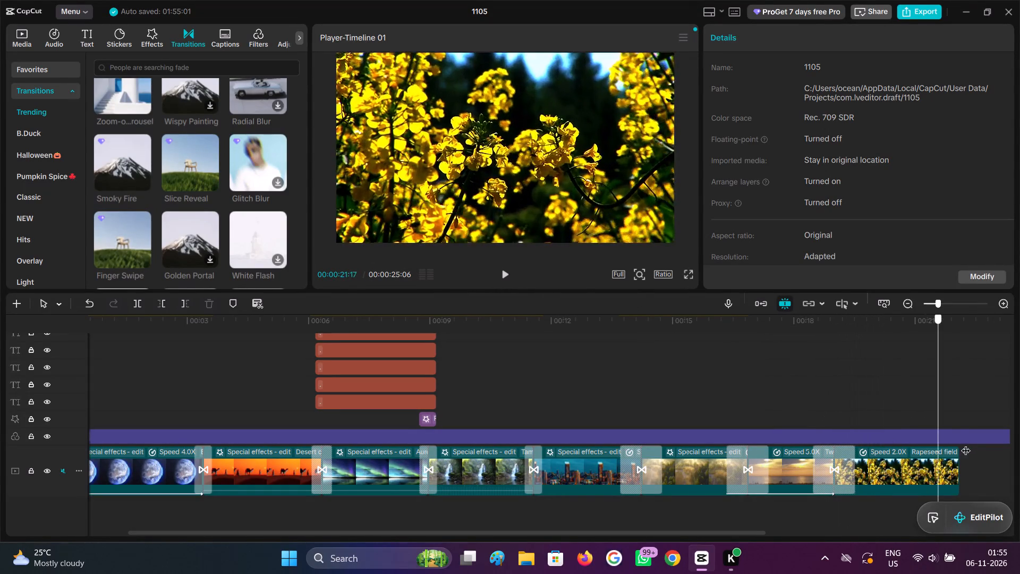
{"action": "left_click_drag", "start_coordinate": [966, 444], "coordinate": [893, 450]}
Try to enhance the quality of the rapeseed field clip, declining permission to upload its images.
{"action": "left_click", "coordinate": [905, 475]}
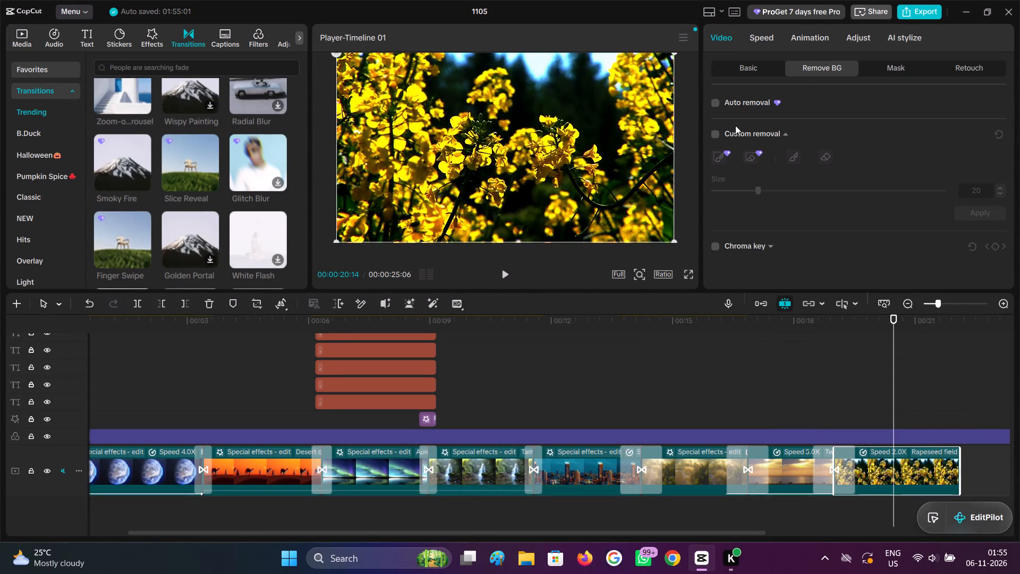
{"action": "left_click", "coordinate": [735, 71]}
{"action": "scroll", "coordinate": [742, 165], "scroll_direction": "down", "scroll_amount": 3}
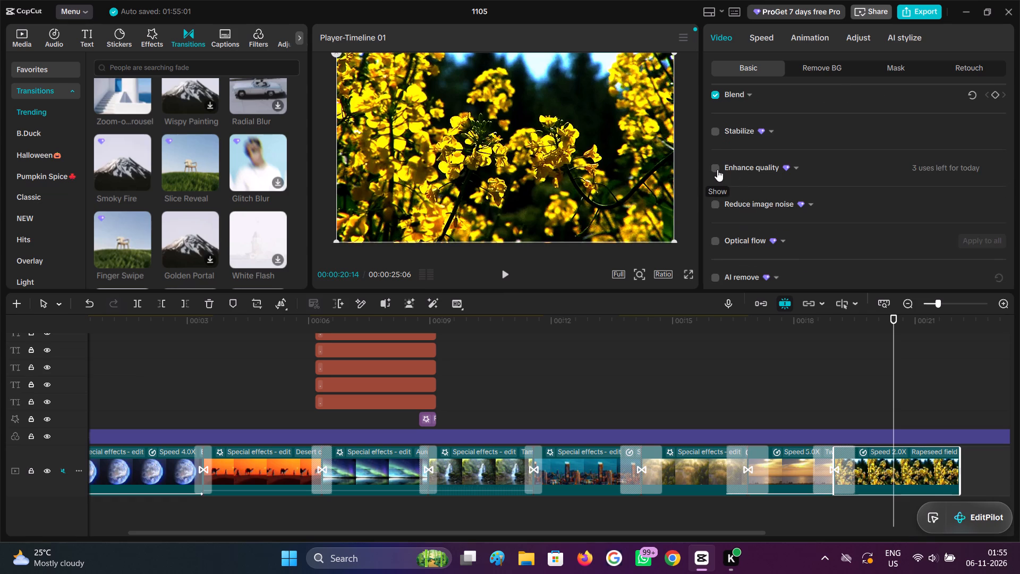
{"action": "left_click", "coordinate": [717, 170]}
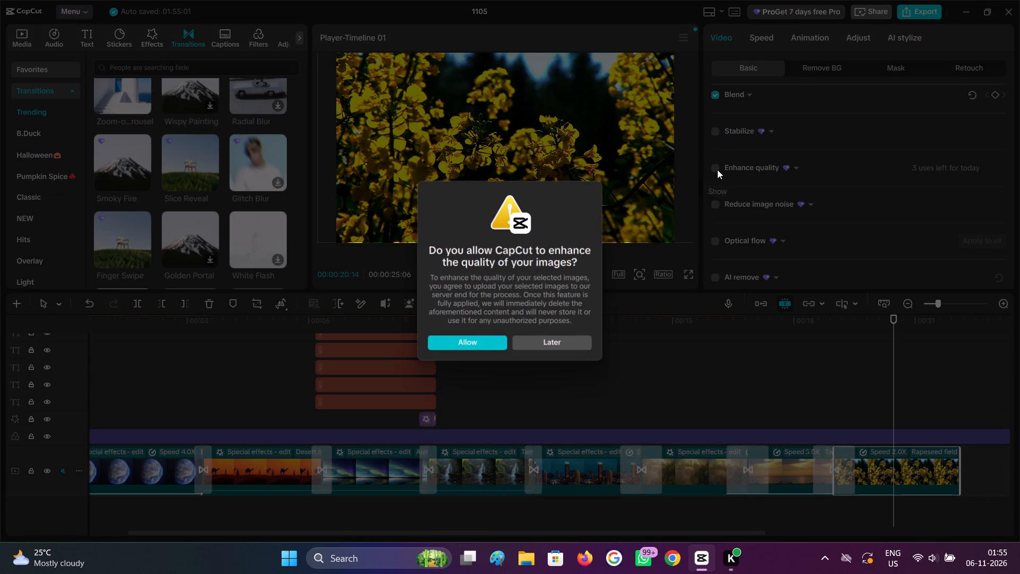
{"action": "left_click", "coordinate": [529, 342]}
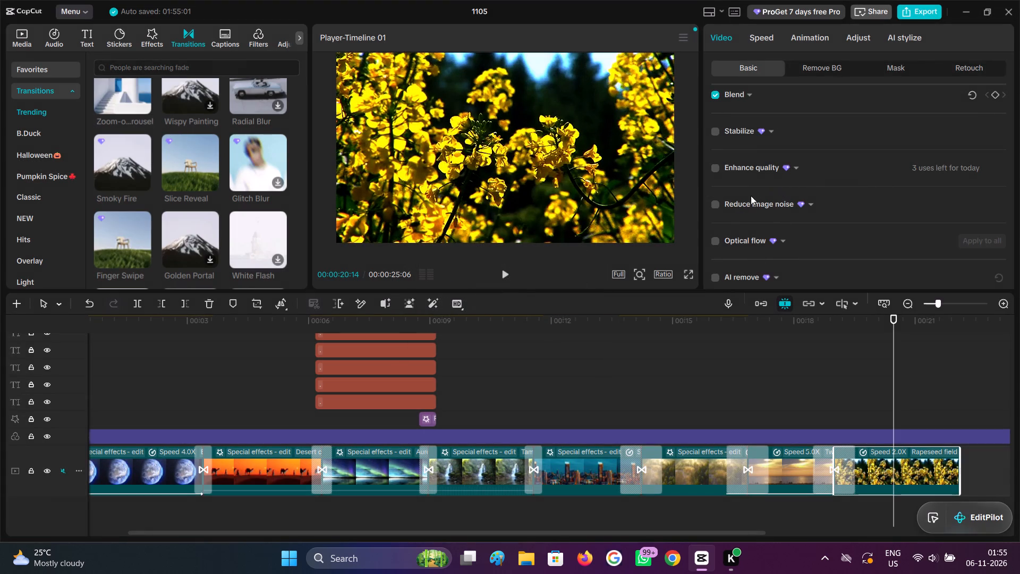
Reduce image noise on the rapeseed field clip, with the level set to Strong.
{"action": "left_click", "coordinate": [718, 205]}
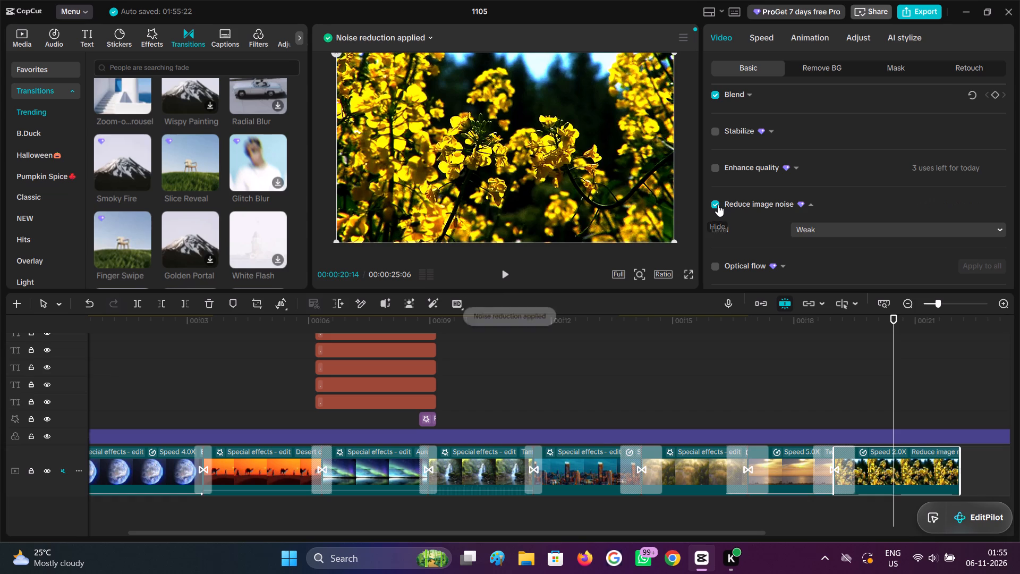
{"action": "left_click", "coordinate": [718, 205]}
{"action": "left_click", "coordinate": [718, 205]}
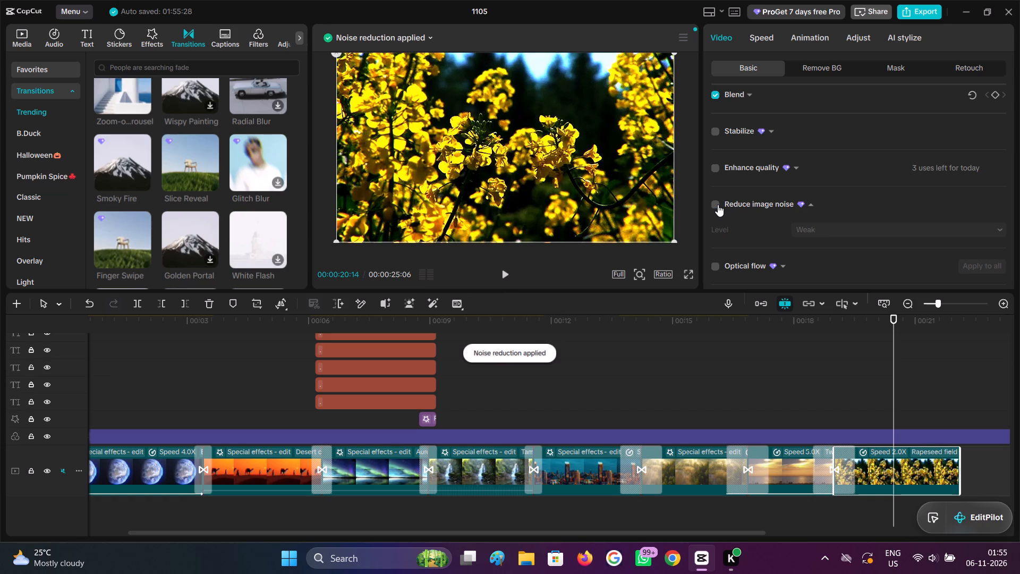
{"action": "left_click", "coordinate": [811, 230]}
{"action": "left_click", "coordinate": [816, 271]}
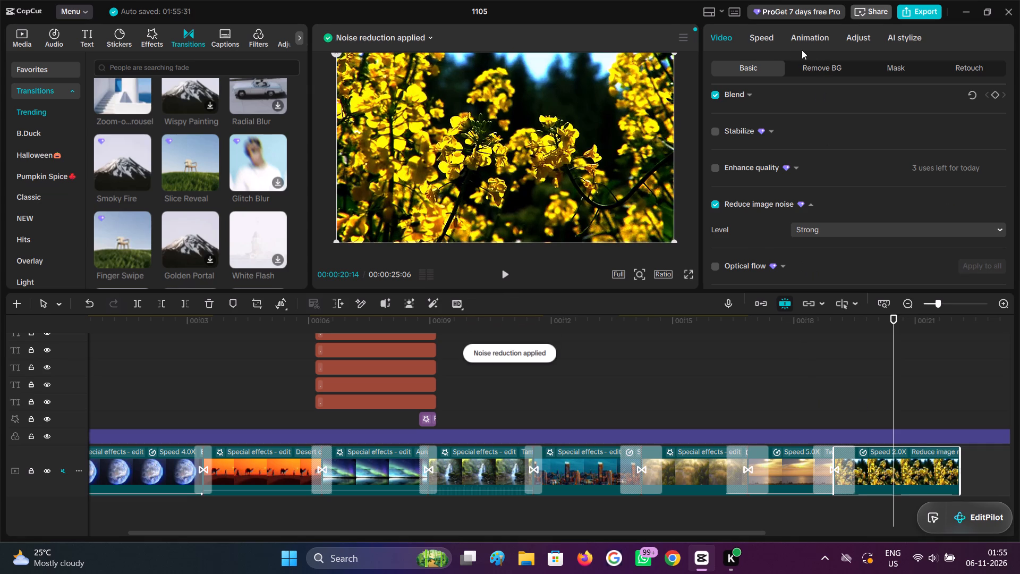
Enable face Skin retouching on the rapeseed field clip and set Clear to 100.
{"action": "left_click", "coordinate": [958, 75]}
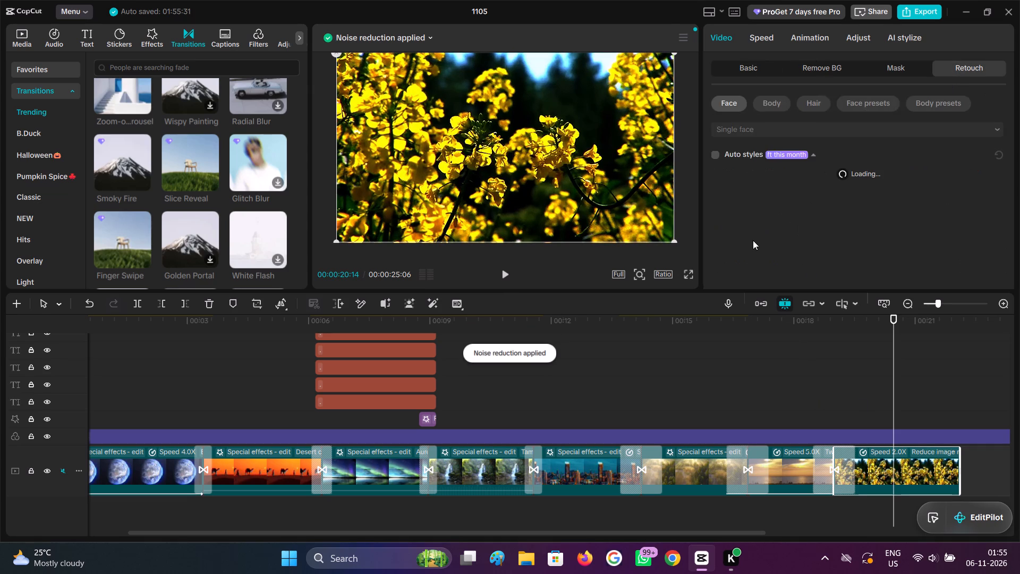
{"action": "scroll", "coordinate": [749, 239], "scroll_direction": "down", "scroll_amount": 6}
{"action": "scroll", "coordinate": [733, 222], "scroll_direction": "up", "scroll_amount": 6}
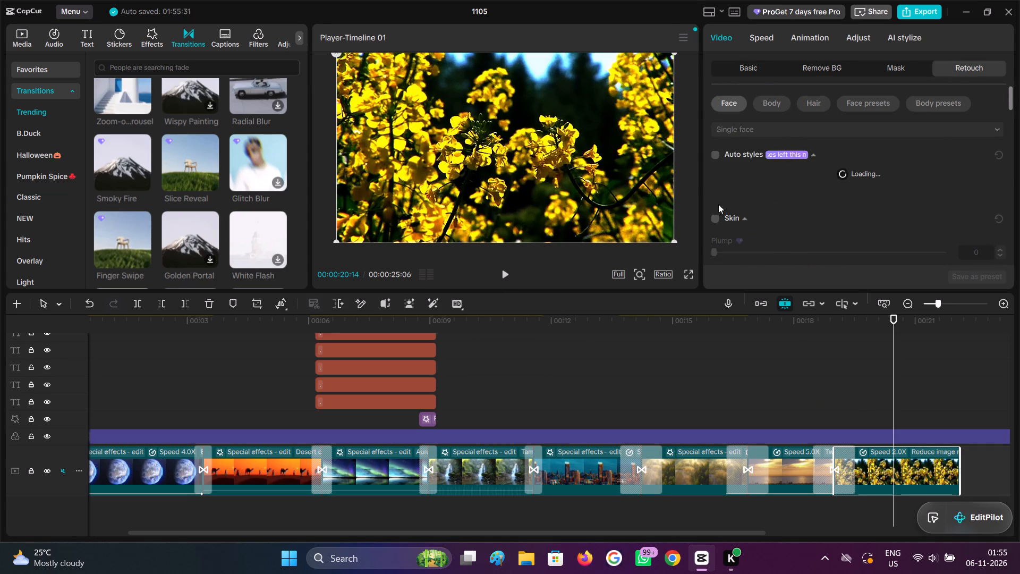
{"action": "left_click", "coordinate": [713, 220]}
{"action": "scroll", "coordinate": [713, 220], "scroll_direction": "down", "scroll_amount": 2}
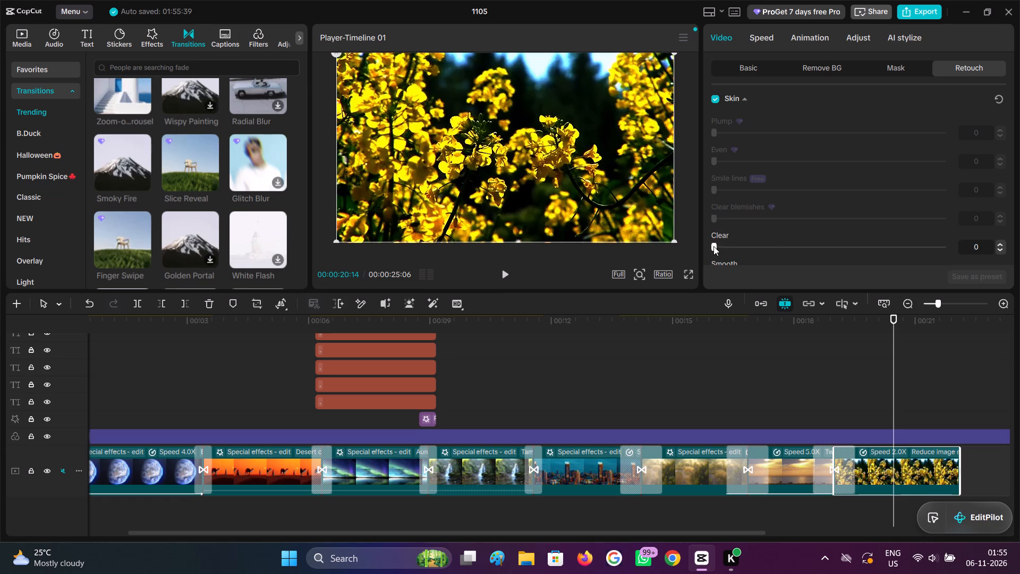
{"action": "left_click_drag", "start_coordinate": [713, 246], "coordinate": [1019, 221]}
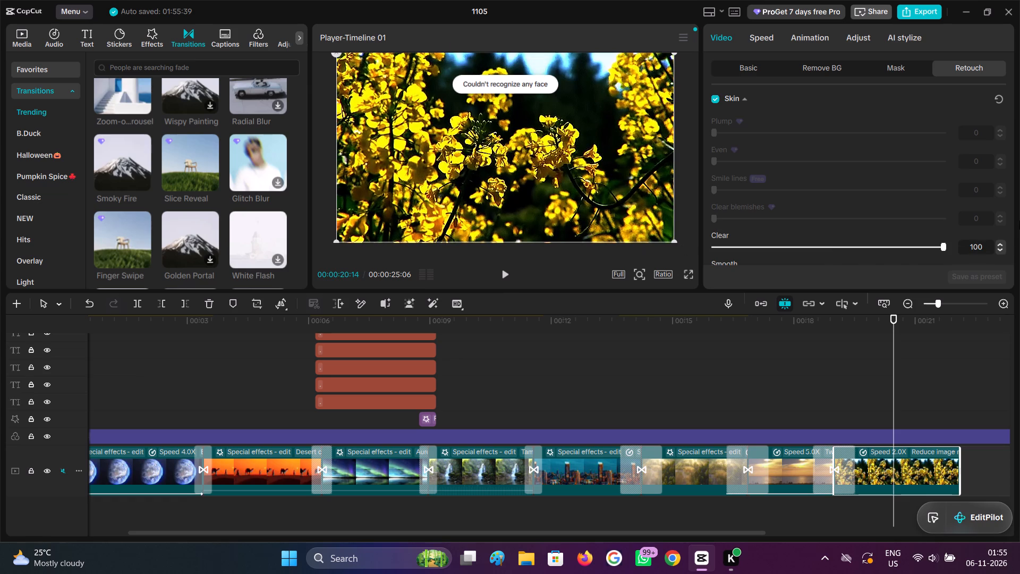
{"action": "left_click_drag", "start_coordinate": [1019, 221], "coordinate": [696, 226]}
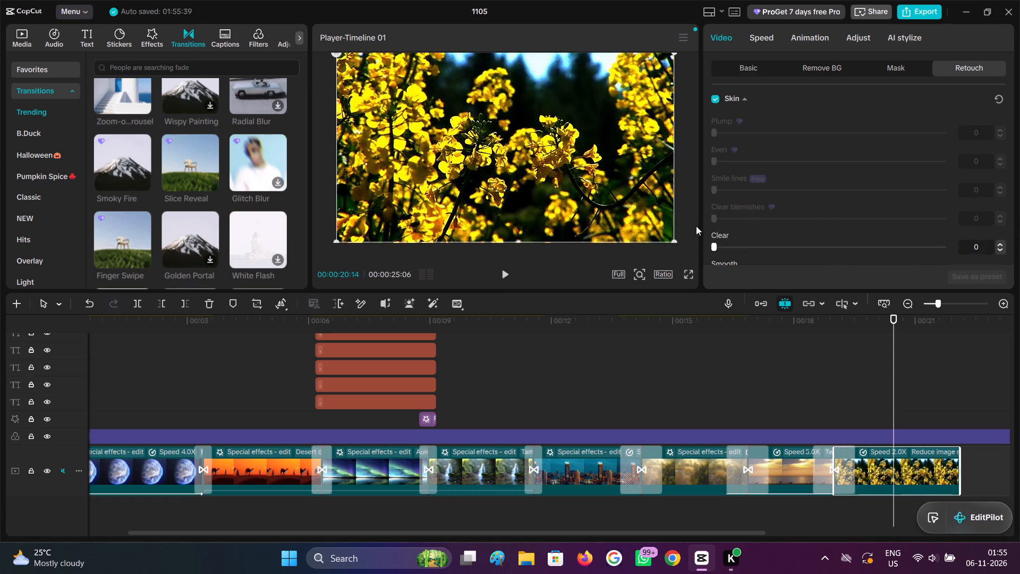
{"action": "left_click_drag", "start_coordinate": [696, 226], "coordinate": [1019, 225]}
Enable face Skin retouching on the sunset sea clip and set Clear to 100.
{"action": "left_click", "coordinate": [873, 402]}
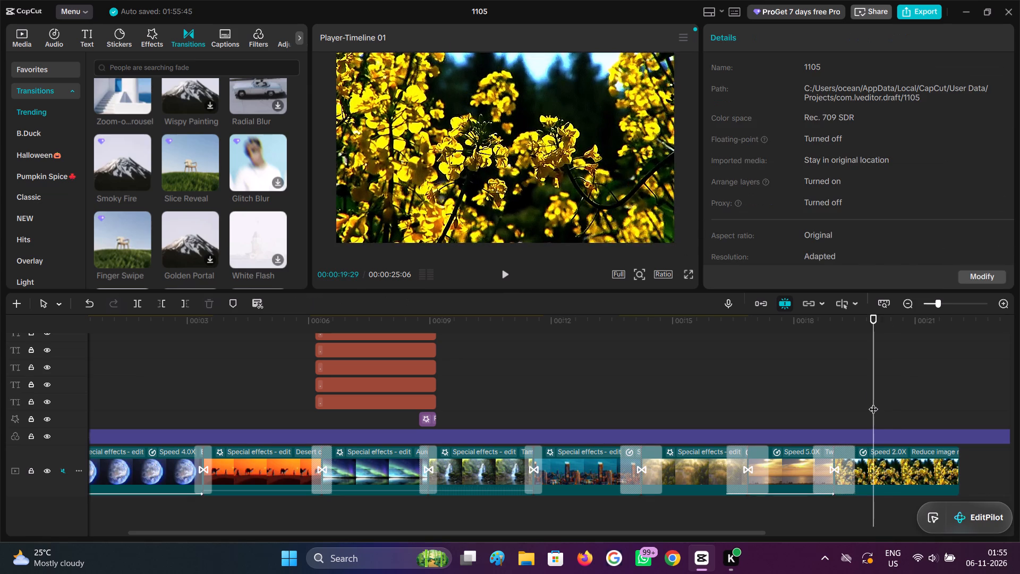
{"action": "left_click_drag", "start_coordinate": [873, 402], "coordinate": [888, 402]}
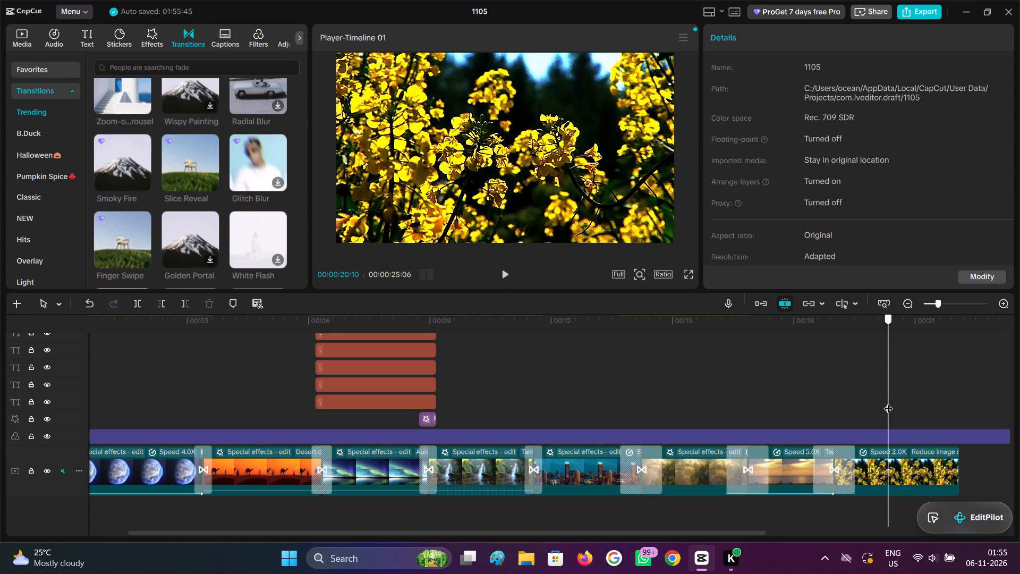
{"action": "left_click_drag", "start_coordinate": [888, 402], "coordinate": [781, 404]}
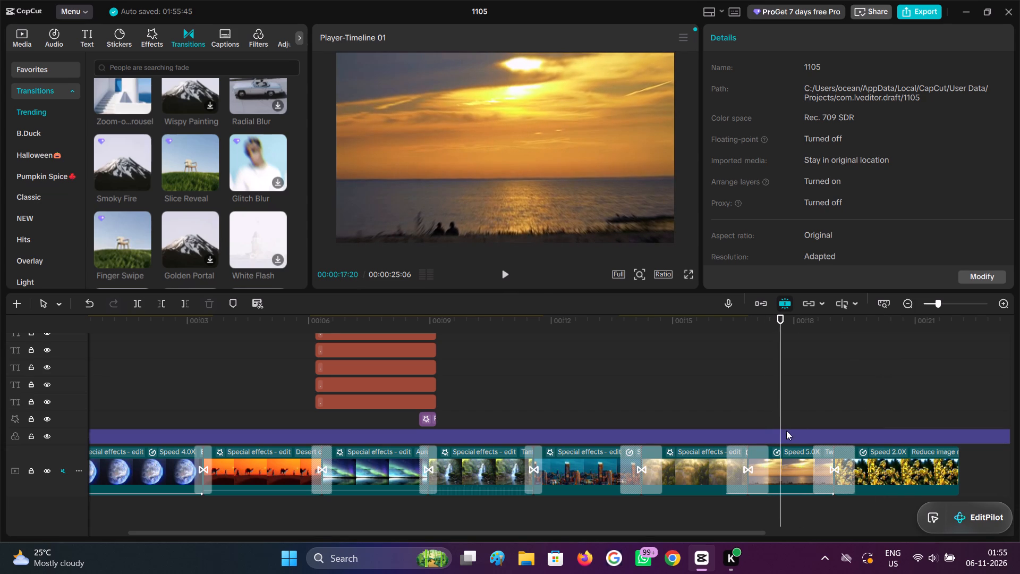
{"action": "left_click", "coordinate": [783, 453]}
{"action": "scroll", "coordinate": [773, 184], "scroll_direction": "down", "scroll_amount": 2}
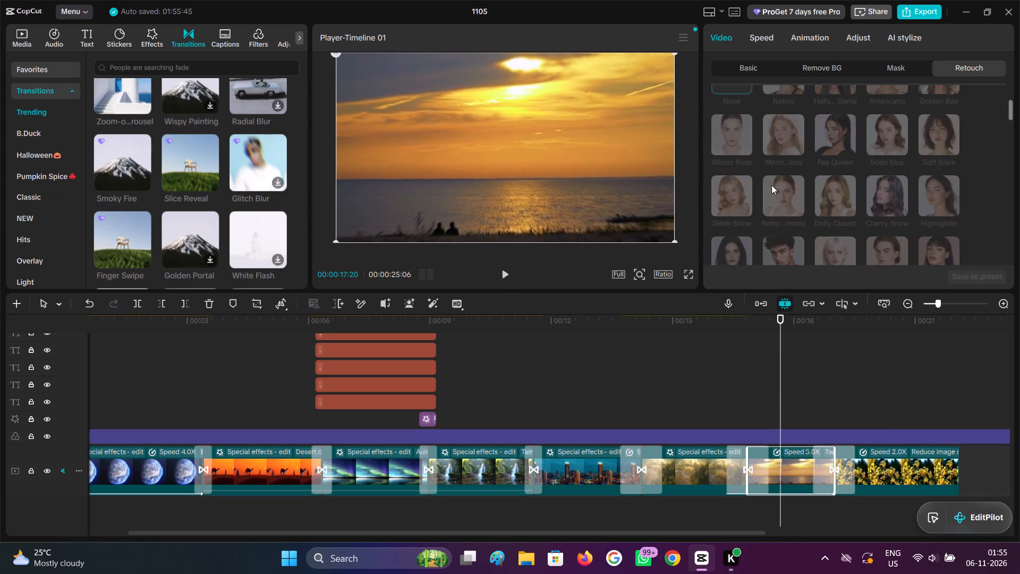
{"action": "scroll", "coordinate": [771, 185], "scroll_direction": "down", "scroll_amount": 4}
{"action": "scroll", "coordinate": [711, 136], "scroll_direction": "up", "scroll_amount": 1}
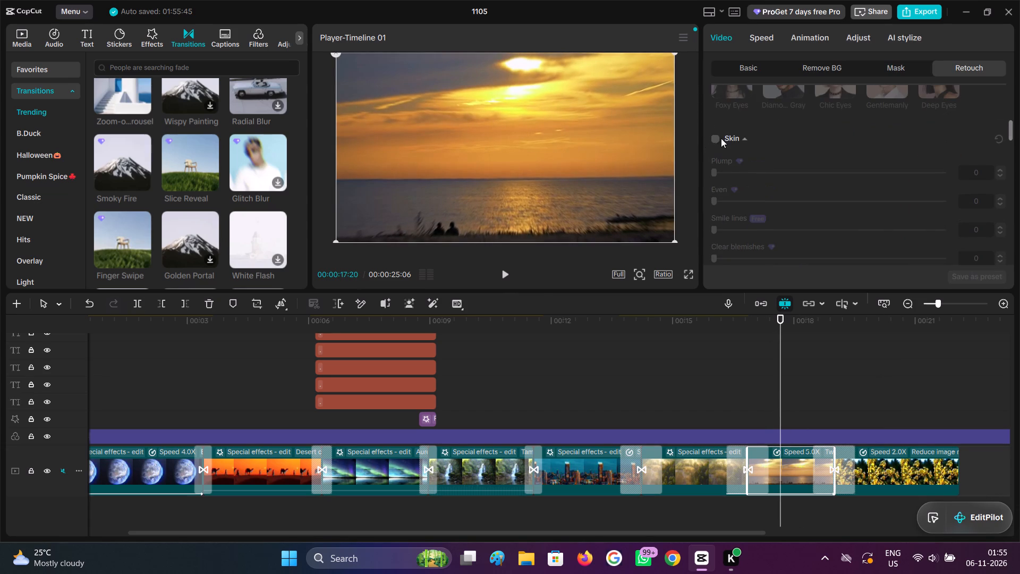
{"action": "left_click", "coordinate": [713, 138]}
{"action": "scroll", "coordinate": [719, 180], "scroll_direction": "down", "scroll_amount": 2}
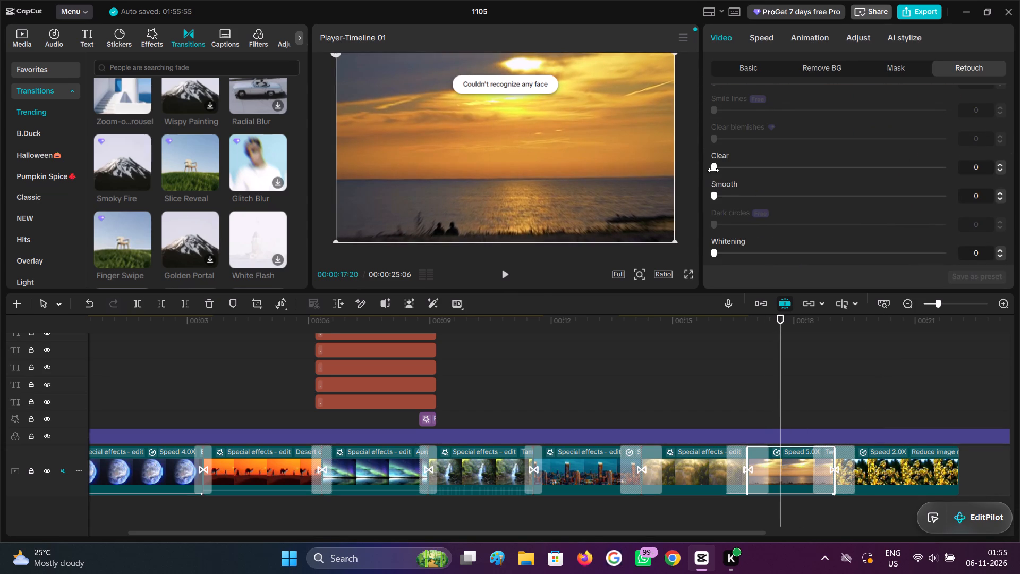
{"action": "left_click_drag", "start_coordinate": [713, 170], "coordinate": [975, 171]}
Enable face Skin retouching on the forest clip and try to adjust its Clear level.
{"action": "left_click", "coordinate": [690, 425]}
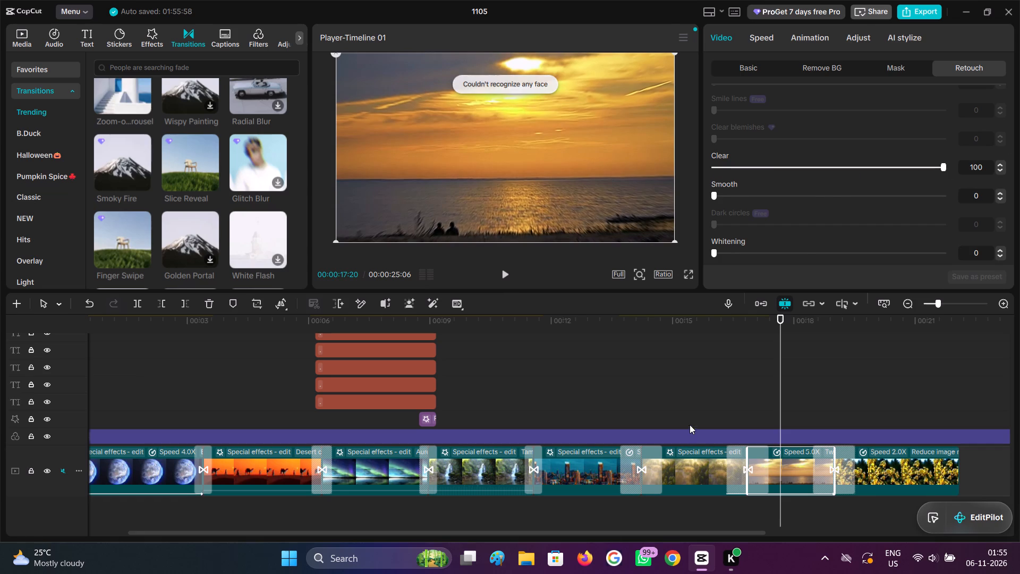
{"action": "left_click_drag", "start_coordinate": [693, 424], "coordinate": [791, 427]}
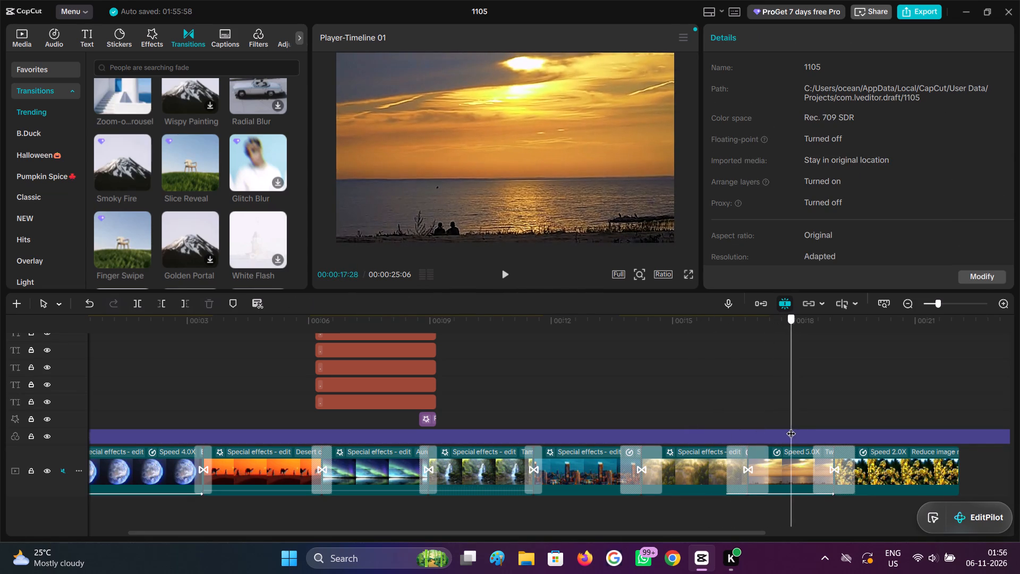
{"action": "left_click_drag", "start_coordinate": [791, 427], "coordinate": [690, 433]}
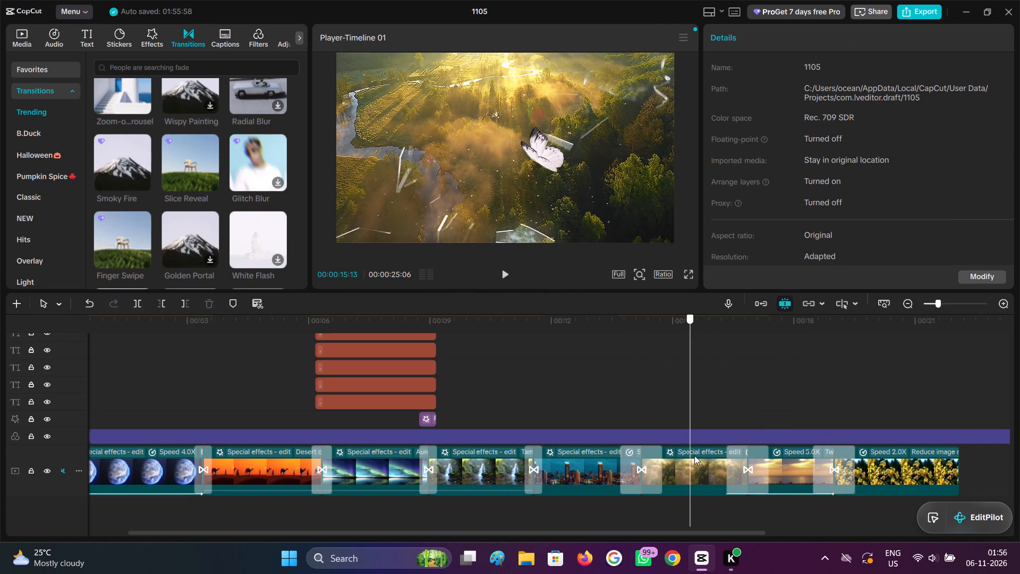
{"action": "left_click", "coordinate": [690, 469]}
{"action": "scroll", "coordinate": [784, 183], "scroll_direction": "down", "scroll_amount": 4}
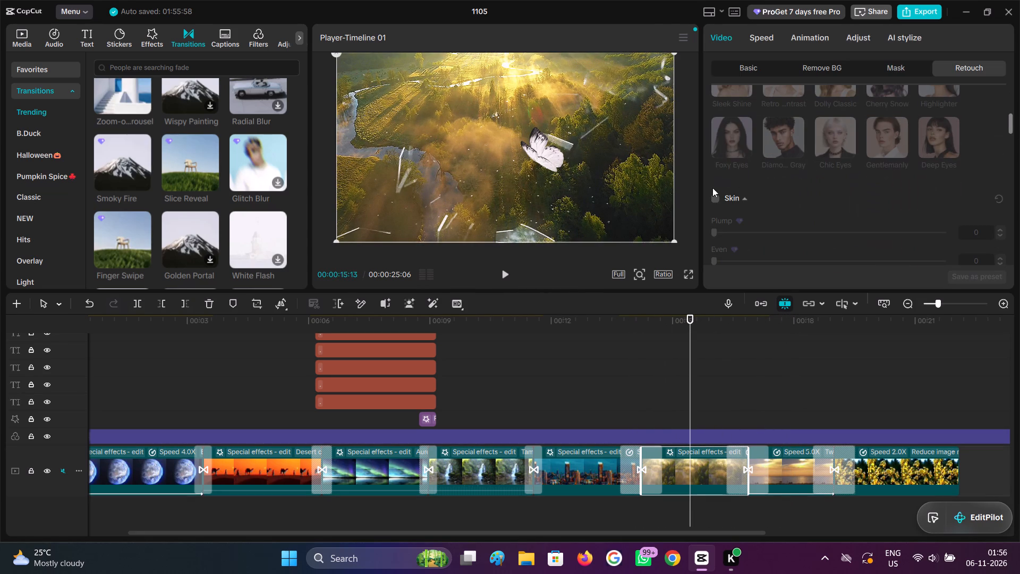
{"action": "left_click", "coordinate": [716, 202]}
{"action": "scroll", "coordinate": [716, 202], "scroll_direction": "down", "scroll_amount": 2}
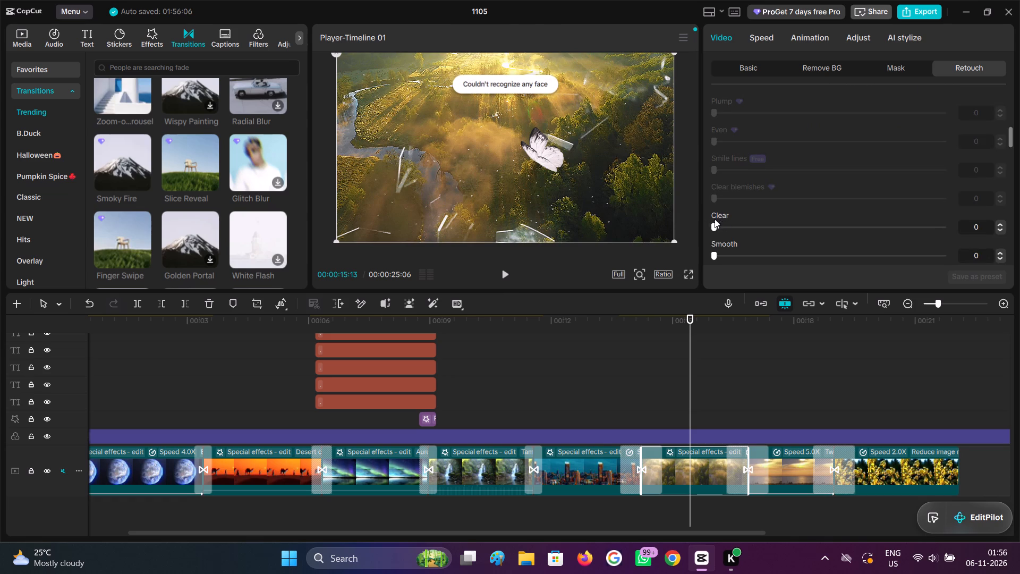
{"action": "left_click_drag", "start_coordinate": [715, 227], "coordinate": [668, 208]}
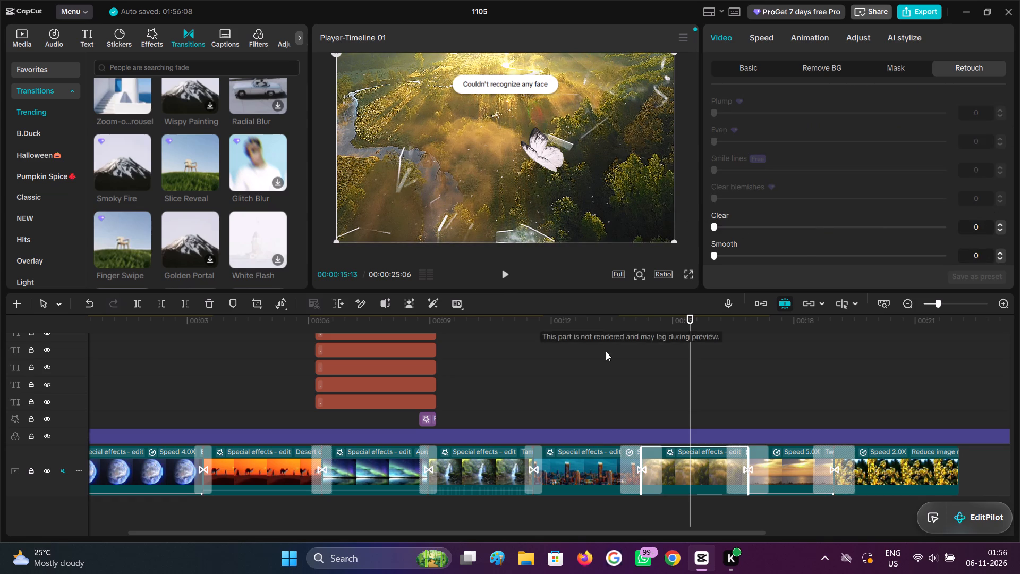
Turn off the custom background removal on the waterfall clip.
{"action": "left_click", "coordinate": [577, 410]}
{"action": "left_click_drag", "start_coordinate": [578, 410], "coordinate": [458, 422]}
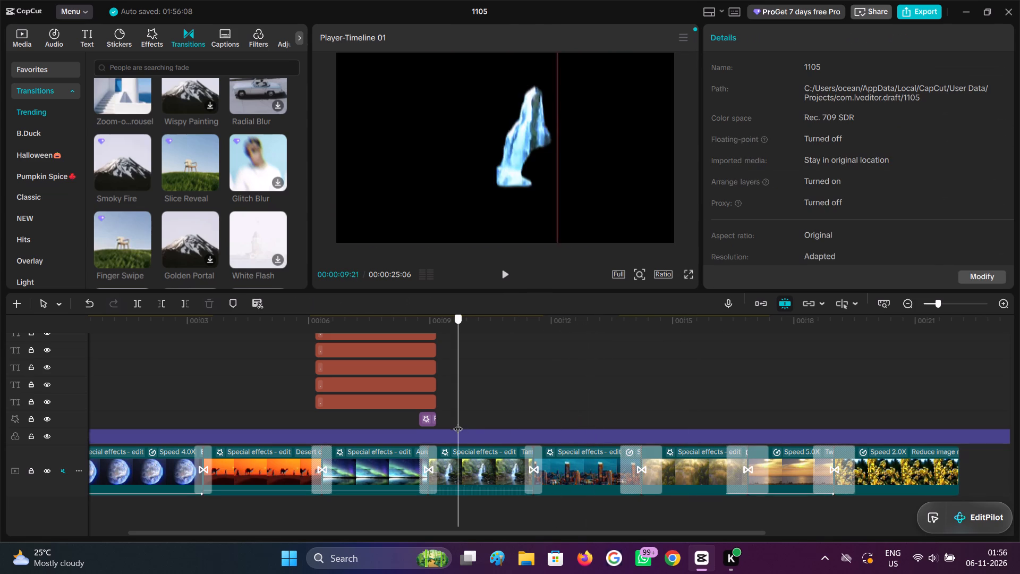
{"action": "left_click_drag", "start_coordinate": [458, 422], "coordinate": [488, 430]}
{"action": "left_click", "coordinate": [483, 463]}
{"action": "left_click", "coordinate": [474, 455]}
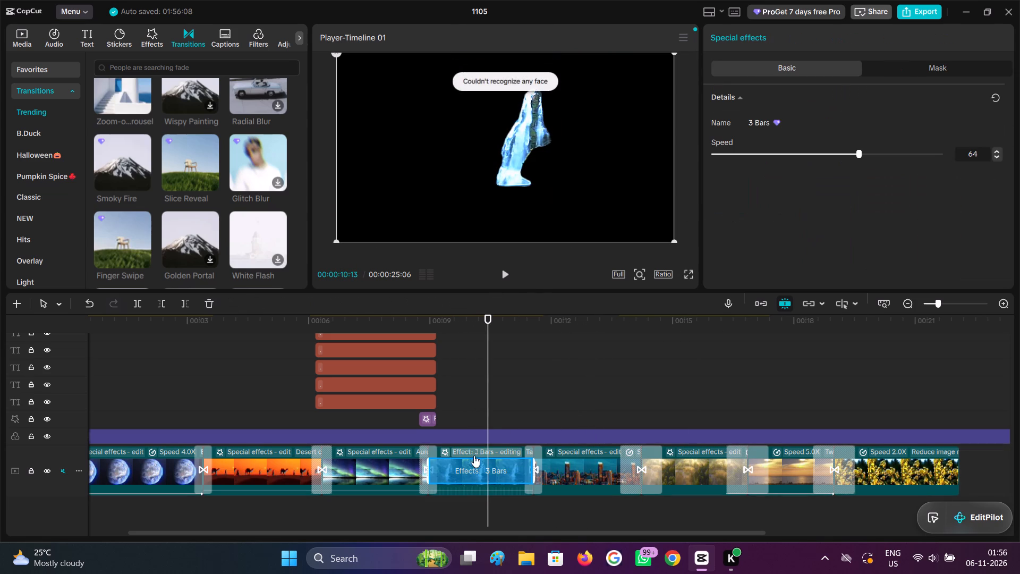
{"action": "left_click", "coordinate": [501, 489]}
{"action": "left_click", "coordinate": [815, 62]}
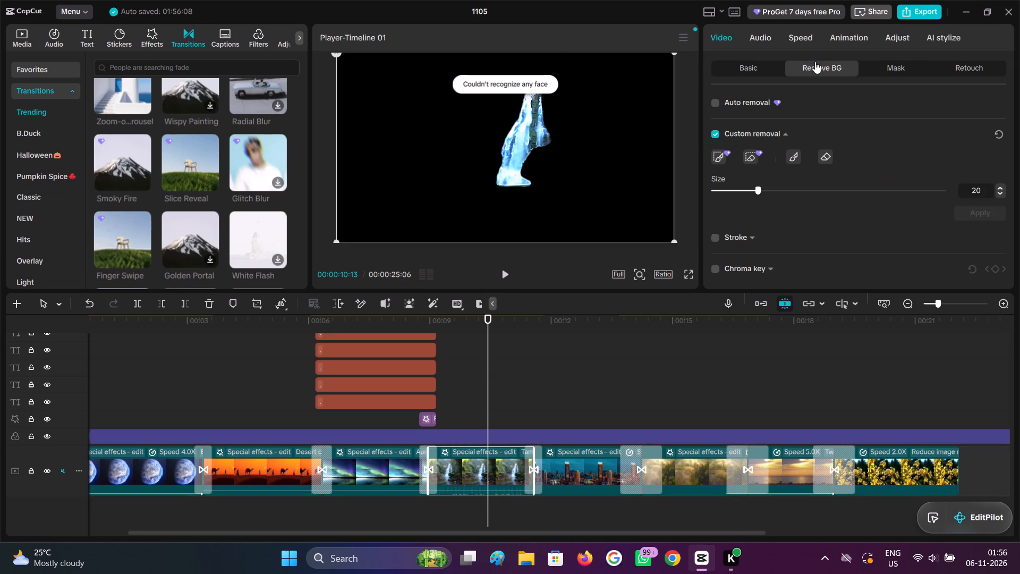
{"action": "left_click", "coordinate": [713, 131]}
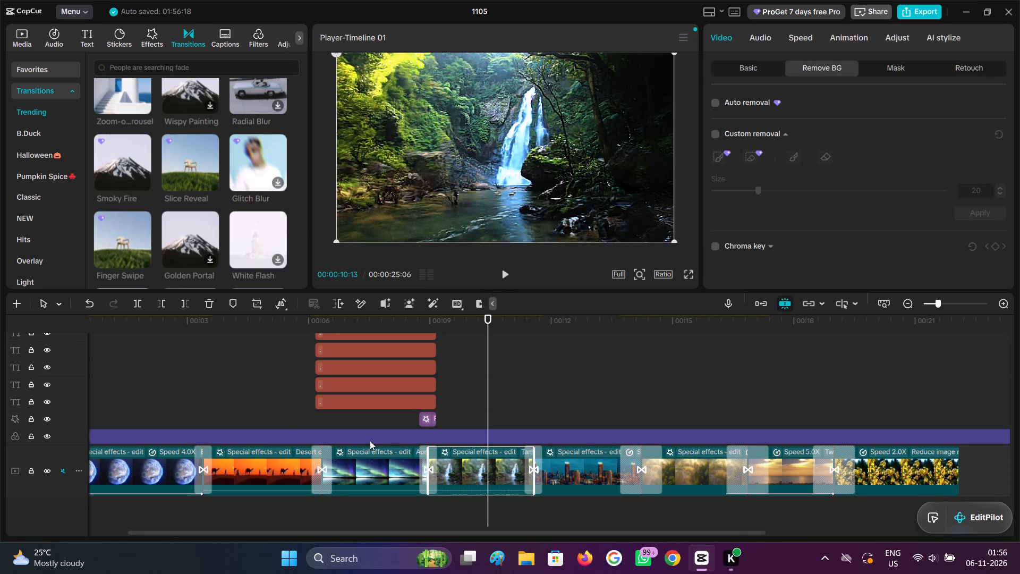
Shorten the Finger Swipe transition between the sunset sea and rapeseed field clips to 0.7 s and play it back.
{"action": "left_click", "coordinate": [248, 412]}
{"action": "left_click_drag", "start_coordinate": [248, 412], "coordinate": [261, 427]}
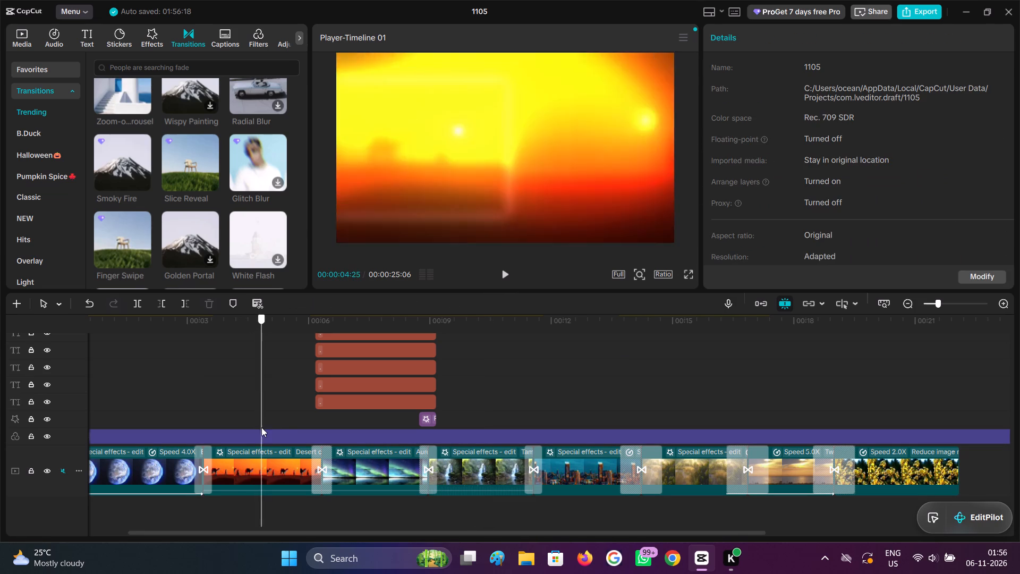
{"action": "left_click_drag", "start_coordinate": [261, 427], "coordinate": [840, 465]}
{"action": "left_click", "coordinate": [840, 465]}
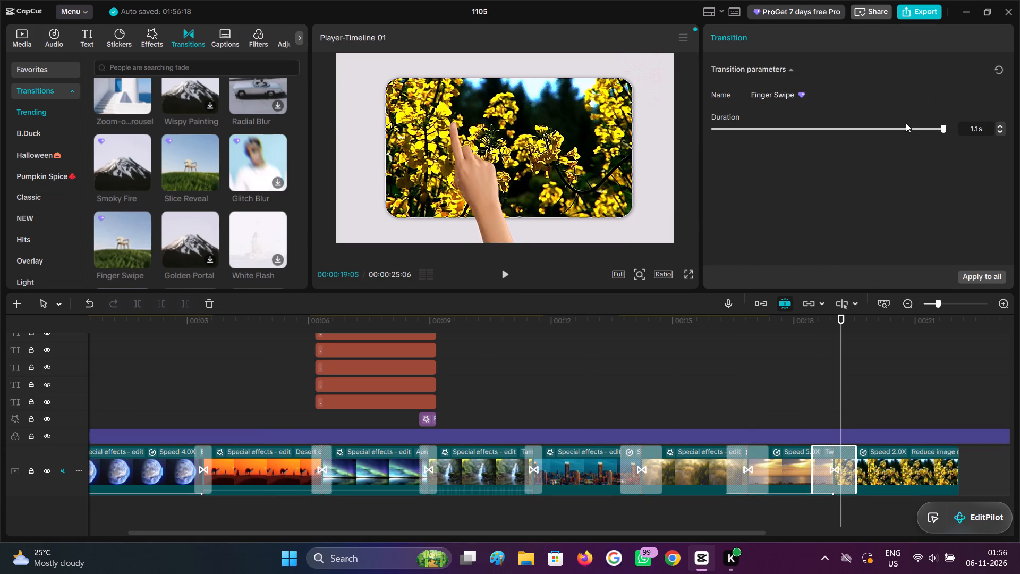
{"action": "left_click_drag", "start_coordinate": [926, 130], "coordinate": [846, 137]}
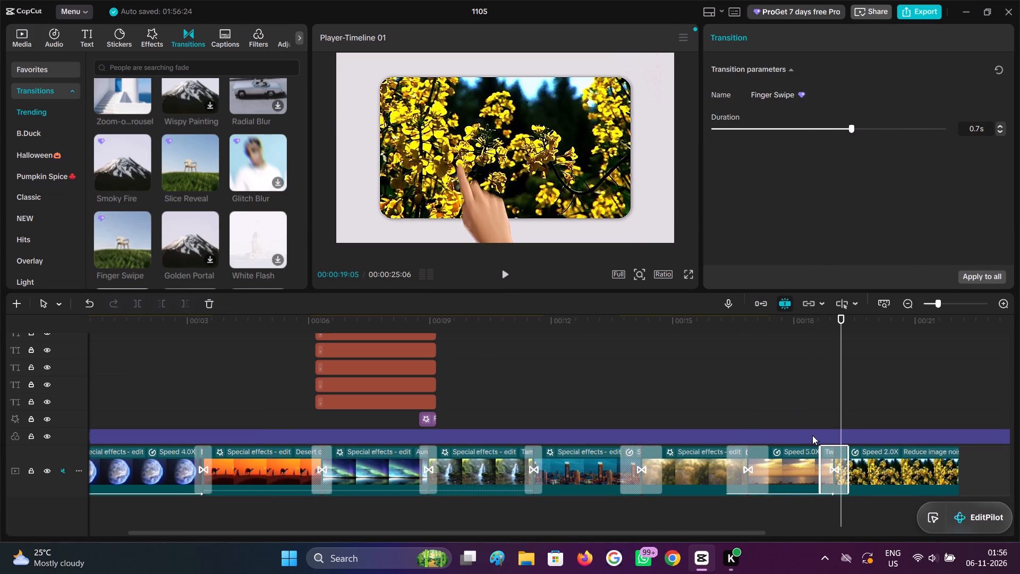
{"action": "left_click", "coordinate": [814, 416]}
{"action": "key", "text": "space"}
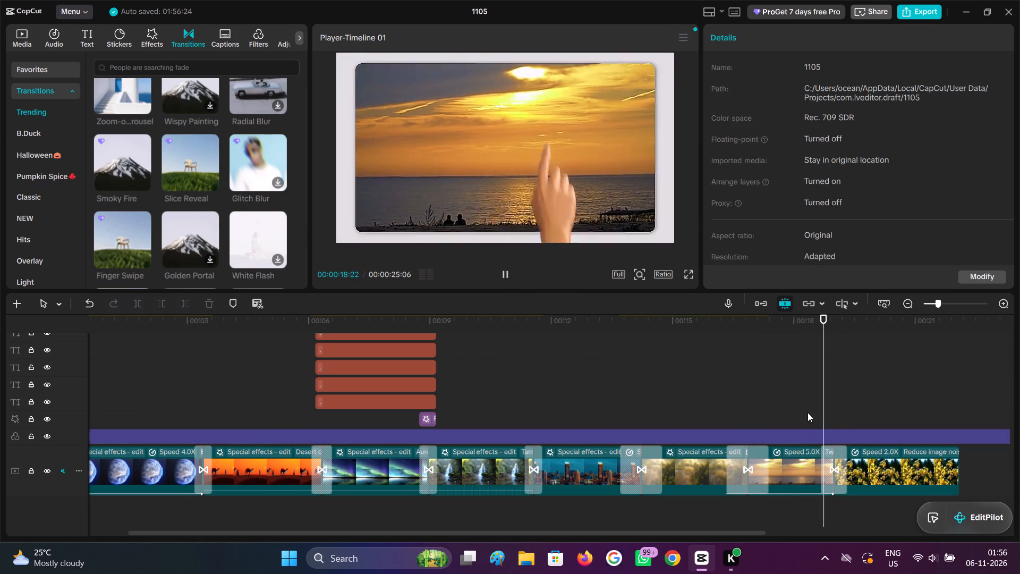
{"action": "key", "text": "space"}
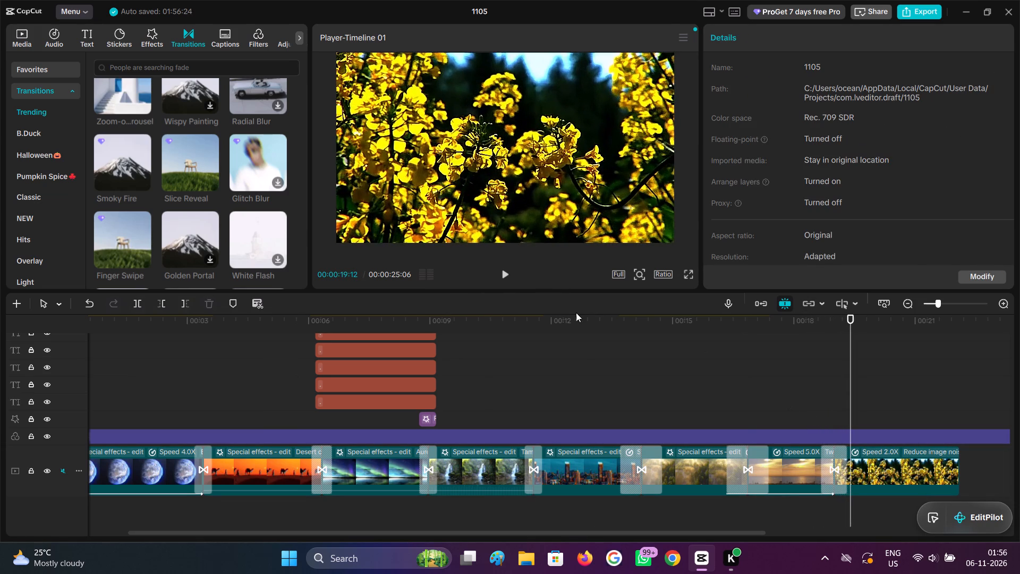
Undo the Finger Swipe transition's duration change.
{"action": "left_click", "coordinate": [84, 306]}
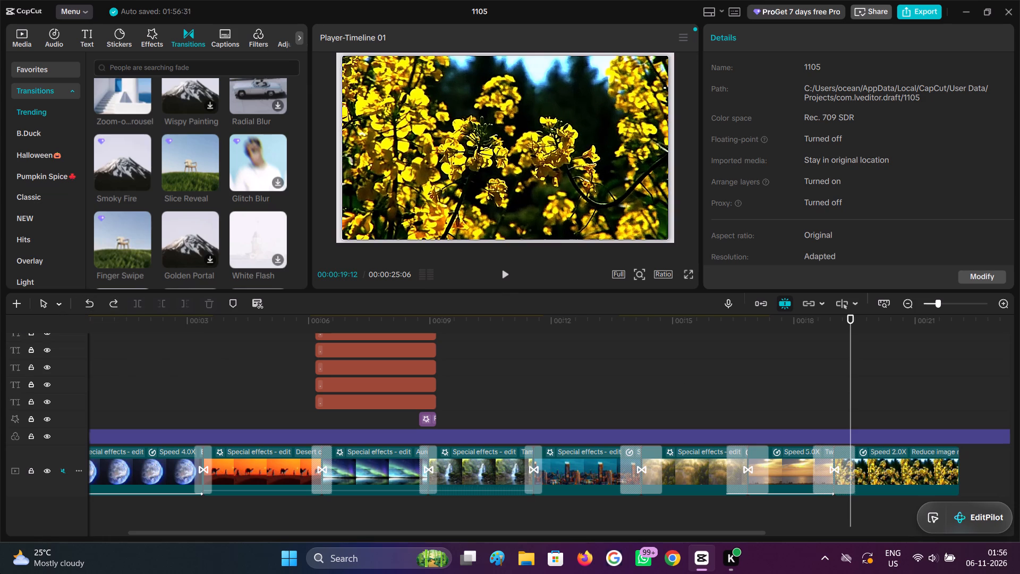
Browse the video effects and preview Move Cloud and Glass Breaking on the rapeseed field frame.
{"action": "left_click", "coordinate": [150, 37]}
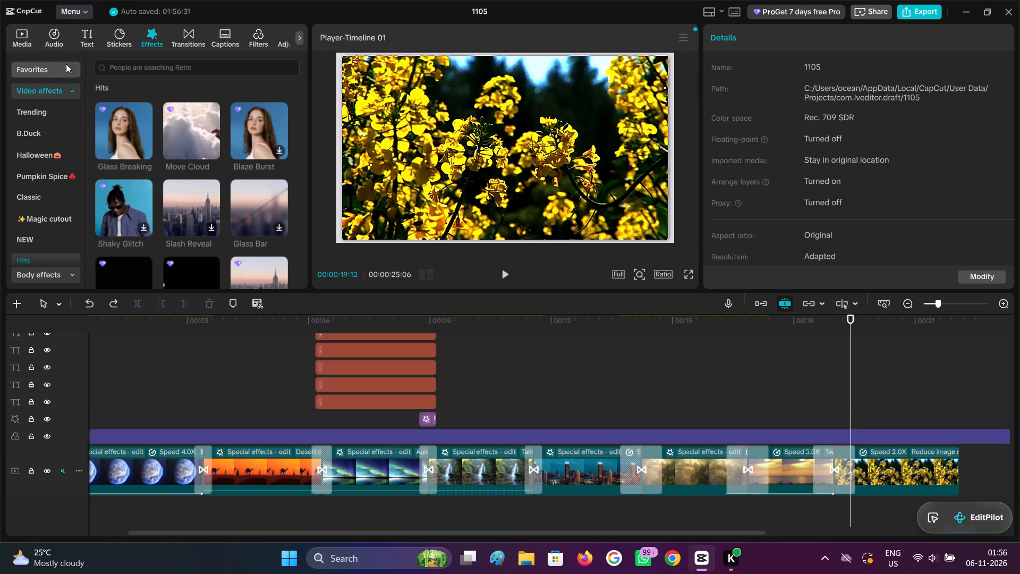
{"action": "left_click_drag", "start_coordinate": [54, 62], "coordinate": [50, 67]}
{"action": "left_click_drag", "start_coordinate": [41, 74], "coordinate": [41, 80]}
{"action": "left_click", "coordinate": [52, 71]}
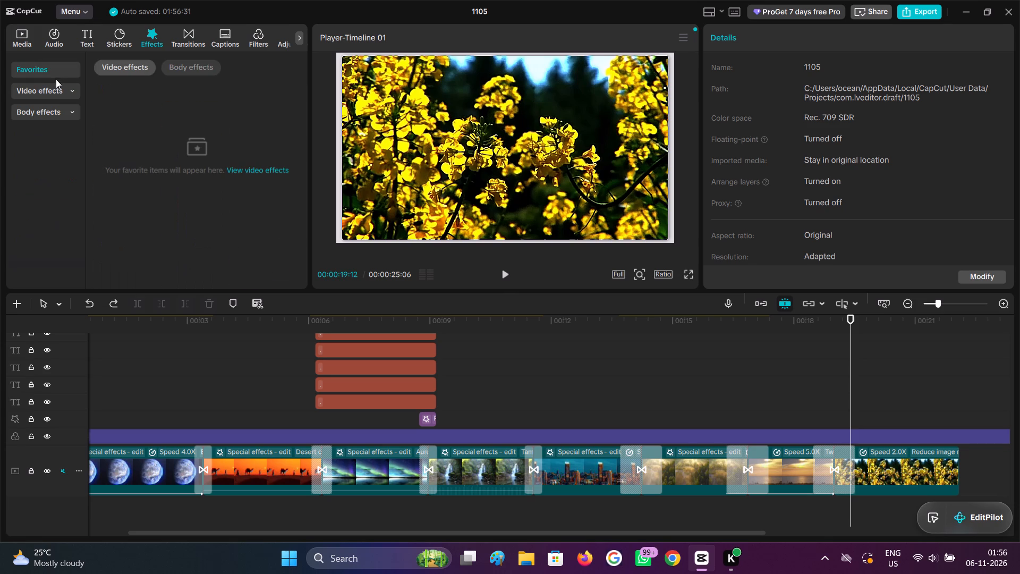
{"action": "left_click", "coordinate": [58, 93]}
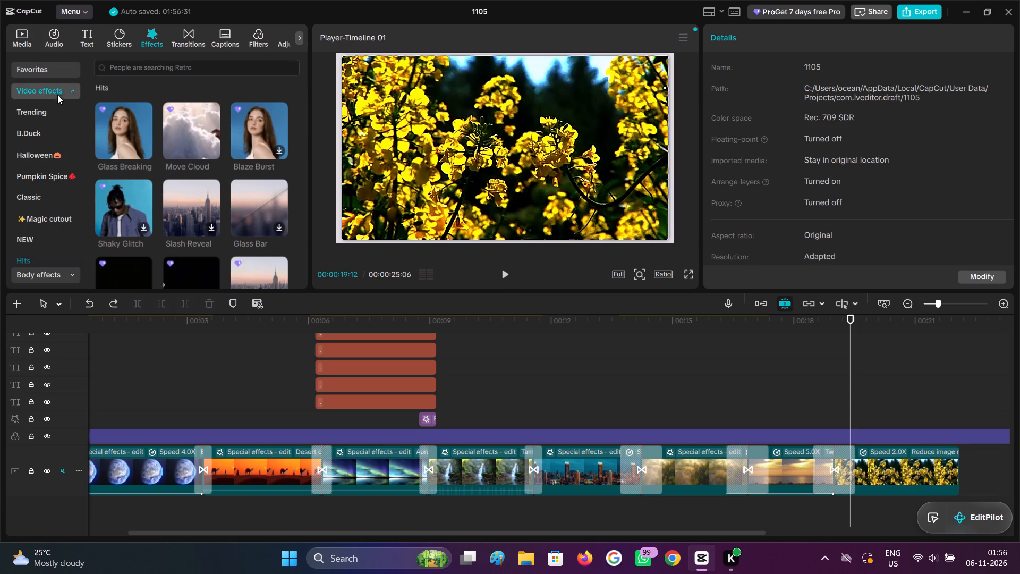
{"action": "left_click", "coordinate": [188, 127]}
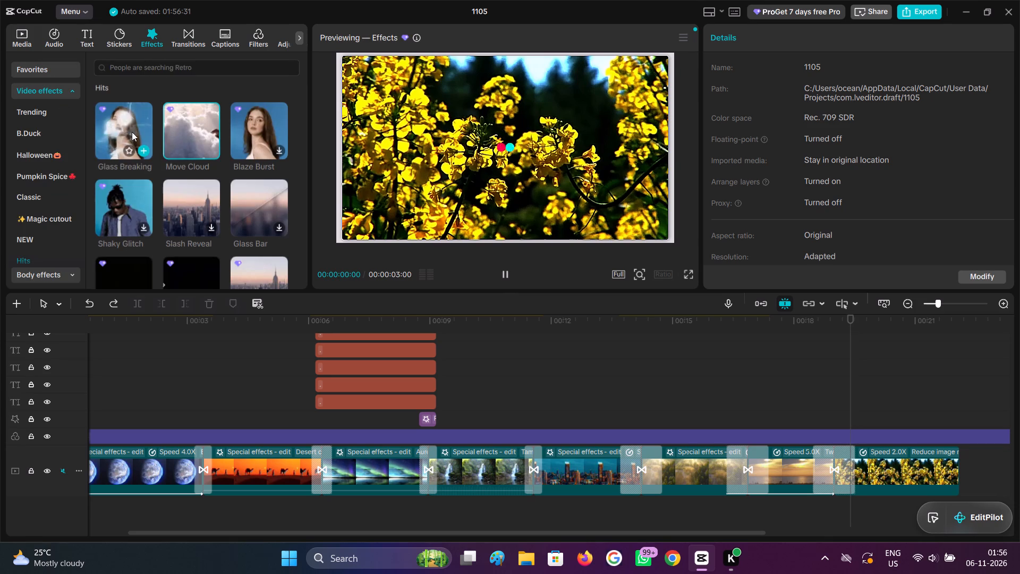
{"action": "left_click", "coordinate": [132, 126]}
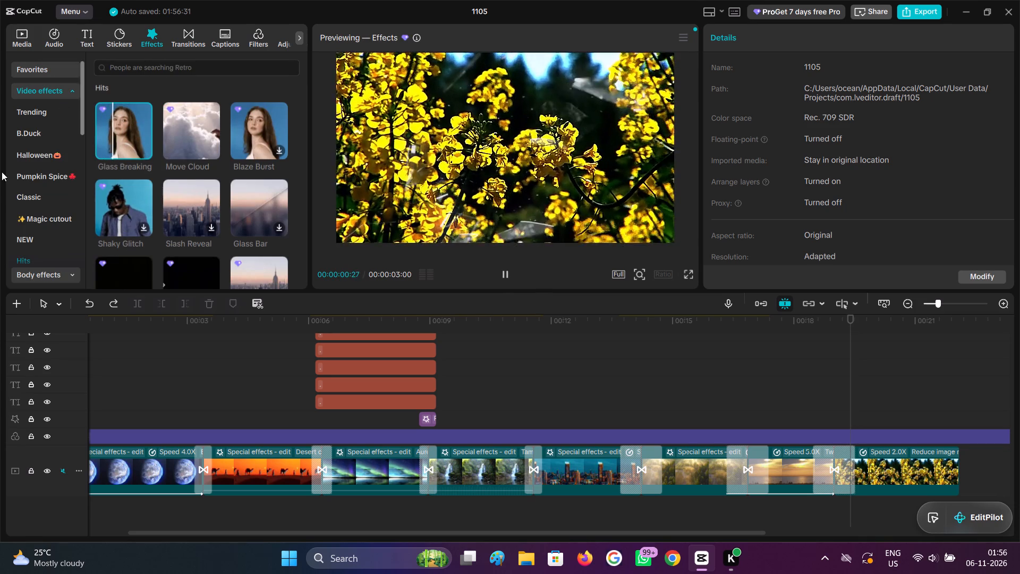
Add the Halo Blur effect from the Classic video effects over the rapeseed field clip, aligned with the clip's start.
{"action": "scroll", "coordinate": [64, 145], "scroll_direction": "up", "scroll_amount": 1}
{"action": "left_click", "coordinate": [40, 112]}
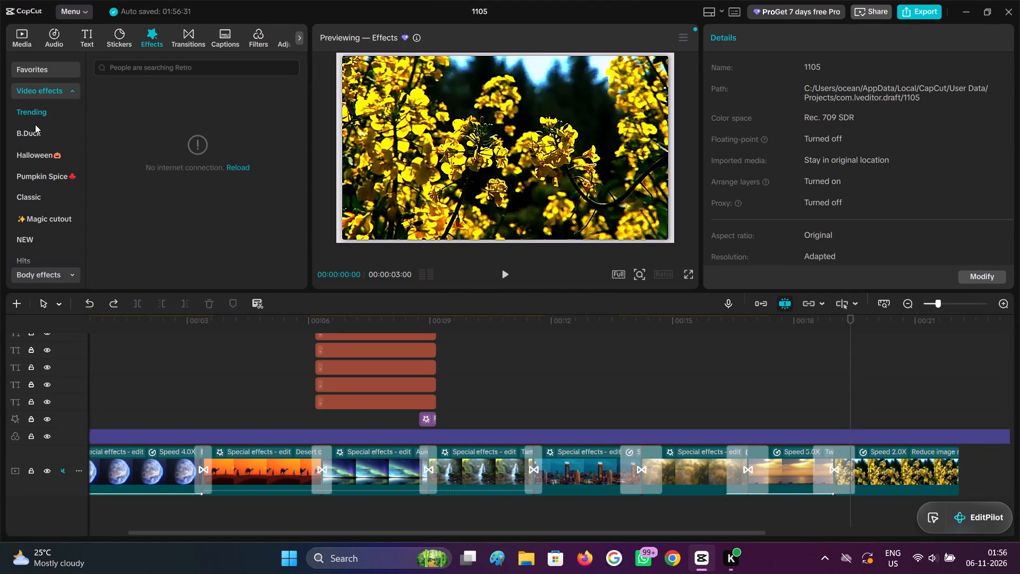
{"action": "left_click", "coordinate": [50, 200]}
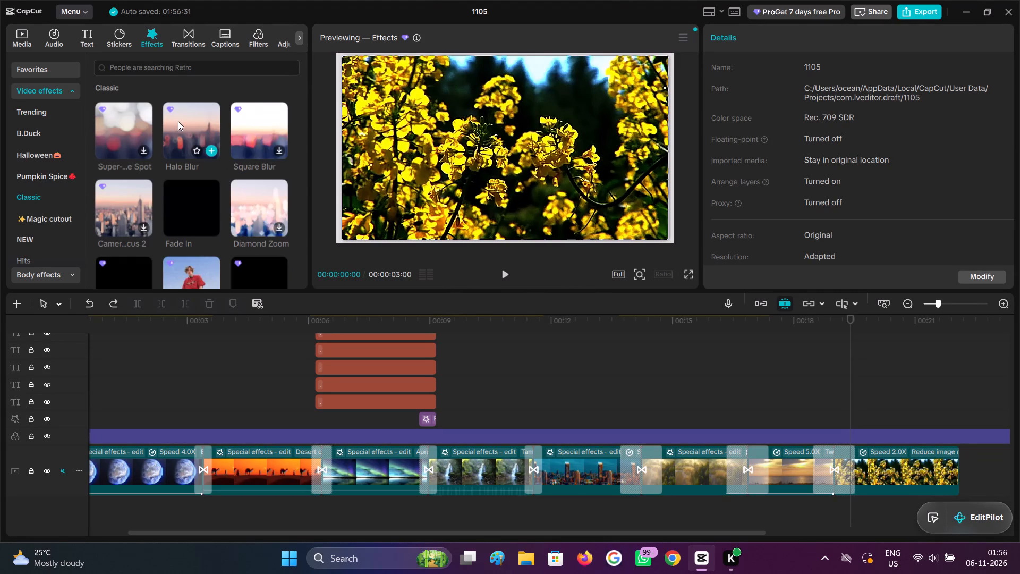
{"action": "left_click_drag", "start_coordinate": [204, 129], "coordinate": [964, 425]}
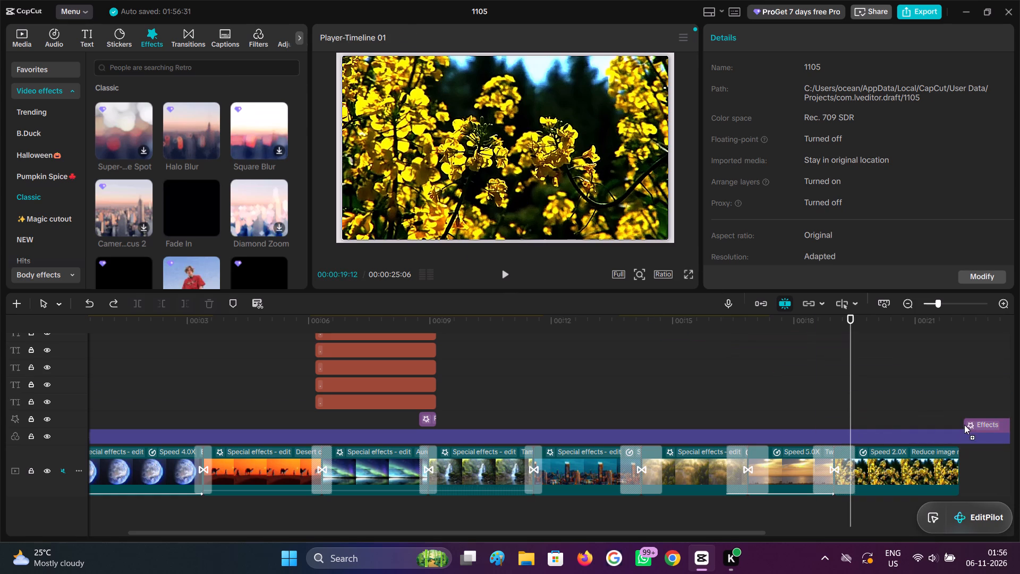
{"action": "left_click_drag", "start_coordinate": [964, 425], "coordinate": [835, 415]}
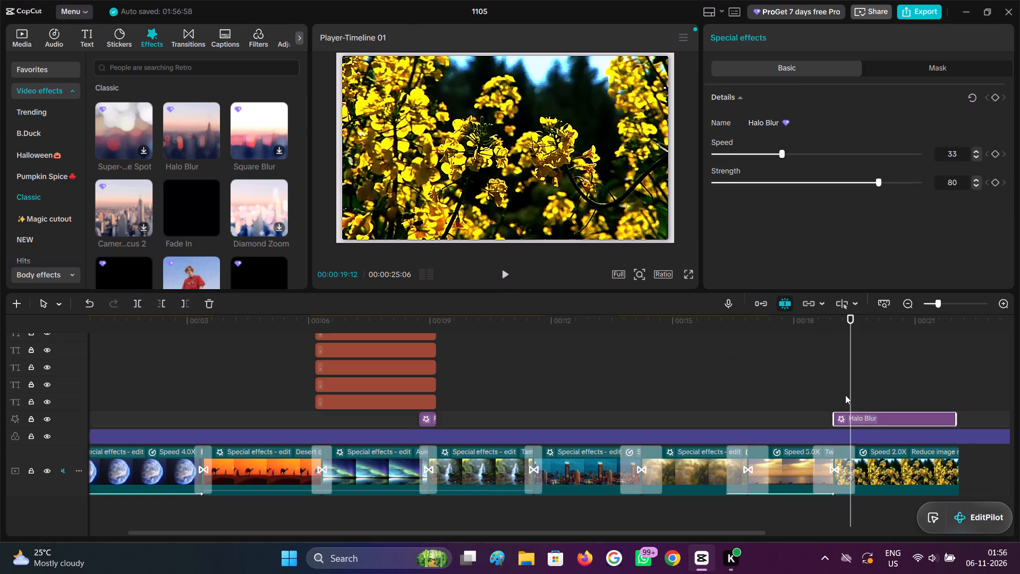
Check the Halo Blur effect over the rapeseed field clip, and set its strength to 100 and speed to 62.
{"action": "left_click", "coordinate": [845, 395]}
{"action": "left_click_drag", "start_coordinate": [846, 394], "coordinate": [924, 409]}
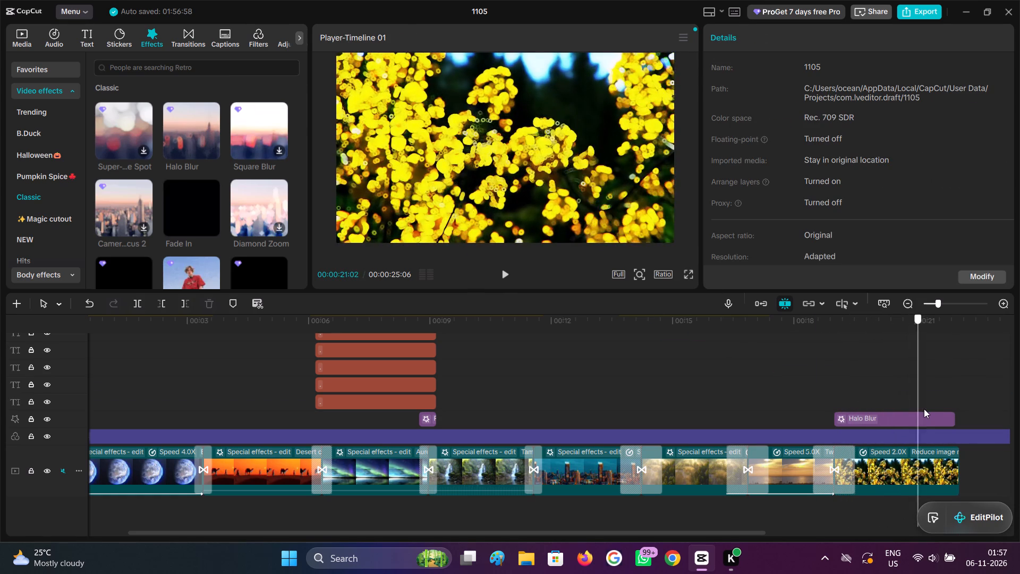
{"action": "left_click_drag", "start_coordinate": [924, 409], "coordinate": [926, 410]}
{"action": "left_click", "coordinate": [908, 419]}
{"action": "left_click", "coordinate": [897, 396]}
{"action": "left_click_drag", "start_coordinate": [897, 396], "coordinate": [881, 400]}
{"action": "left_click", "coordinate": [888, 419]}
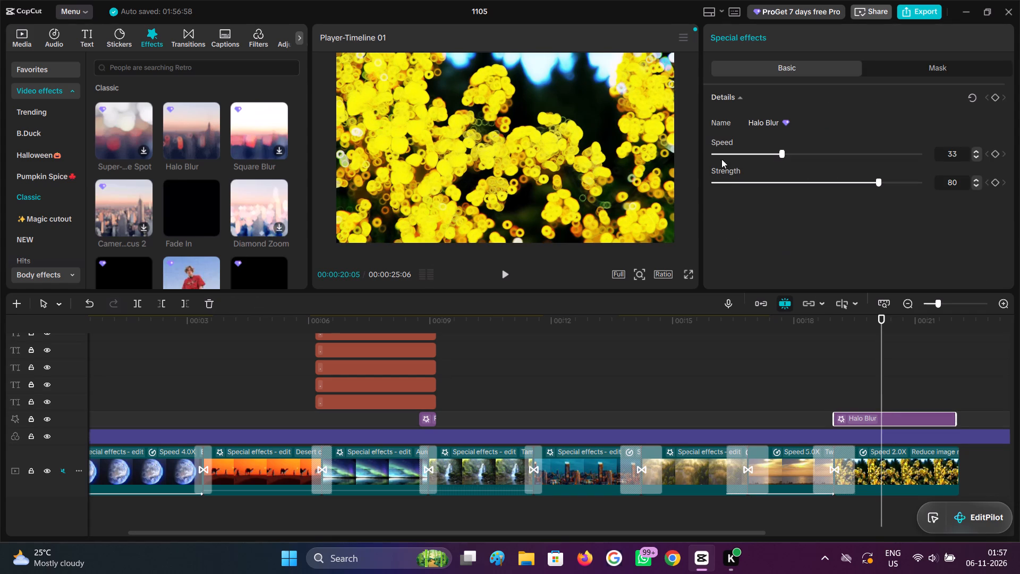
{"action": "left_click", "coordinate": [754, 154]}
{"action": "left_click_drag", "start_coordinate": [755, 154], "coordinate": [963, 147]}
{"action": "left_click_drag", "start_coordinate": [856, 181], "coordinate": [851, 183]}
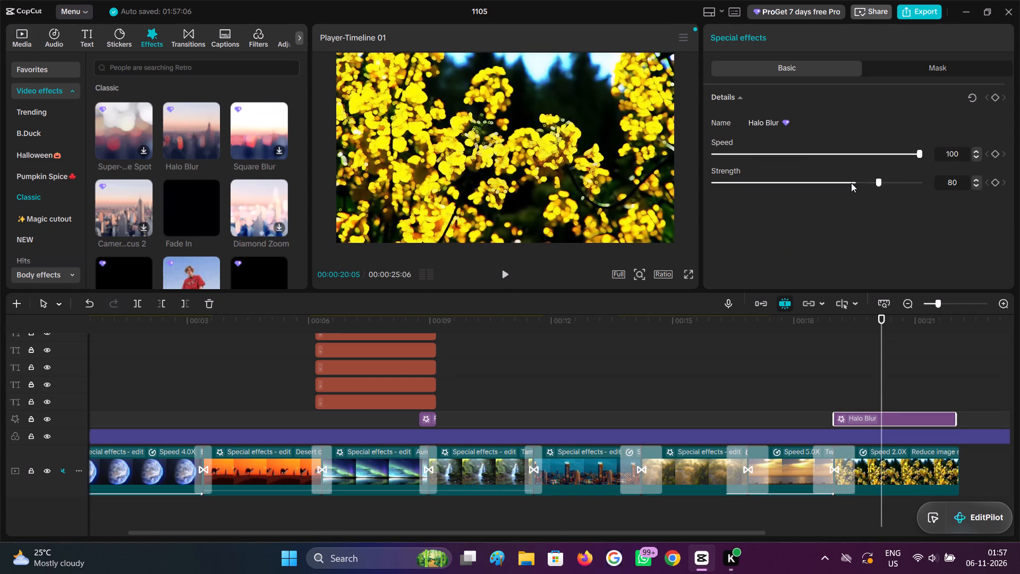
{"action": "left_click_drag", "start_coordinate": [851, 183], "coordinate": [932, 176]}
{"action": "left_click", "coordinate": [892, 153]}
{"action": "left_click_drag", "start_coordinate": [892, 153], "coordinate": [815, 161]}
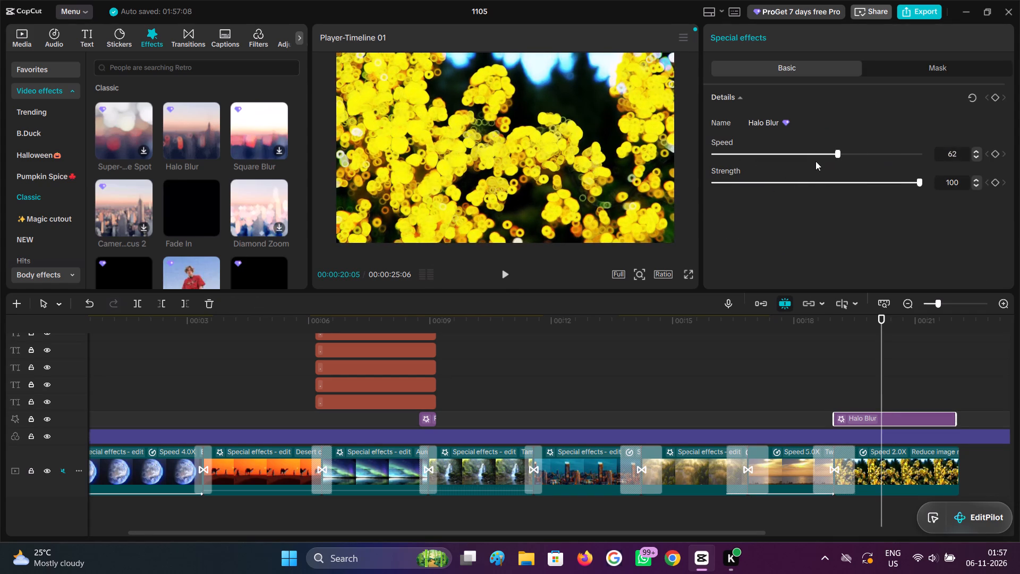
Set the Halo Blur effect's speed to 77 and scrub over the rapeseed field clip to check it.
{"action": "left_click_drag", "start_coordinate": [815, 161], "coordinate": [871, 166]}
{"action": "left_click", "coordinate": [835, 390]}
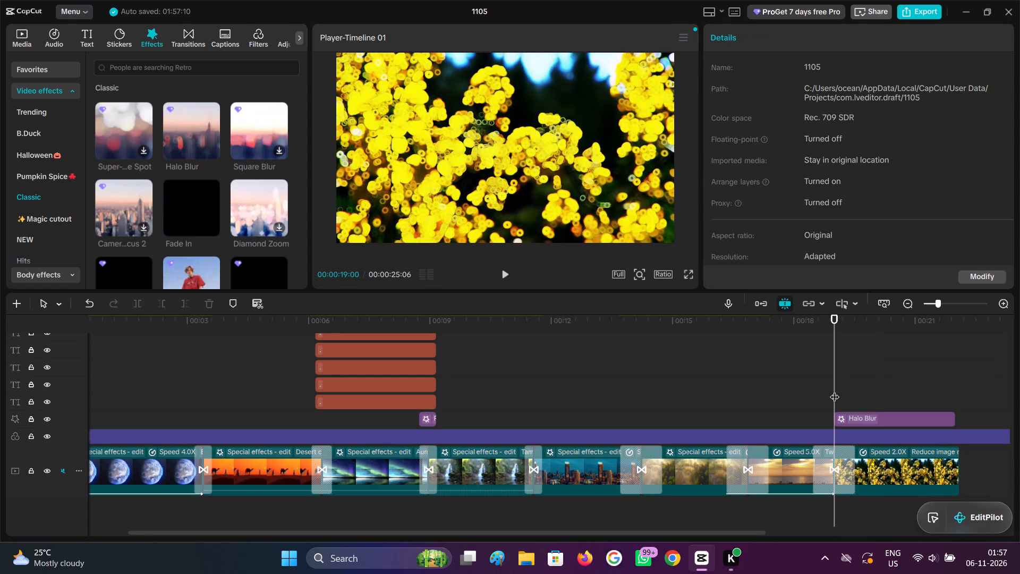
{"action": "left_click_drag", "start_coordinate": [835, 390], "coordinate": [939, 406]}
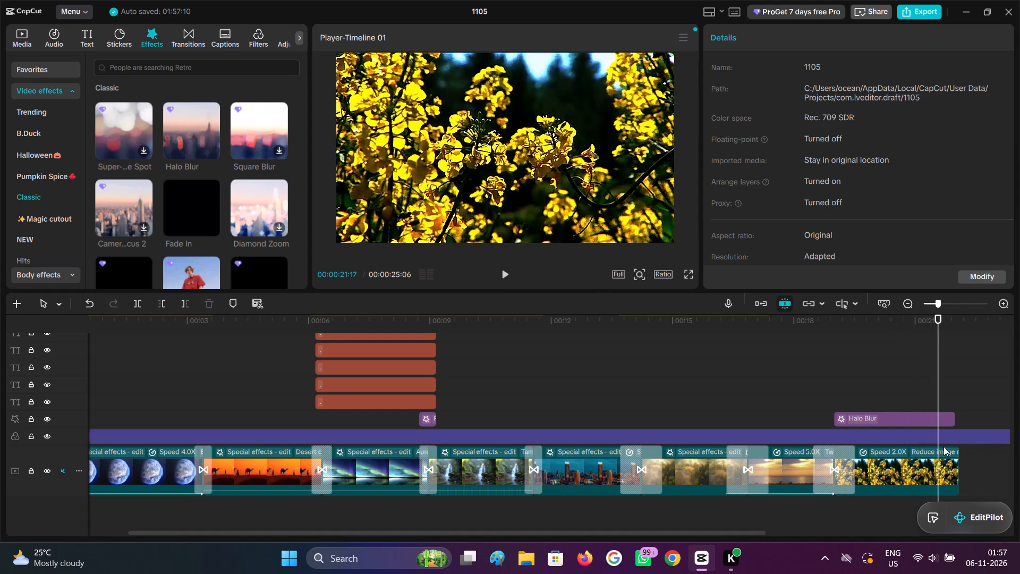
Extend the end of the rapeseed field clip to a duration of 00:00:05:10 and return to the clip's start.
{"action": "left_click", "coordinate": [933, 461]}
{"action": "left_click_drag", "start_coordinate": [962, 465], "coordinate": [1005, 463]}
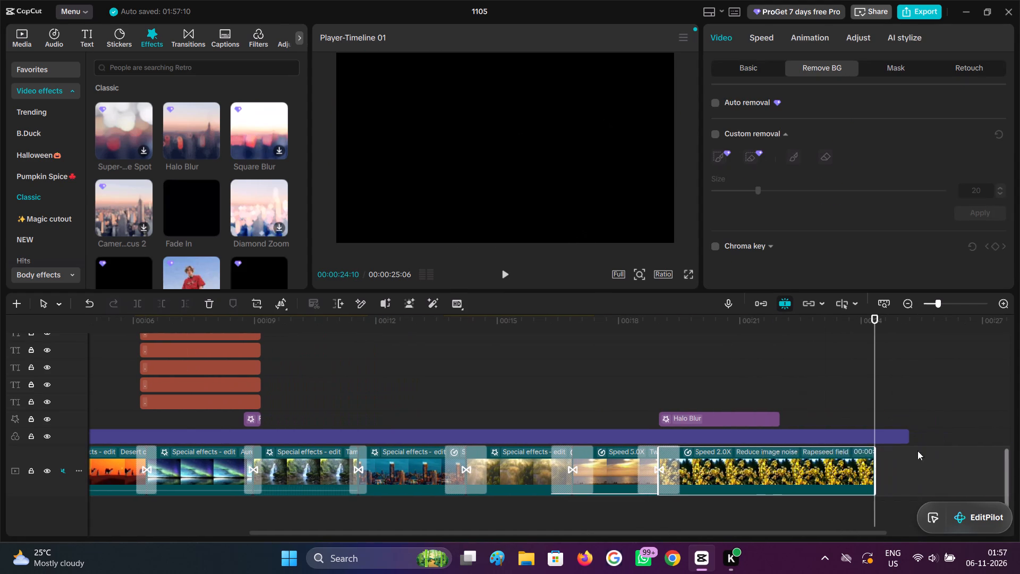
{"action": "left_click", "coordinate": [708, 391]}
{"action": "left_click_drag", "start_coordinate": [695, 391], "coordinate": [653, 394]}
{"action": "left_click", "coordinate": [659, 393]}
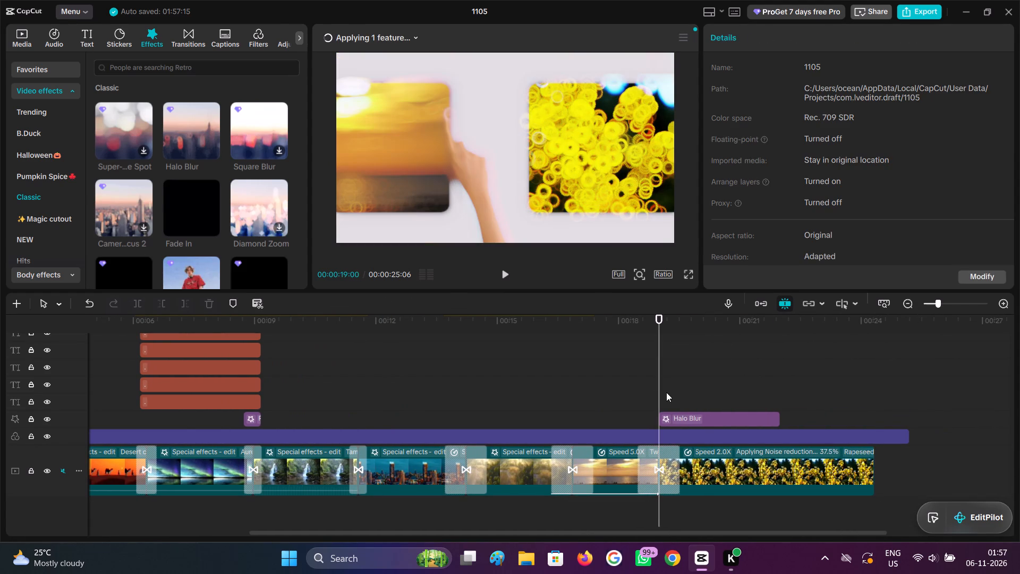
Look through the rapeseed field clip's basic video settings, from noise reduction down to Canvas.
{"action": "left_click", "coordinate": [787, 458]}
{"action": "scroll", "coordinate": [781, 182], "scroll_direction": "down", "scroll_amount": 1}
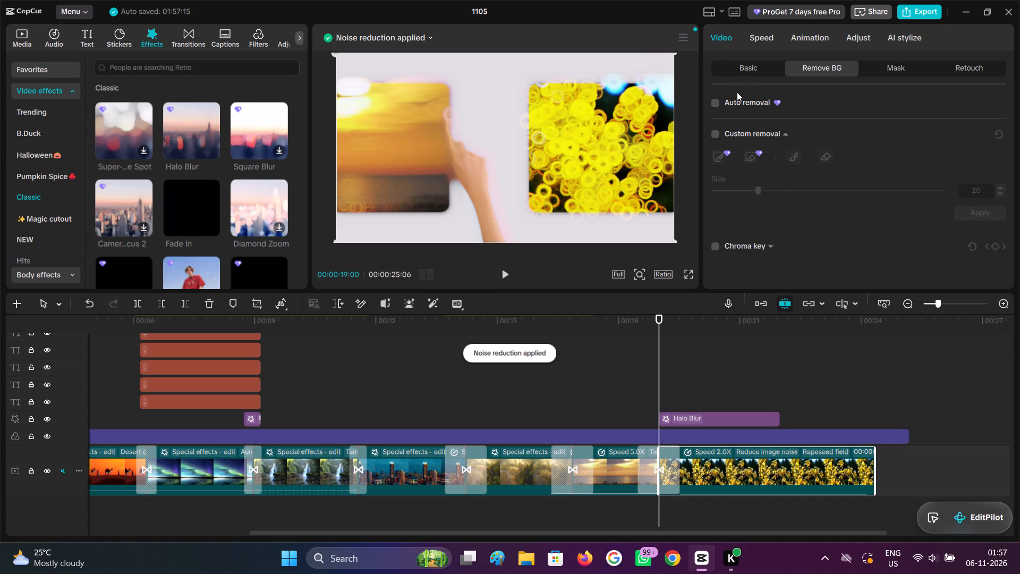
{"action": "left_click", "coordinate": [746, 73]}
{"action": "scroll", "coordinate": [797, 220], "scroll_direction": "down", "scroll_amount": 6}
{"action": "scroll", "coordinate": [796, 217], "scroll_direction": "up", "scroll_amount": 2}
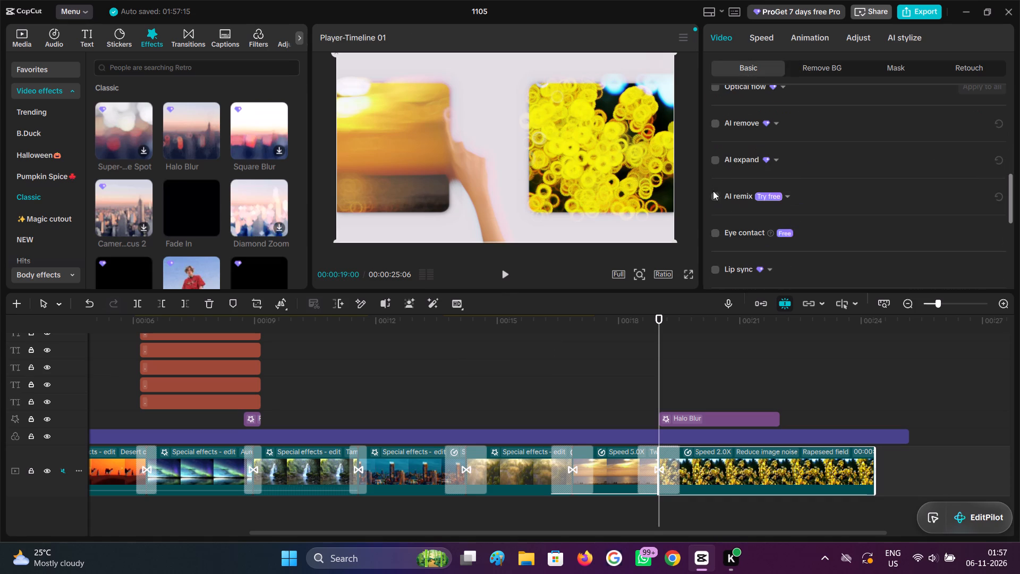
{"action": "scroll", "coordinate": [725, 190], "scroll_direction": "up", "scroll_amount": 3}
{"action": "scroll", "coordinate": [725, 226], "scroll_direction": "down", "scroll_amount": 3}
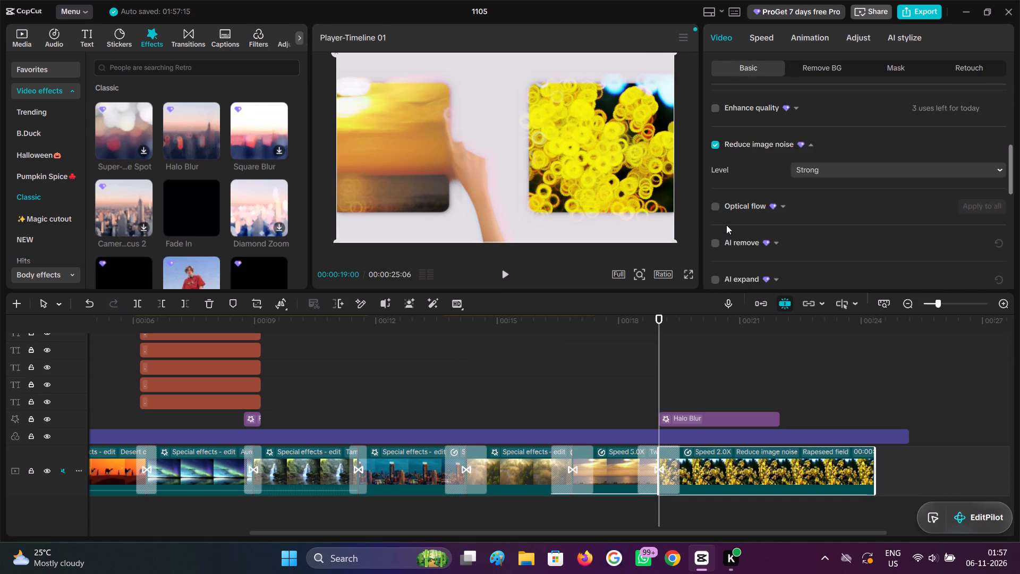
{"action": "scroll", "coordinate": [727, 224], "scroll_direction": "down", "scroll_amount": 10}
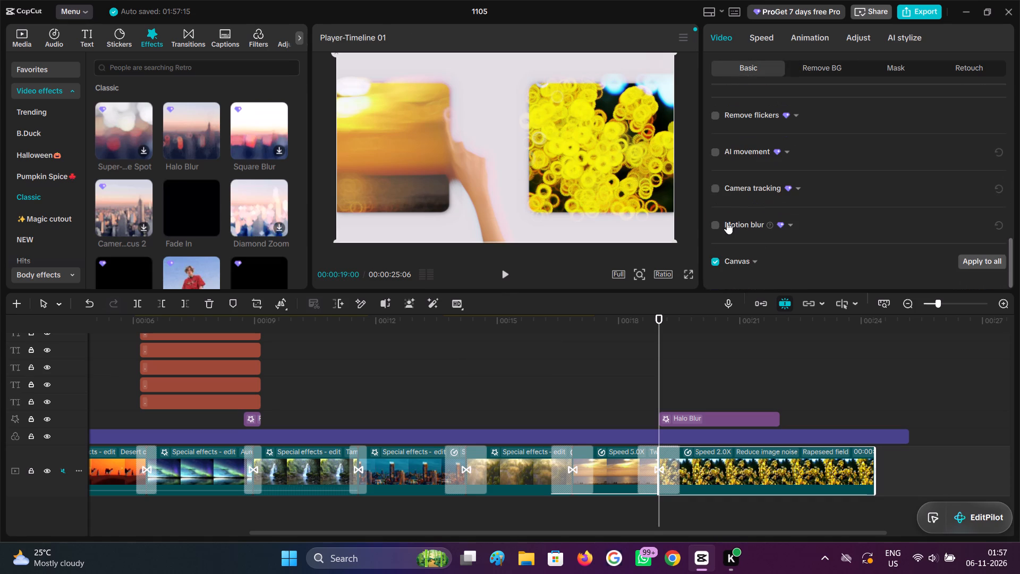
{"action": "scroll", "coordinate": [726, 223], "scroll_direction": "up", "scroll_amount": 3}
Turn off Reduce image noise on the rapeseed field clip.
{"action": "left_click", "coordinate": [752, 361]}
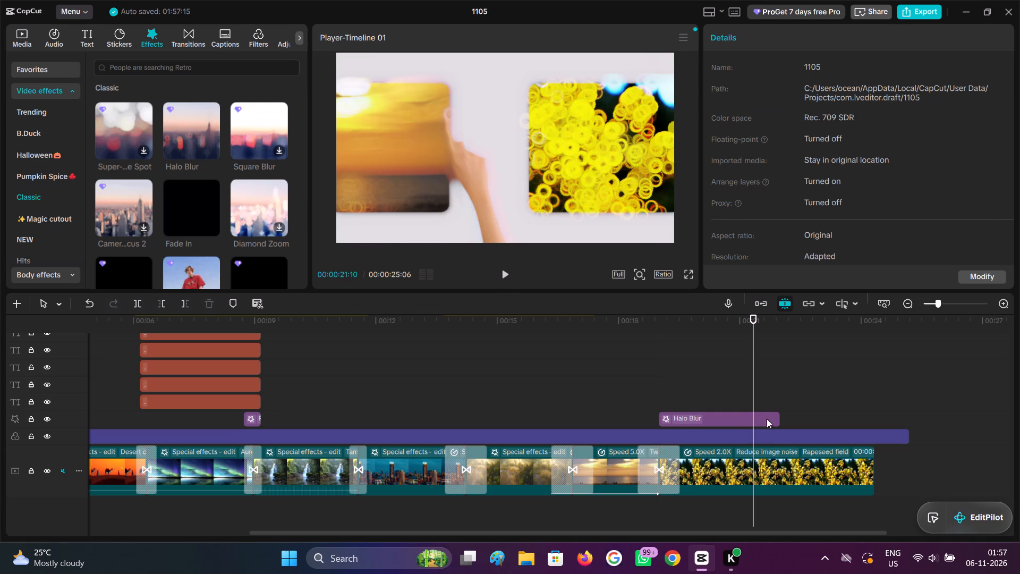
{"action": "left_click", "coordinate": [766, 454]}
{"action": "scroll", "coordinate": [749, 189], "scroll_direction": "down", "scroll_amount": 3}
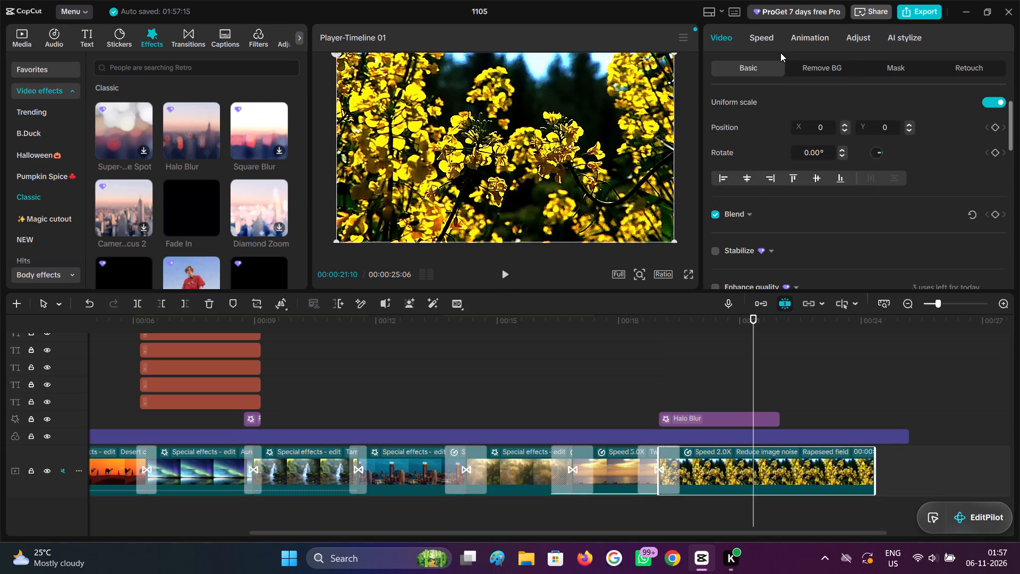
{"action": "scroll", "coordinate": [787, 141], "scroll_direction": "down", "scroll_amount": 4}
{"action": "scroll", "coordinate": [777, 173], "scroll_direction": "up", "scroll_amount": 1}
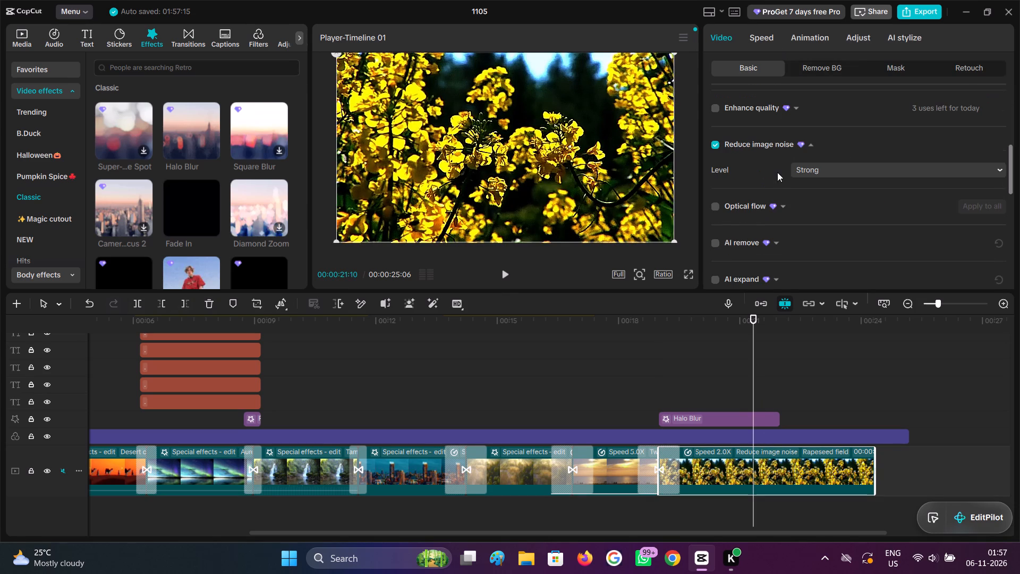
{"action": "left_click", "coordinate": [716, 145]}
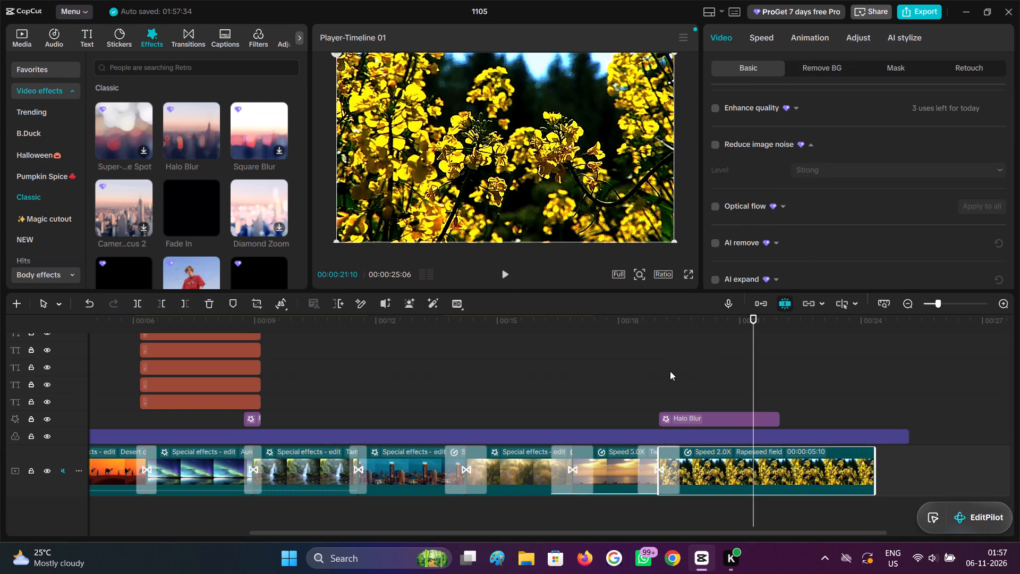
Play back the sunset clip, the Finger Swipe transition and the rapeseed field clip to check how they look.
{"action": "left_click", "coordinate": [649, 384]}
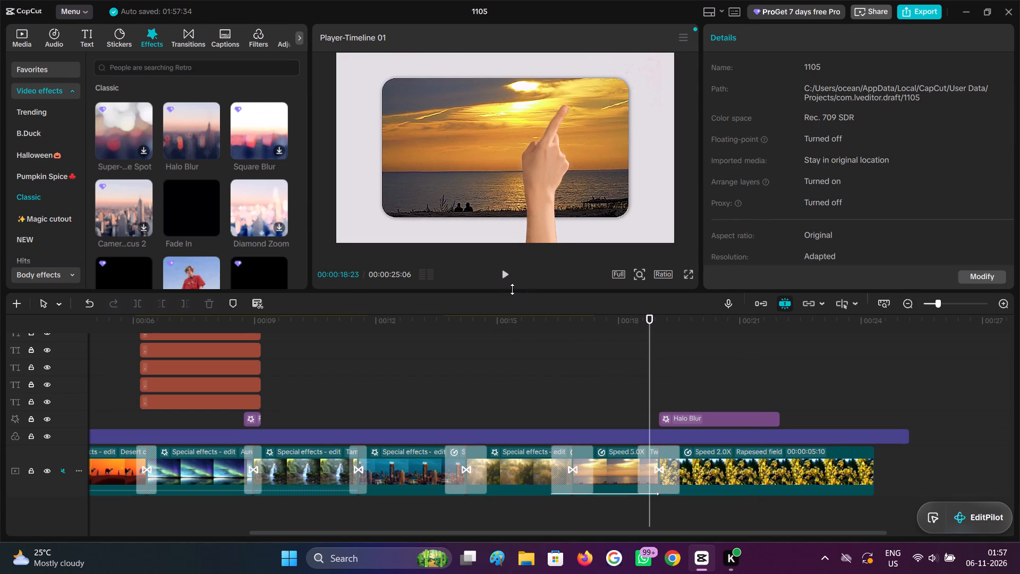
{"action": "left_click", "coordinate": [510, 280]}
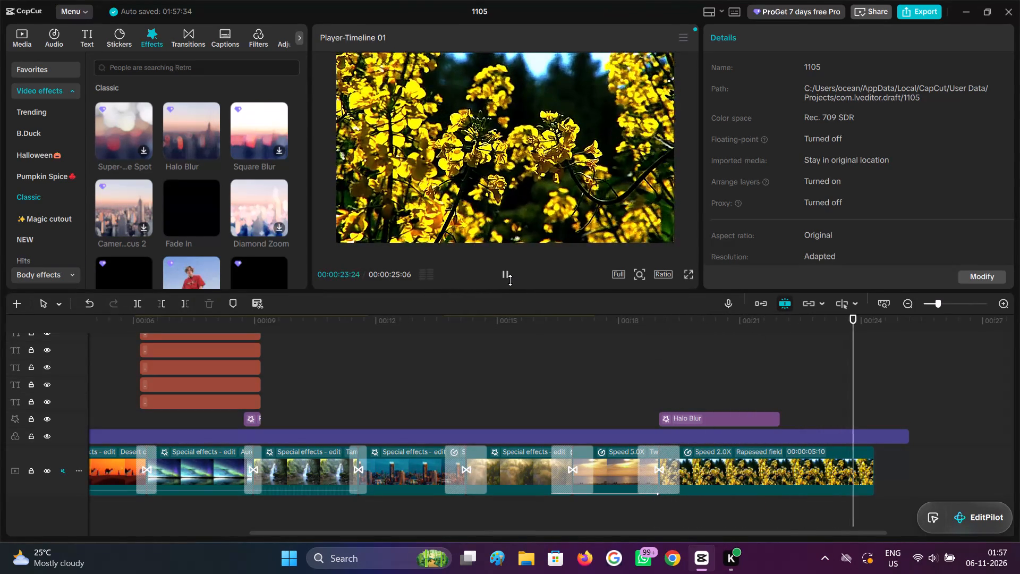
{"action": "left_click", "coordinate": [510, 280]}
{"action": "left_click", "coordinate": [611, 384]}
{"action": "left_click_drag", "start_coordinate": [612, 381], "coordinate": [589, 375]}
{"action": "left_click", "coordinate": [511, 275]}
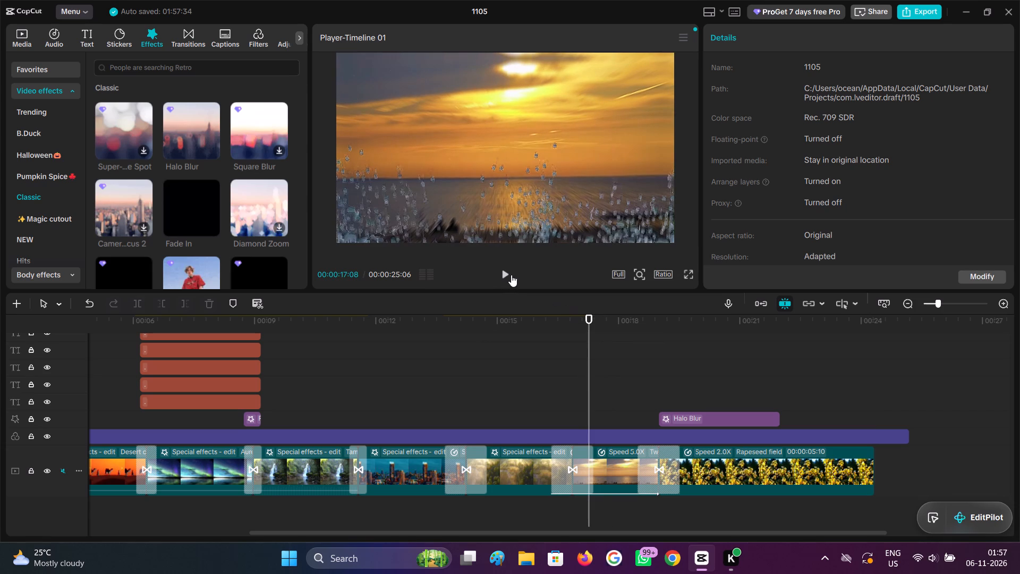
{"action": "double_click", "coordinate": [504, 275]}
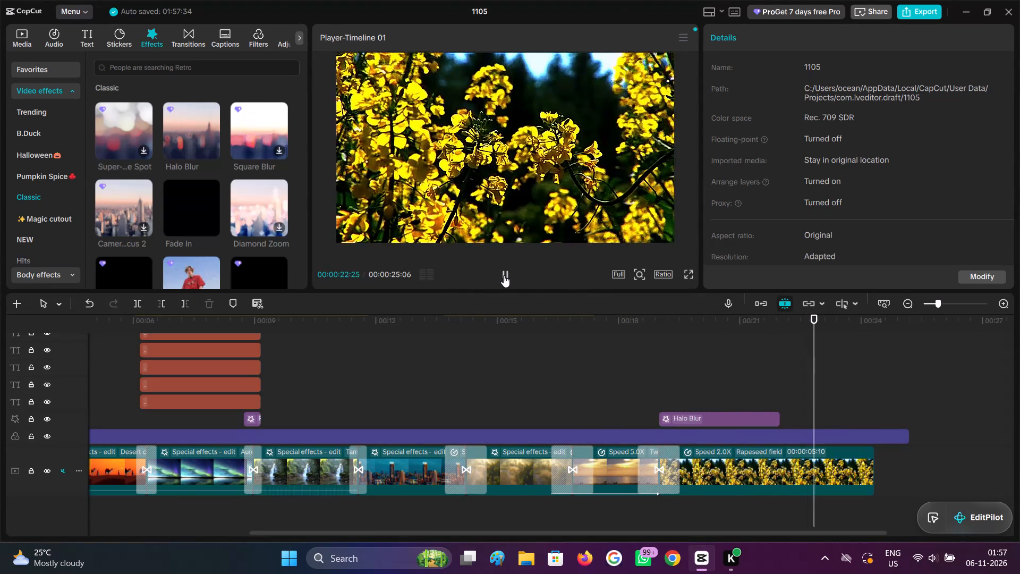
{"action": "left_click", "coordinate": [504, 275]}
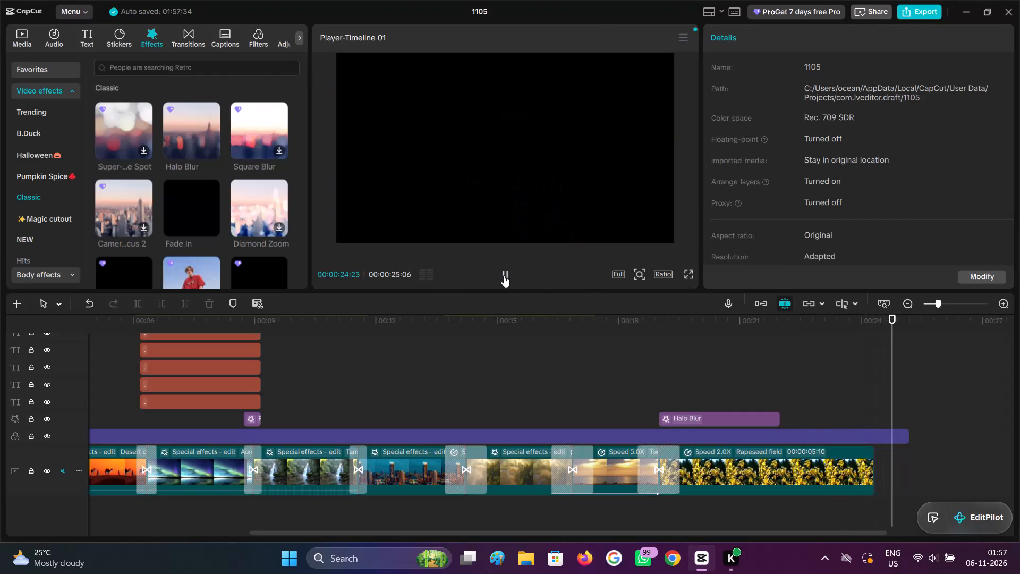
{"action": "left_click", "coordinate": [795, 388]}
{"action": "left_click_drag", "start_coordinate": [796, 386], "coordinate": [798, 404]}
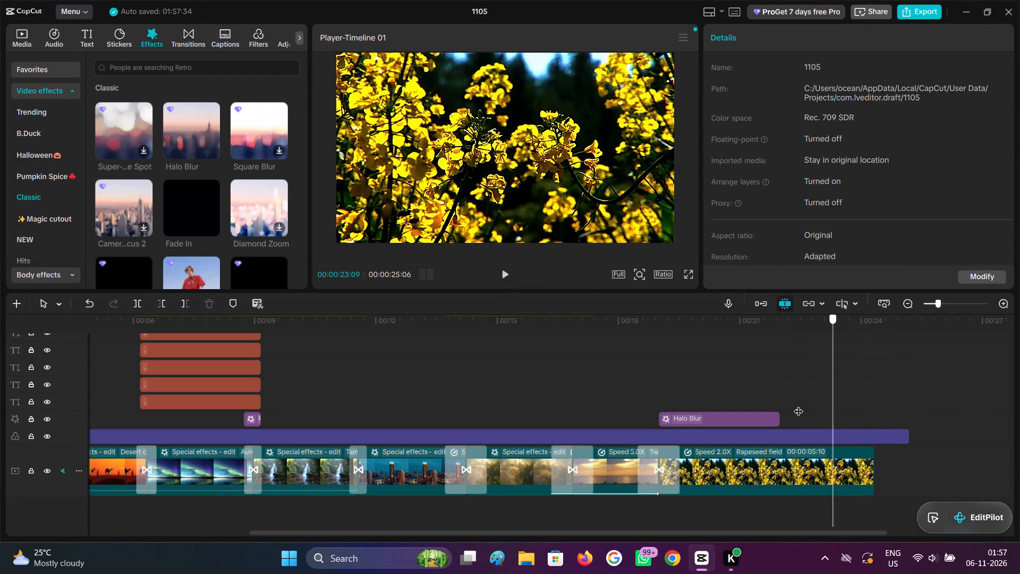
{"action": "left_click_drag", "start_coordinate": [798, 404], "coordinate": [823, 433]}
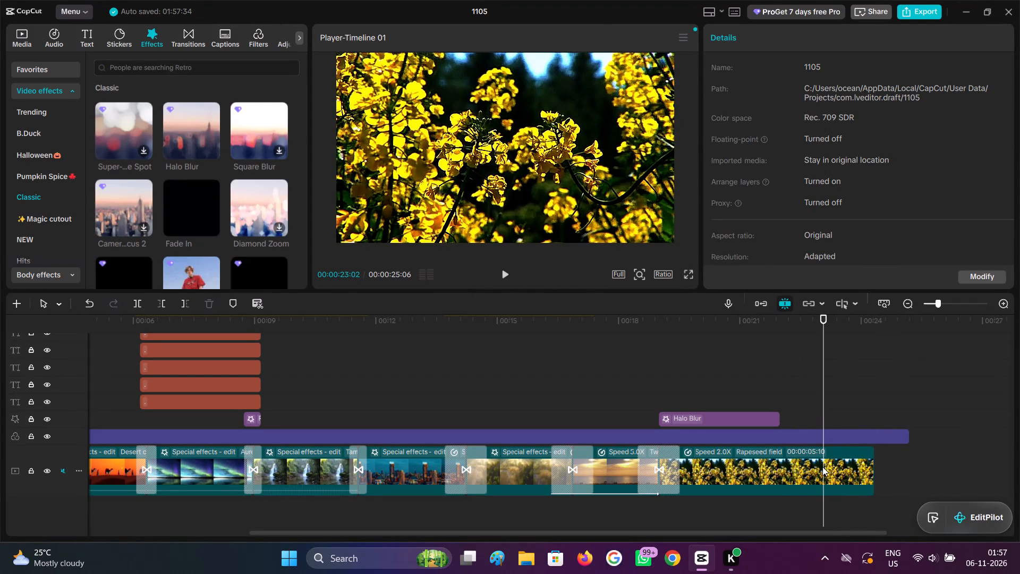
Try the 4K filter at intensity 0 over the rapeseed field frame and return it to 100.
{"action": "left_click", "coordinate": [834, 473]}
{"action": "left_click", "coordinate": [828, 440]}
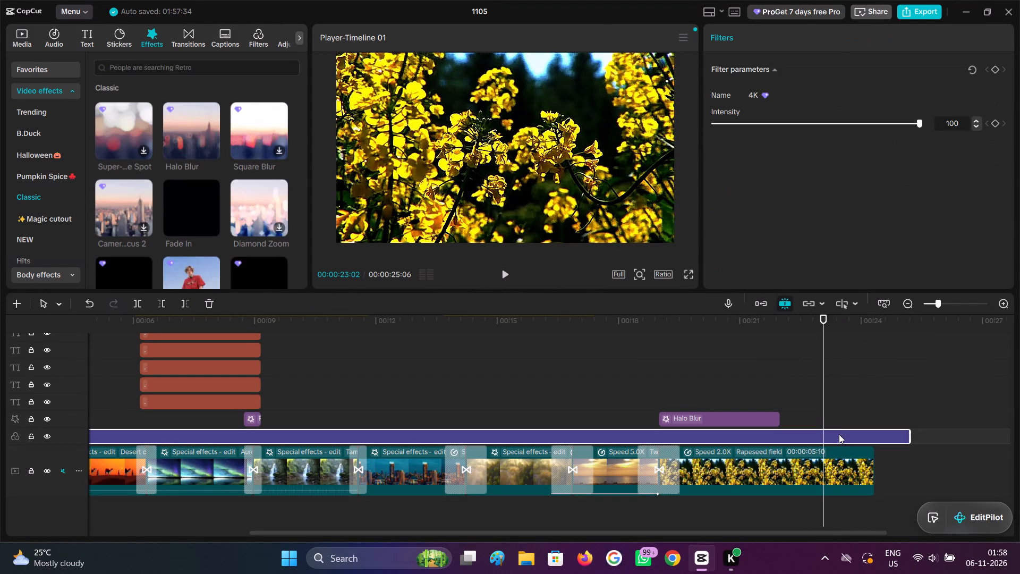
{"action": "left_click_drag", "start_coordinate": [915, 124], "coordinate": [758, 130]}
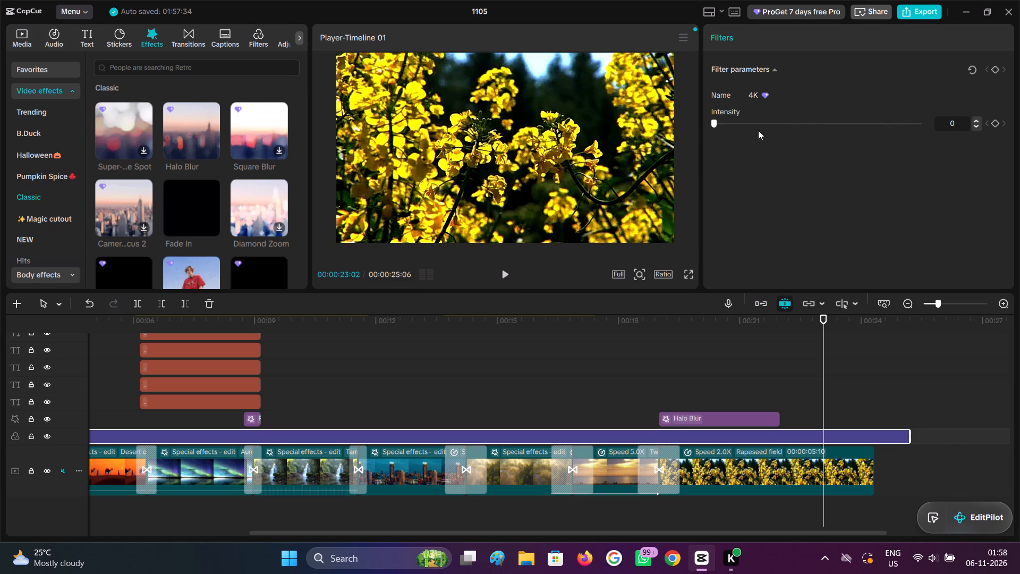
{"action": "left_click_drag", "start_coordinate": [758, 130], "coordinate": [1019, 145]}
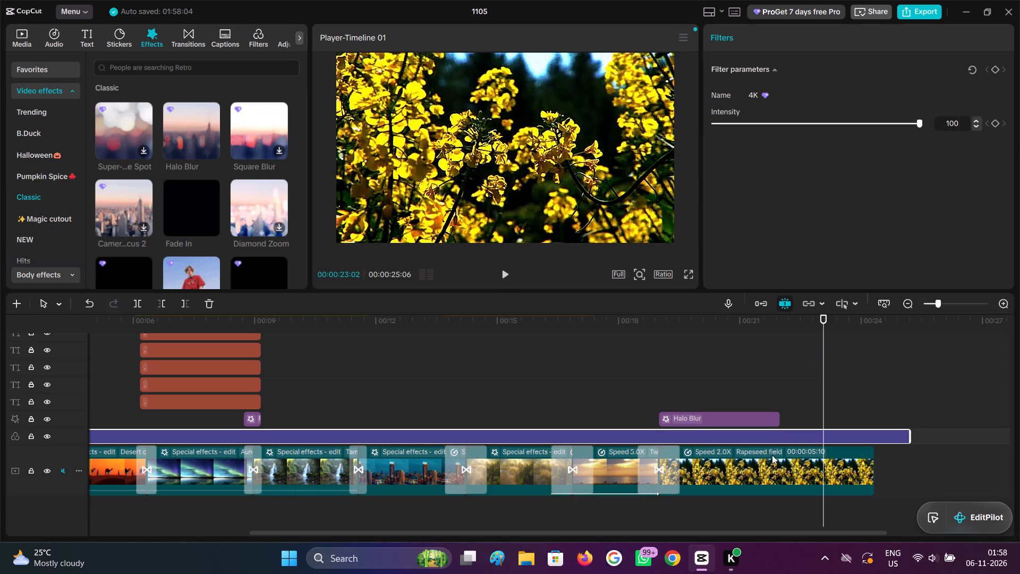
Add the Fade In effect from the Classic video effects above Halo Blur, aligned with the rapeseed field clip's start.
{"action": "left_click", "coordinate": [706, 385]}
{"action": "left_click", "coordinate": [716, 417]}
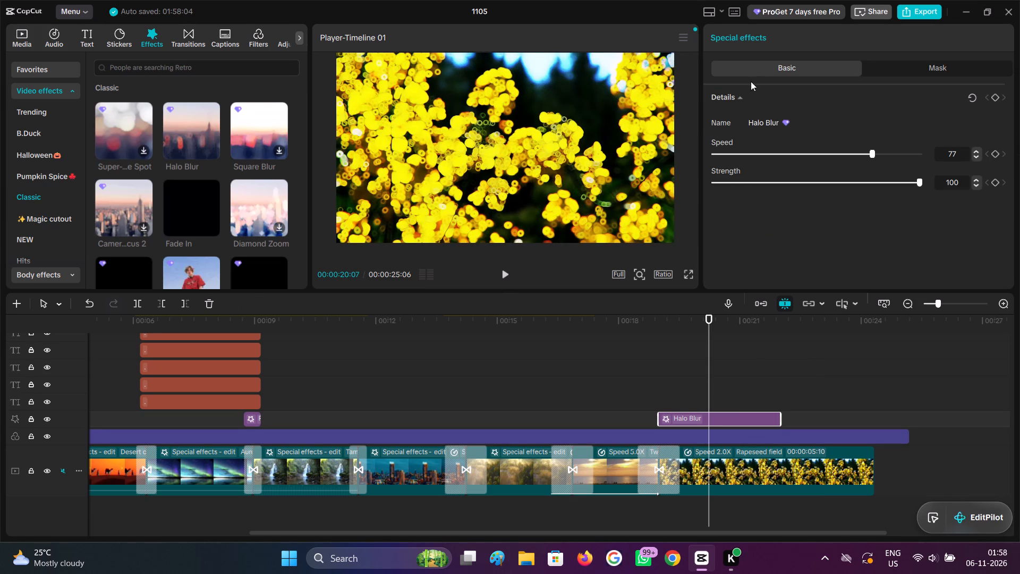
{"action": "left_click", "coordinate": [266, 124]}
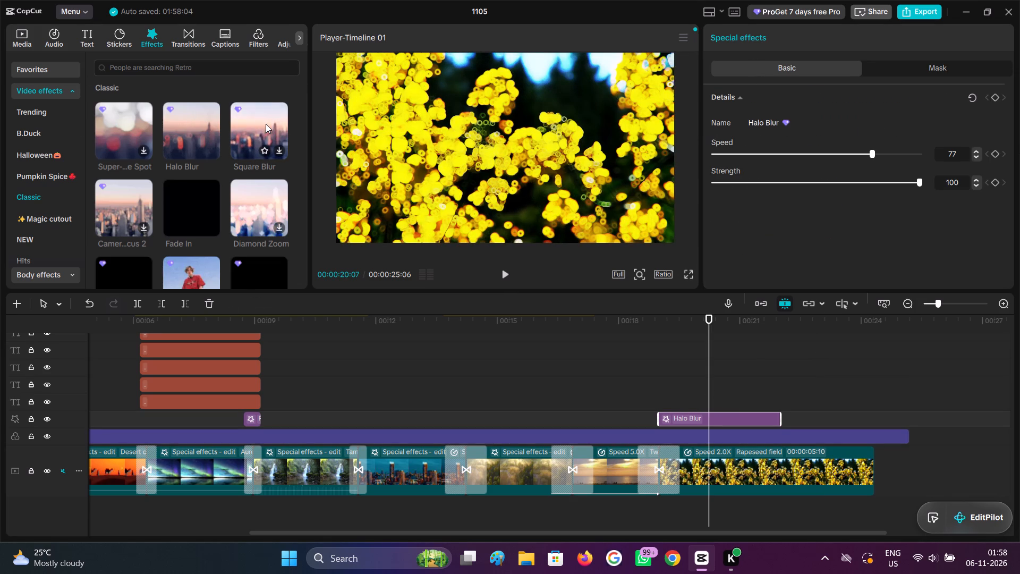
{"action": "left_click", "coordinate": [194, 204]}
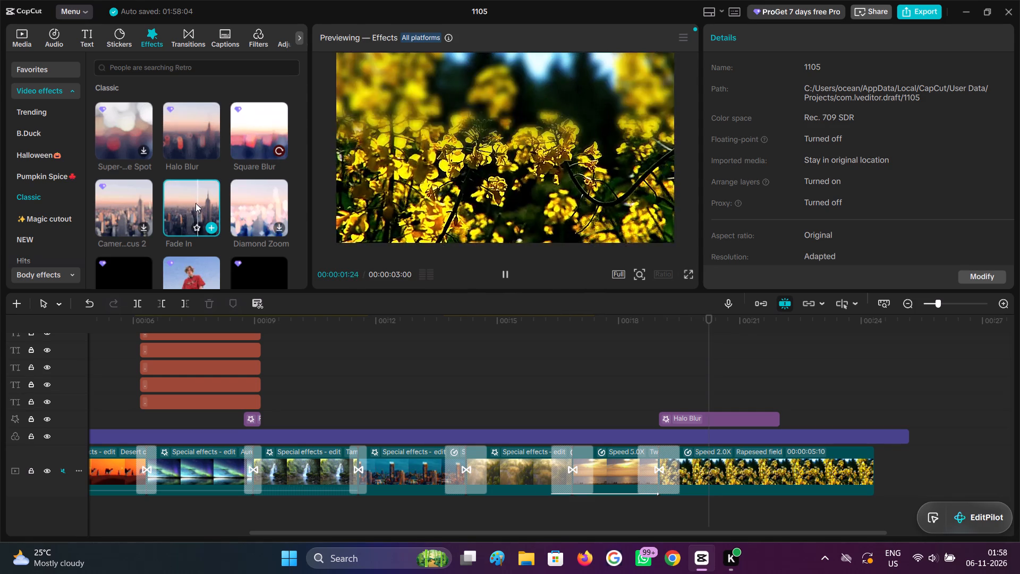
{"action": "left_click_drag", "start_coordinate": [198, 204], "coordinate": [660, 402]}
Preview the Fade In effect and shorten it from its end to about half its length, roughly 1.5 seconds.
{"action": "left_click", "coordinate": [563, 352]}
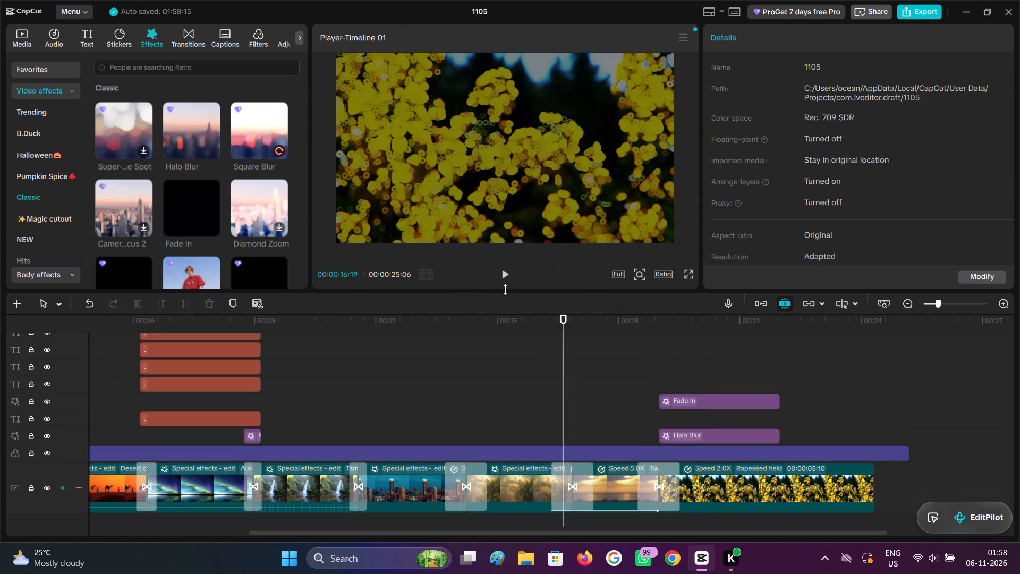
{"action": "left_click", "coordinate": [508, 278]}
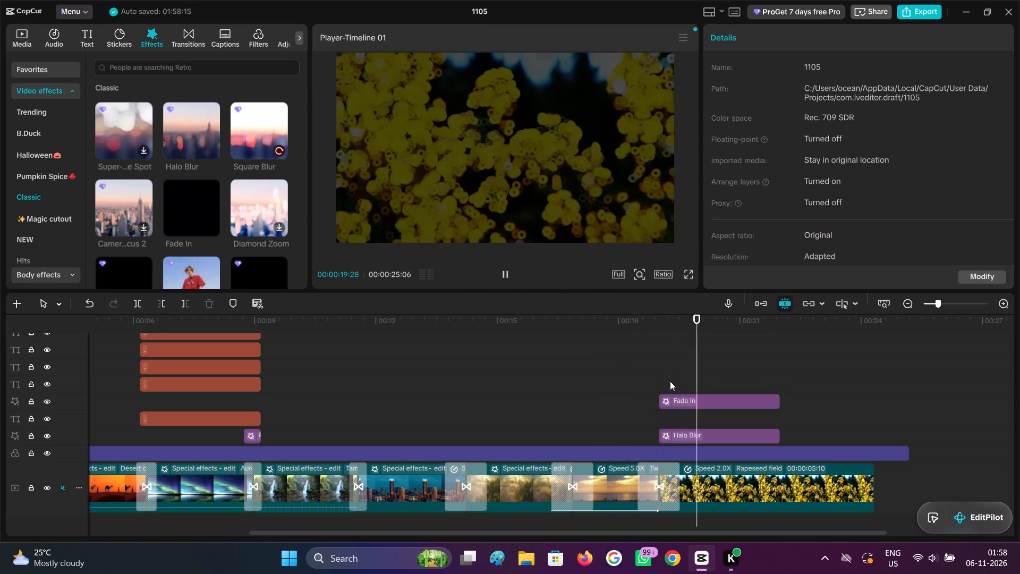
{"action": "left_click", "coordinate": [690, 378]}
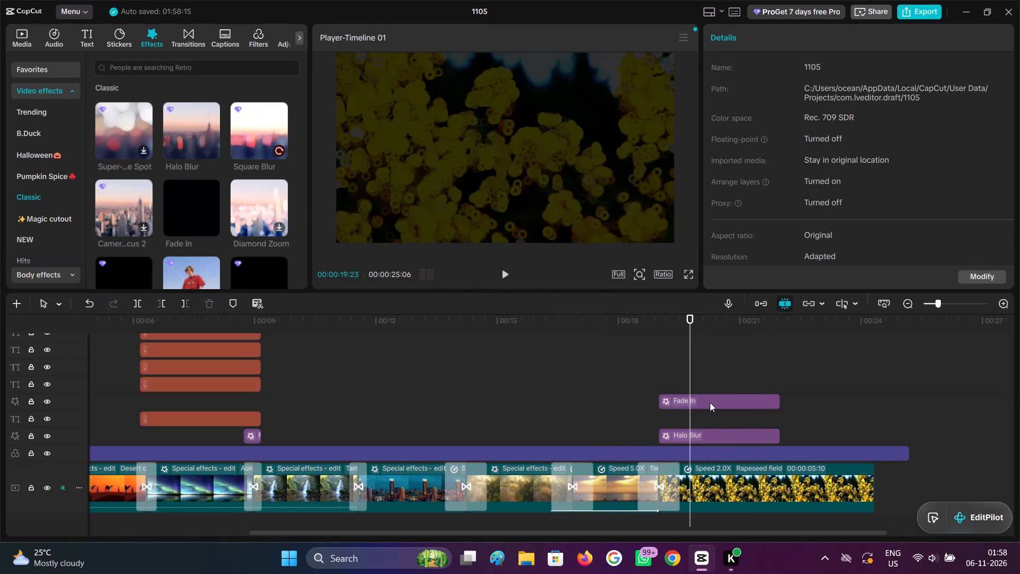
{"action": "left_click", "coordinate": [710, 402]}
{"action": "left_click_drag", "start_coordinate": [778, 399], "coordinate": [719, 402]}
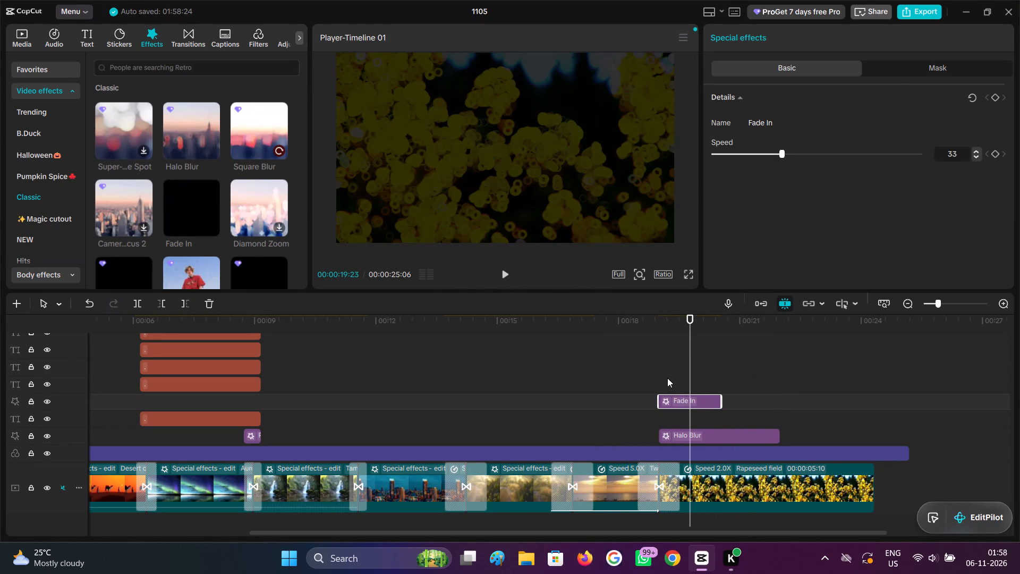
Play back the rapeseed field clip to check the shortened Fade In together with Halo Blur.
{"action": "double_click", "coordinate": [666, 377]}
{"action": "left_click", "coordinate": [508, 281]}
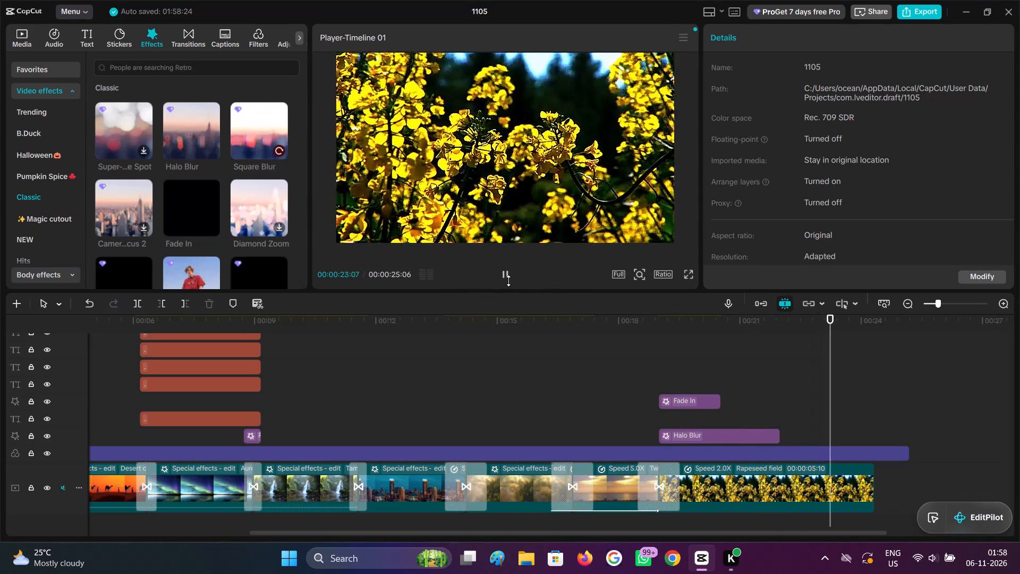
{"action": "left_click", "coordinate": [508, 281]}
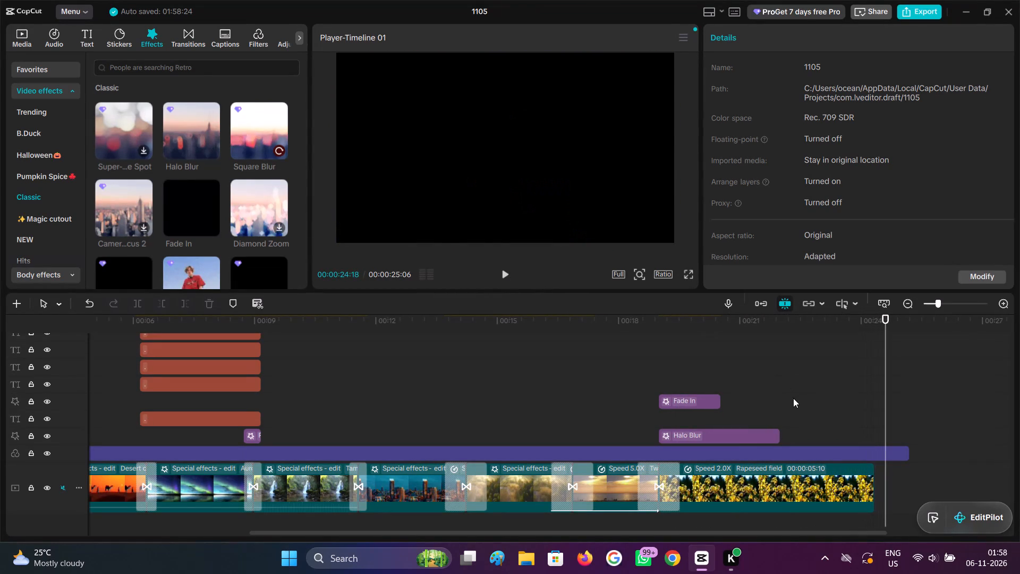
{"action": "left_click", "coordinate": [789, 400]}
{"action": "left_click_drag", "start_coordinate": [789, 400], "coordinate": [754, 399]}
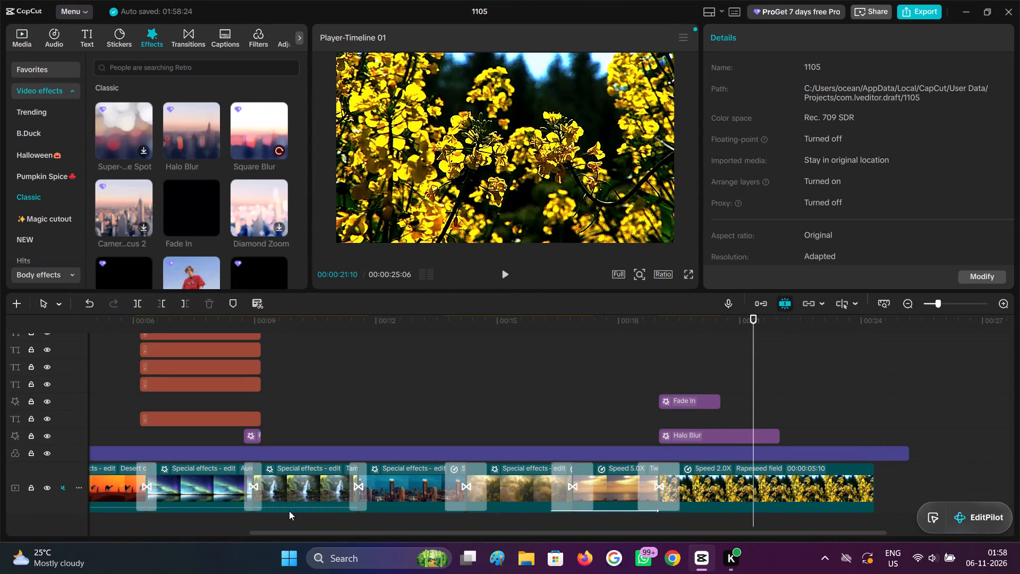
Move the waterfall clip from between the aurora and city clips to the end of the main track, after the rapeseed field clip.
{"action": "left_click", "coordinate": [96, 404]}
{"action": "left_click_drag", "start_coordinate": [107, 407], "coordinate": [100, 415]}
{"action": "left_click", "coordinate": [215, 428]}
{"action": "left_click_drag", "start_coordinate": [214, 427], "coordinate": [477, 473]}
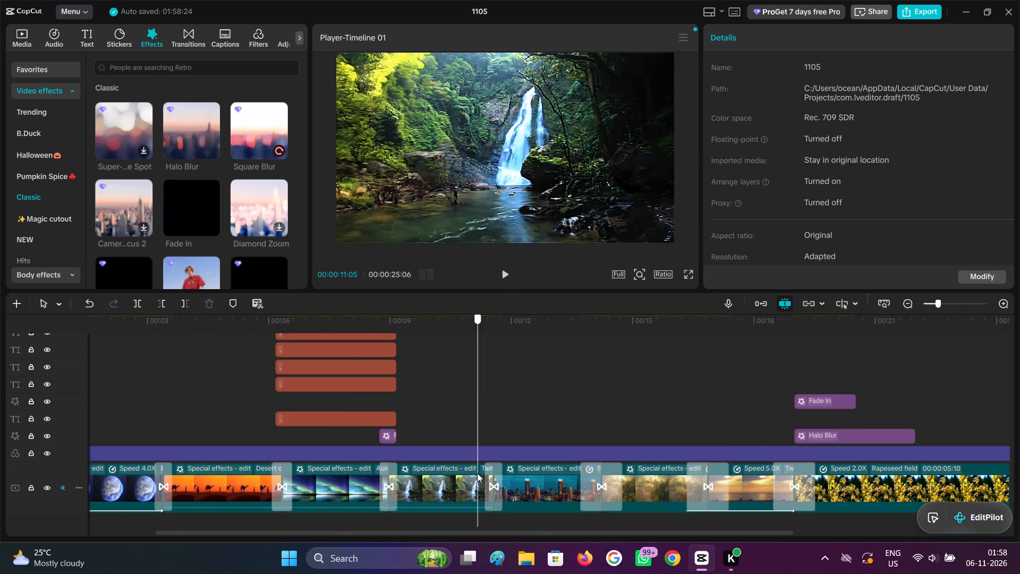
{"action": "left_click_drag", "start_coordinate": [477, 473], "coordinate": [438, 484]}
{"action": "left_click", "coordinate": [439, 486]}
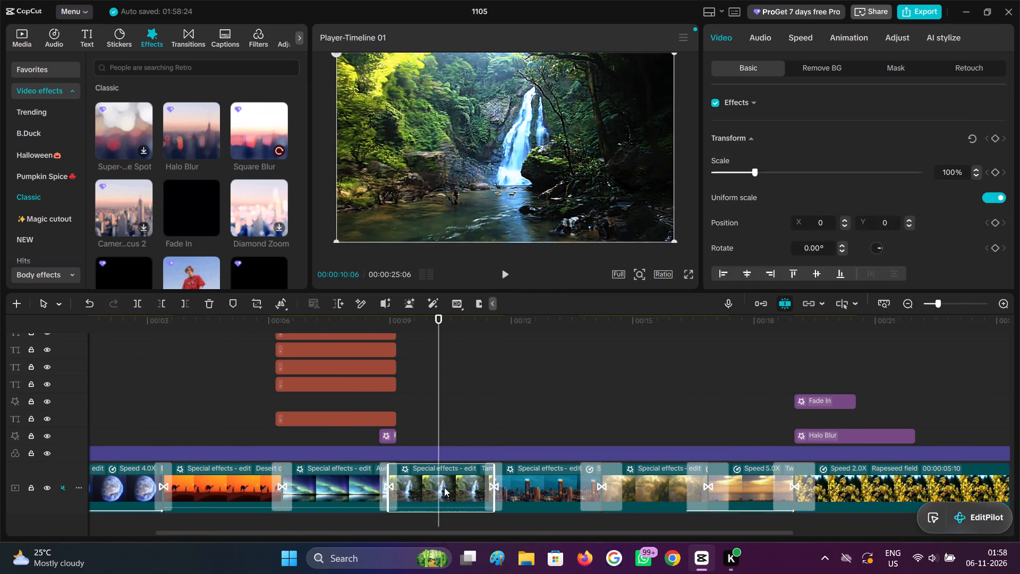
{"action": "left_click_drag", "start_coordinate": [448, 487], "coordinate": [867, 494]}
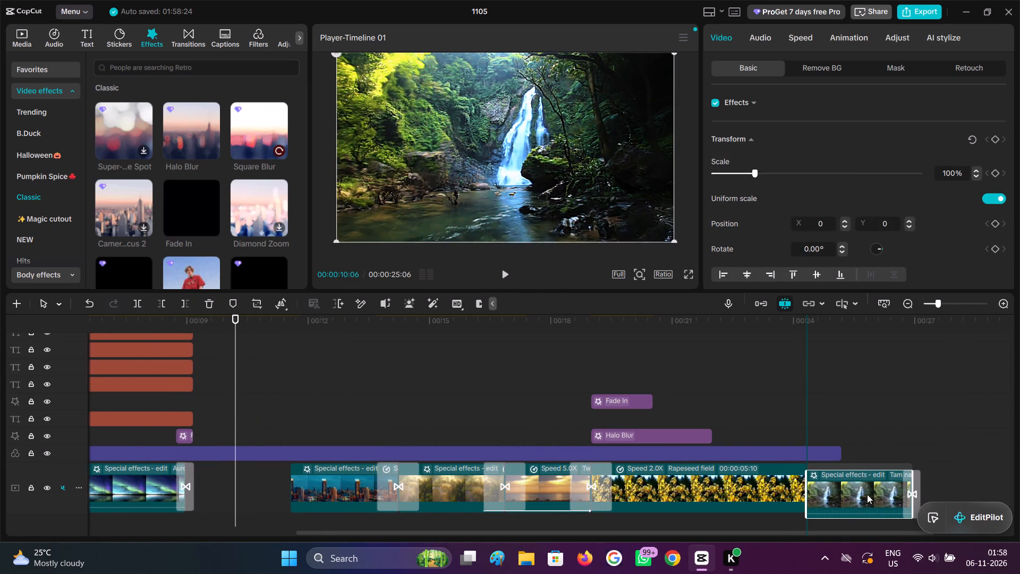
Drop the waterfall clip after the rapeseed field clip and set its 3 Bars effect speed to 94.
{"action": "left_click_drag", "start_coordinate": [867, 494], "coordinate": [868, 492]}
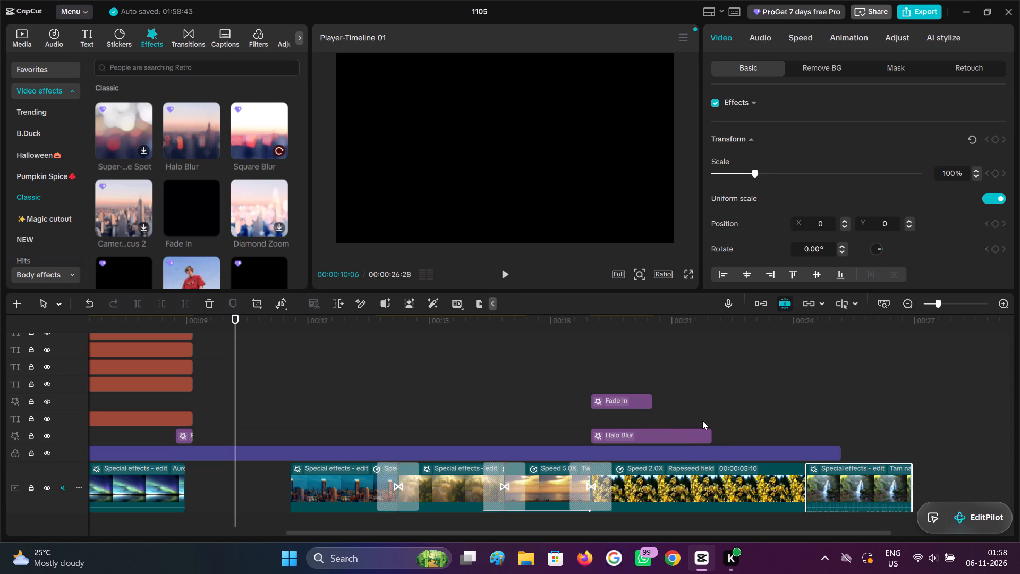
{"action": "left_click", "coordinate": [732, 421]}
{"action": "left_click_drag", "start_coordinate": [745, 422], "coordinate": [810, 428]}
{"action": "left_click", "coordinate": [813, 422]}
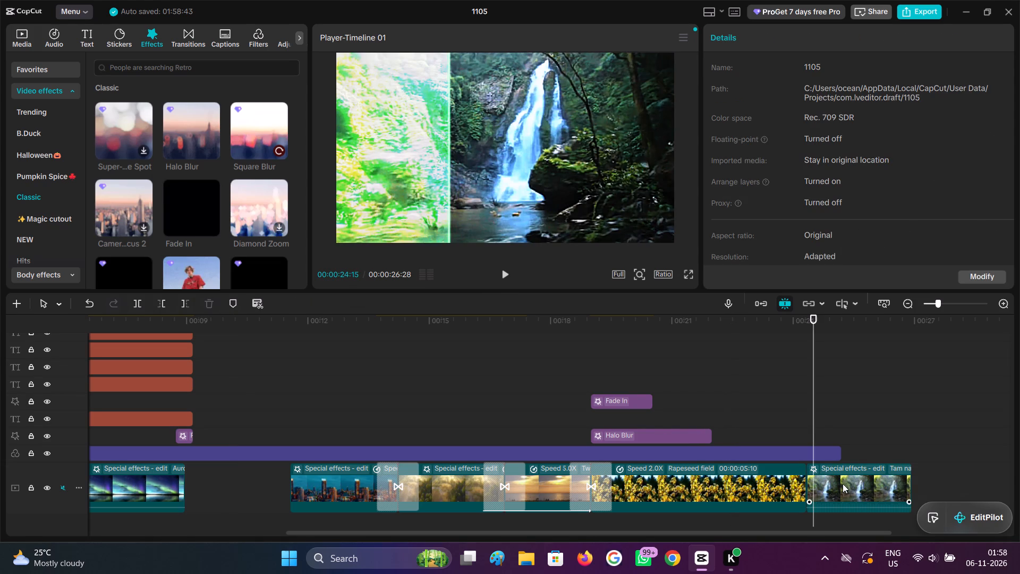
{"action": "left_click", "coordinate": [843, 484]}
{"action": "left_click", "coordinate": [844, 469]}
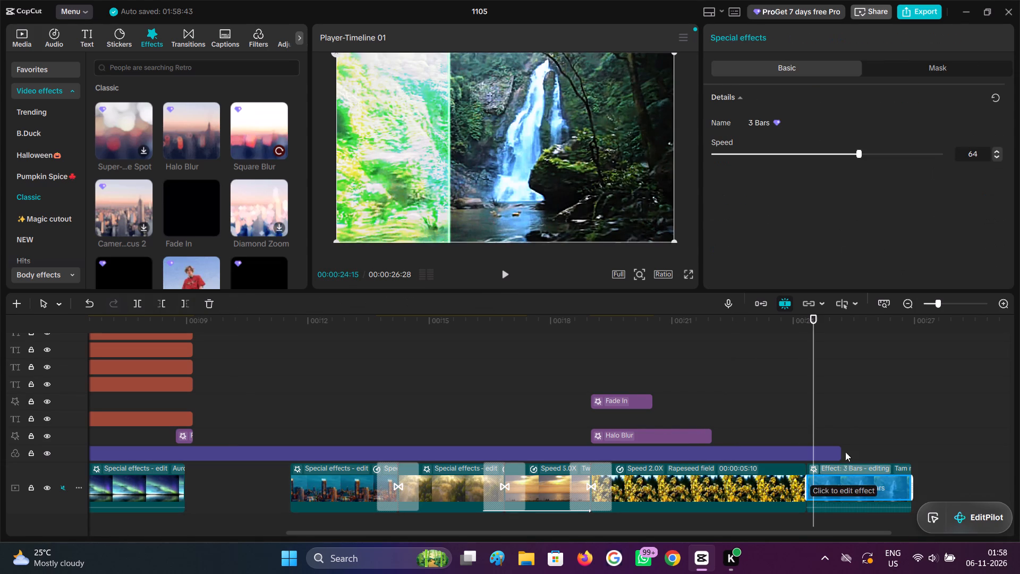
{"action": "left_click_drag", "start_coordinate": [841, 158], "coordinate": [926, 162]}
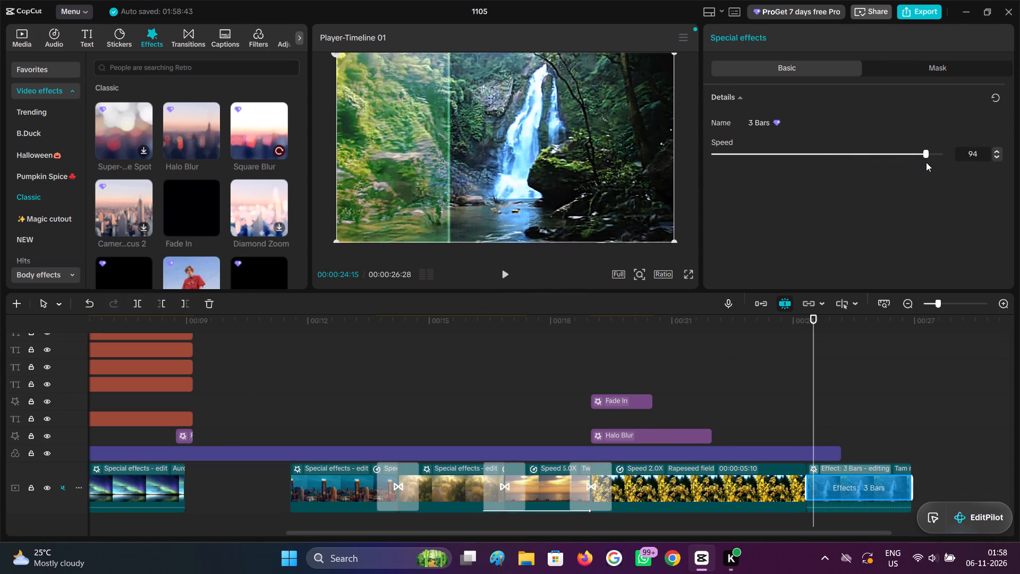
{"action": "left_click_drag", "start_coordinate": [926, 162], "coordinate": [924, 163]}
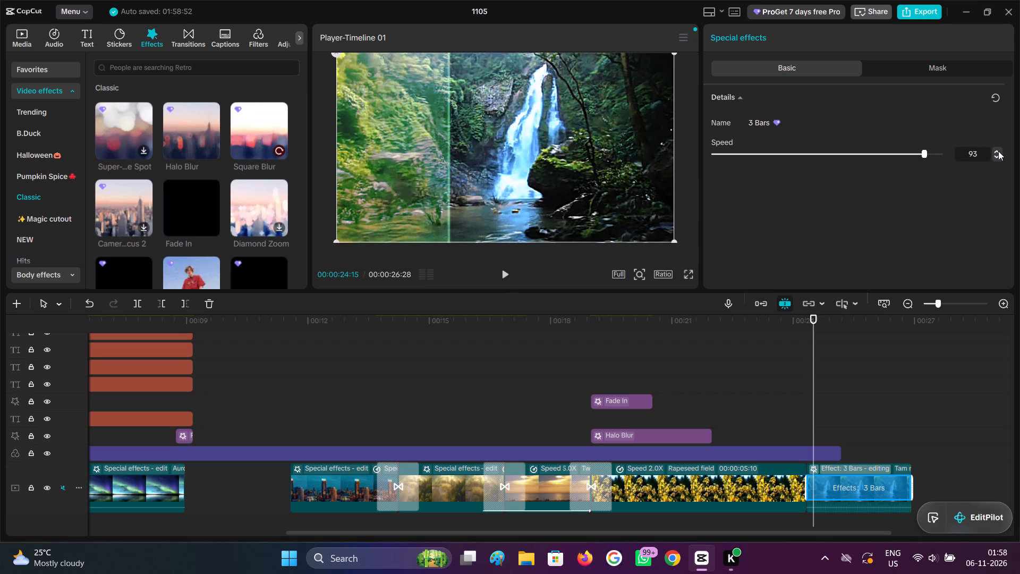
{"action": "left_click", "coordinate": [998, 151]}
Apply the Zoom 2 In animation to the rapeseed field clip.
{"action": "left_click", "coordinate": [732, 389]}
{"action": "left_click", "coordinate": [722, 483]}
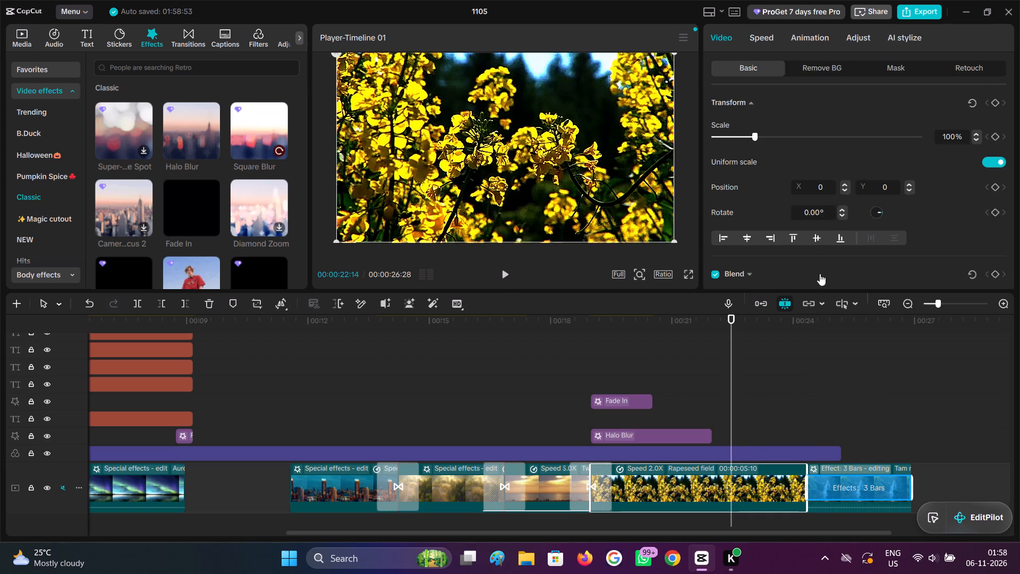
{"action": "left_click", "coordinate": [798, 46]}
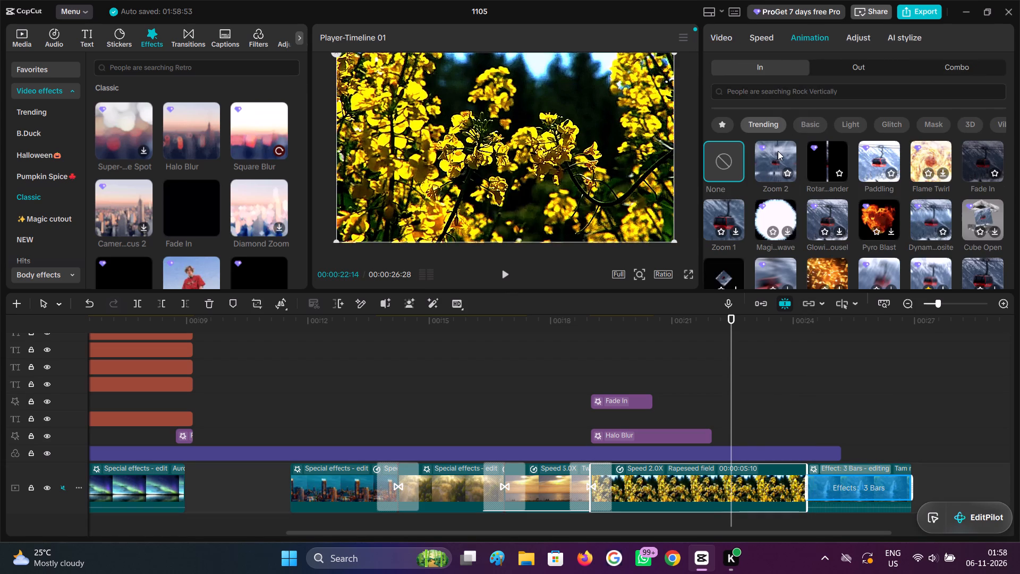
{"action": "left_click", "coordinate": [778, 151]}
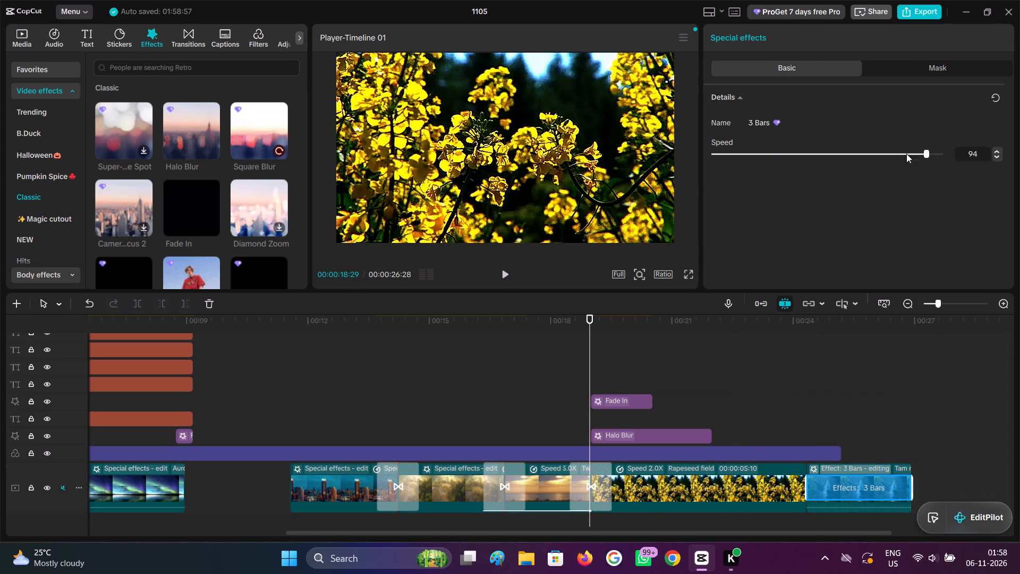
{"action": "left_click", "coordinate": [667, 437]}
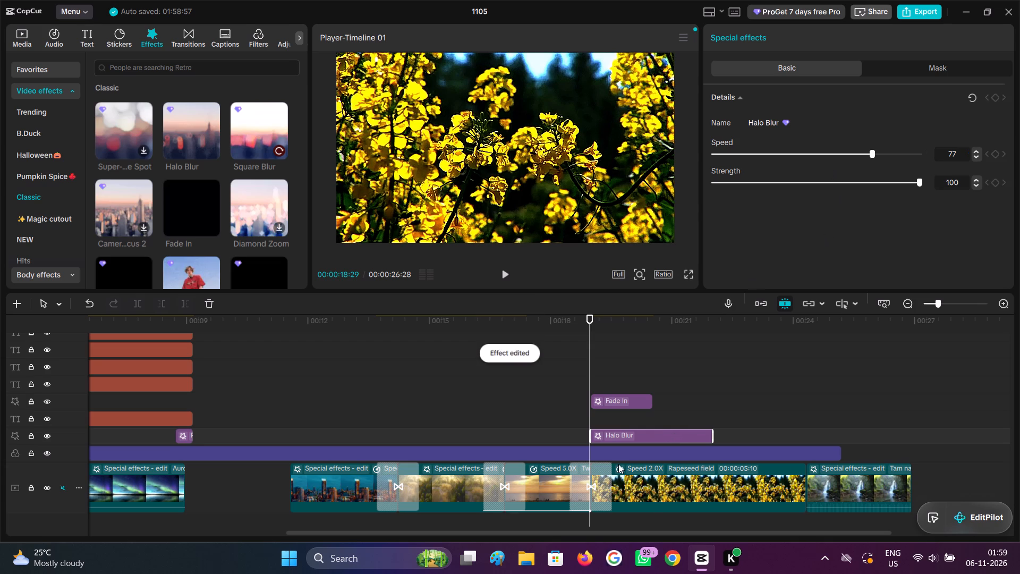
{"action": "left_click", "coordinate": [667, 508]}
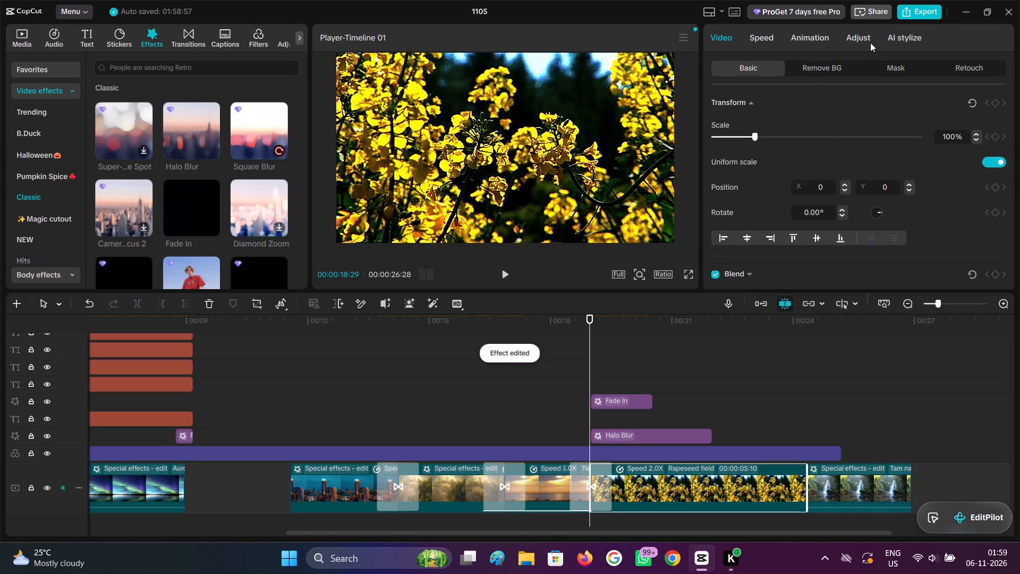
Look through the caption options, including the Vinyl Player auto lyrics template and AI emojis.
{"action": "left_click", "coordinate": [224, 34]}
{"action": "left_click", "coordinate": [53, 91]}
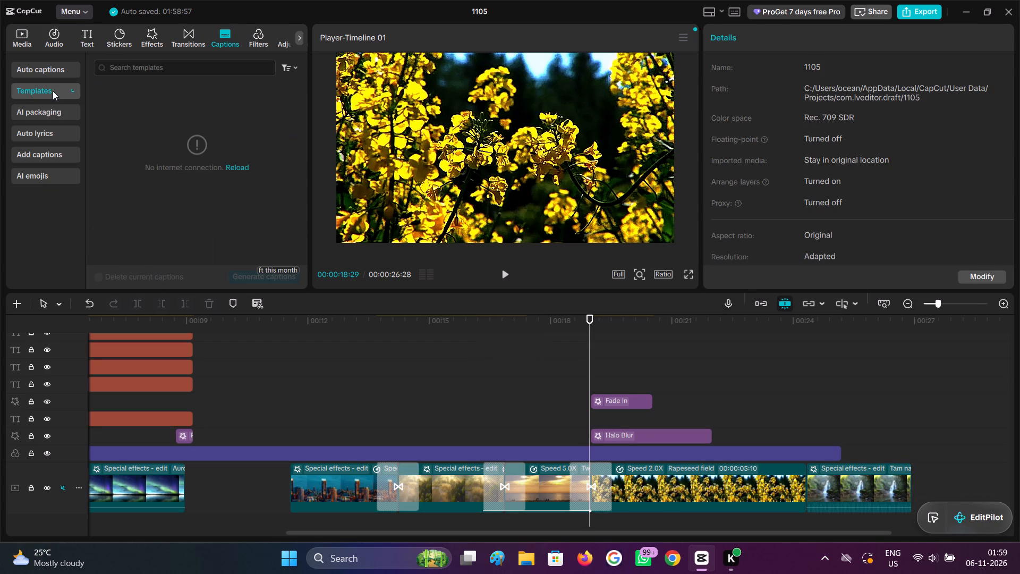
{"action": "left_click", "coordinate": [47, 137]}
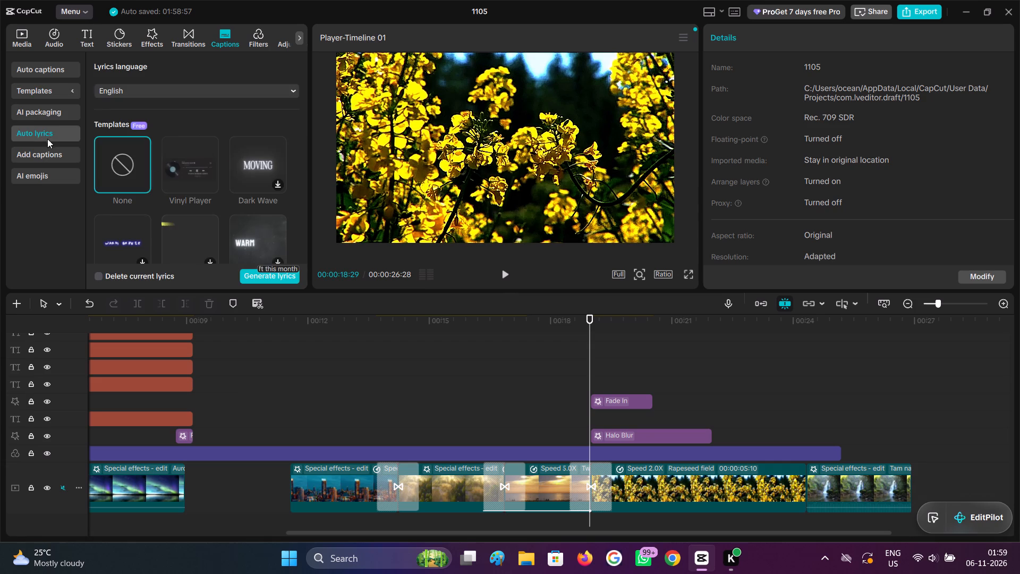
{"action": "left_click", "coordinate": [187, 168]}
{"action": "left_click", "coordinate": [187, 168]}
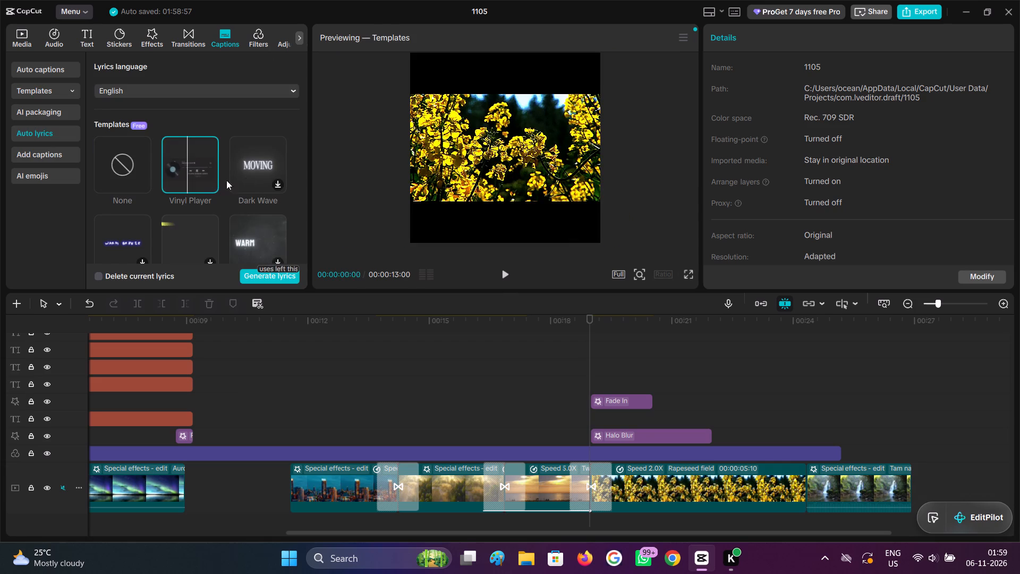
{"action": "left_click", "coordinate": [45, 154]}
{"action": "left_click", "coordinate": [44, 178]}
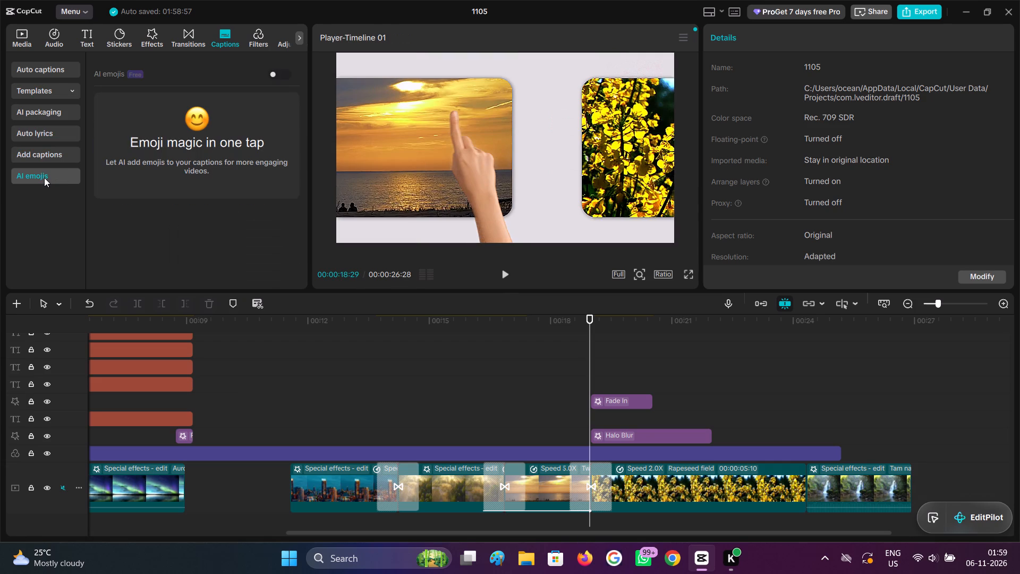
Browse the trending stock footage library for a further clip and preview the 13-second starry sky video.
{"action": "left_click", "coordinate": [29, 45]}
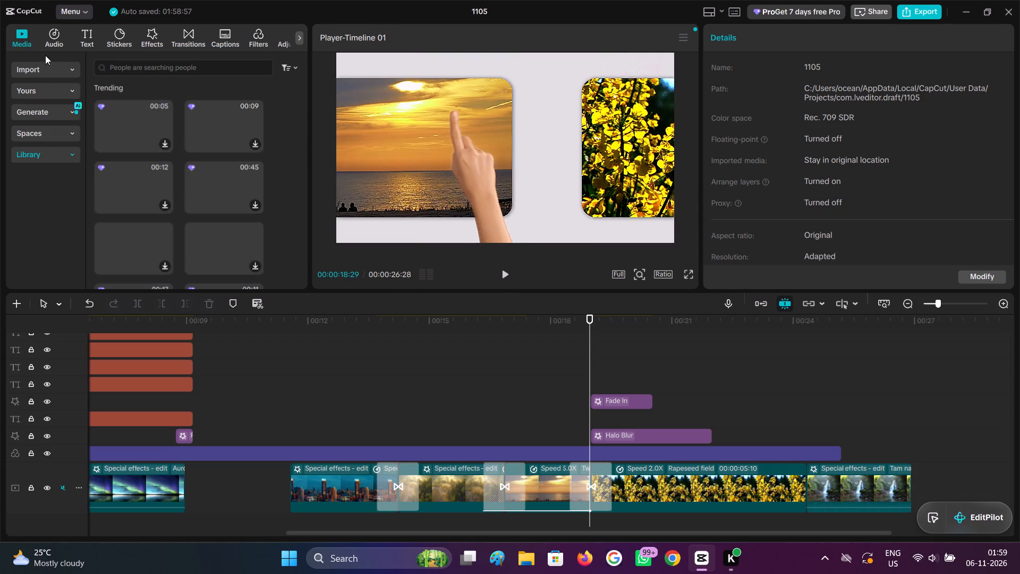
{"action": "scroll", "coordinate": [190, 203], "scroll_direction": "down", "scroll_amount": 3}
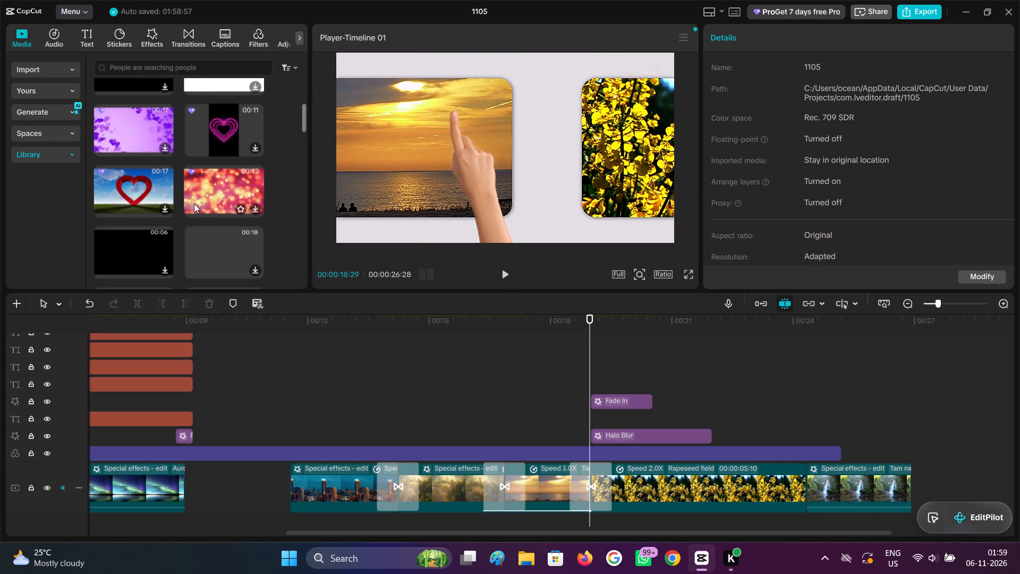
{"action": "scroll", "coordinate": [233, 202], "scroll_direction": "down", "scroll_amount": 1}
{"action": "left_click", "coordinate": [224, 193]}
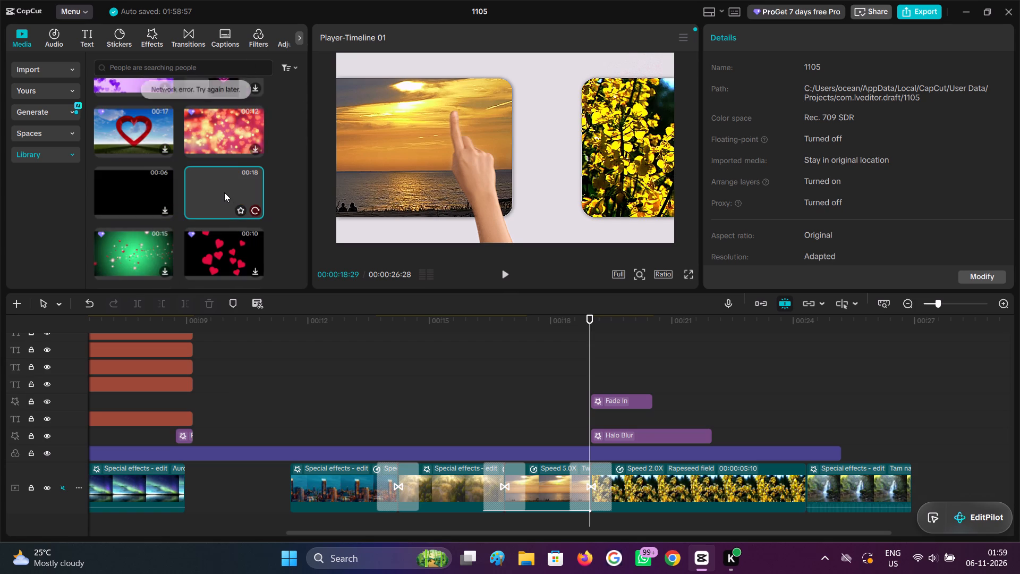
{"action": "scroll", "coordinate": [129, 190], "scroll_direction": "down", "scroll_amount": 3}
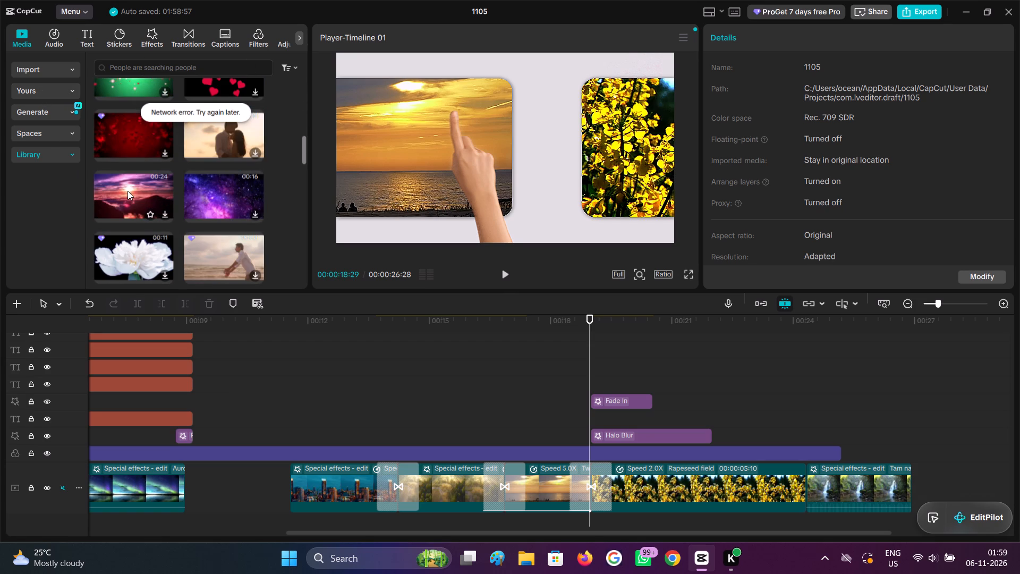
{"action": "scroll", "coordinate": [153, 200], "scroll_direction": "down", "scroll_amount": 2}
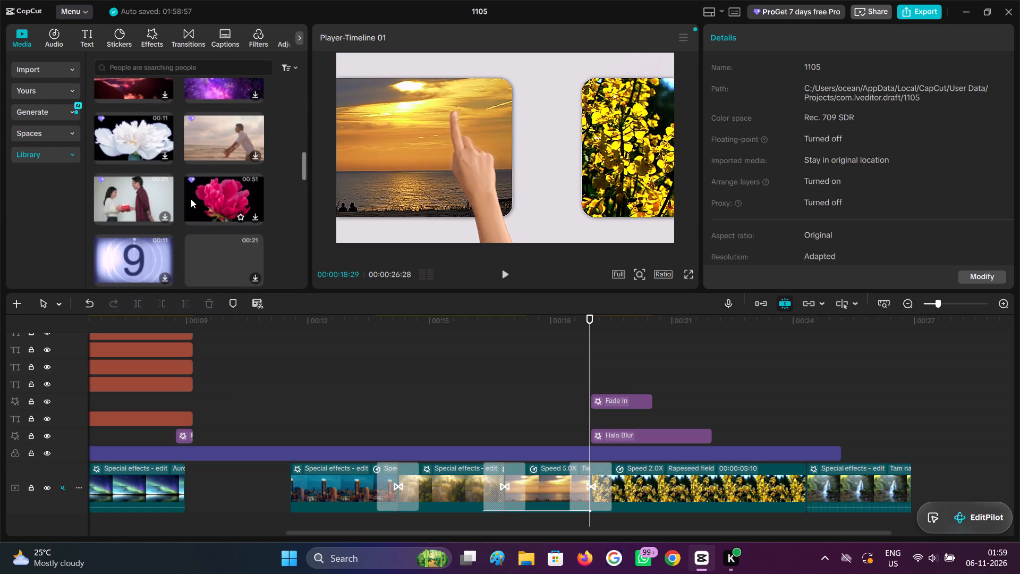
{"action": "scroll", "coordinate": [190, 199], "scroll_direction": "down", "scroll_amount": 4}
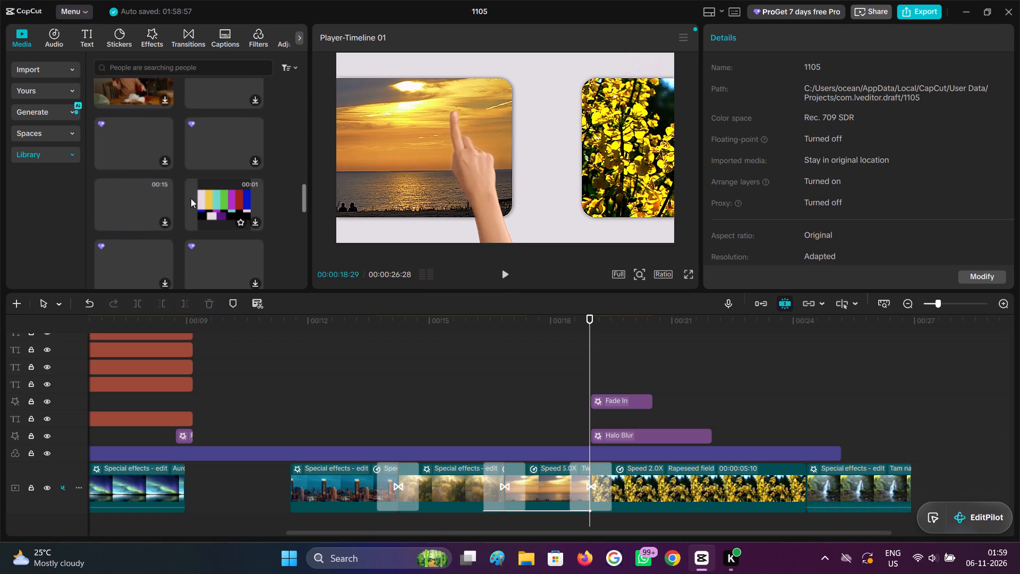
{"action": "scroll", "coordinate": [191, 198], "scroll_direction": "down", "scroll_amount": 7}
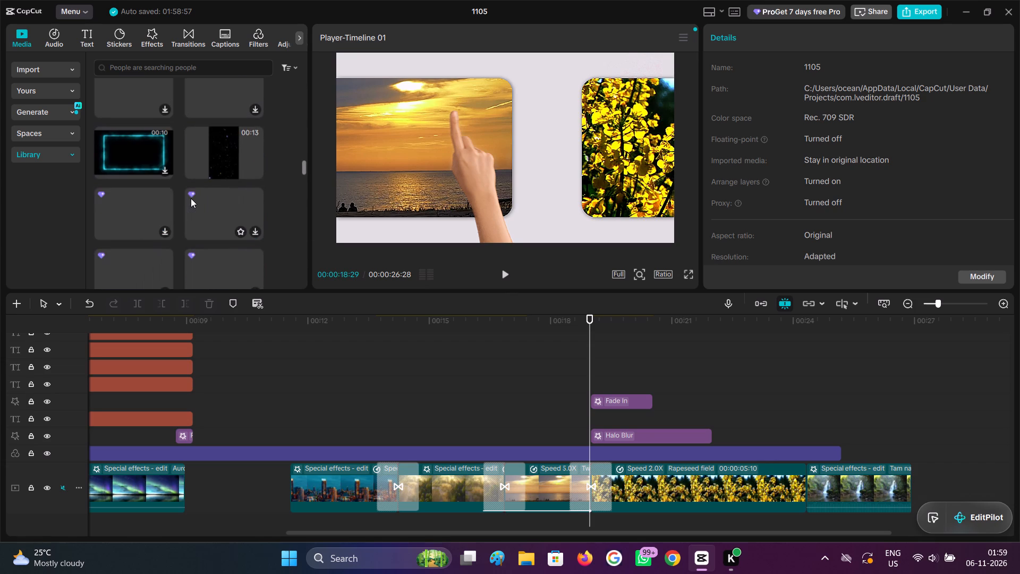
{"action": "left_click", "coordinate": [224, 157]}
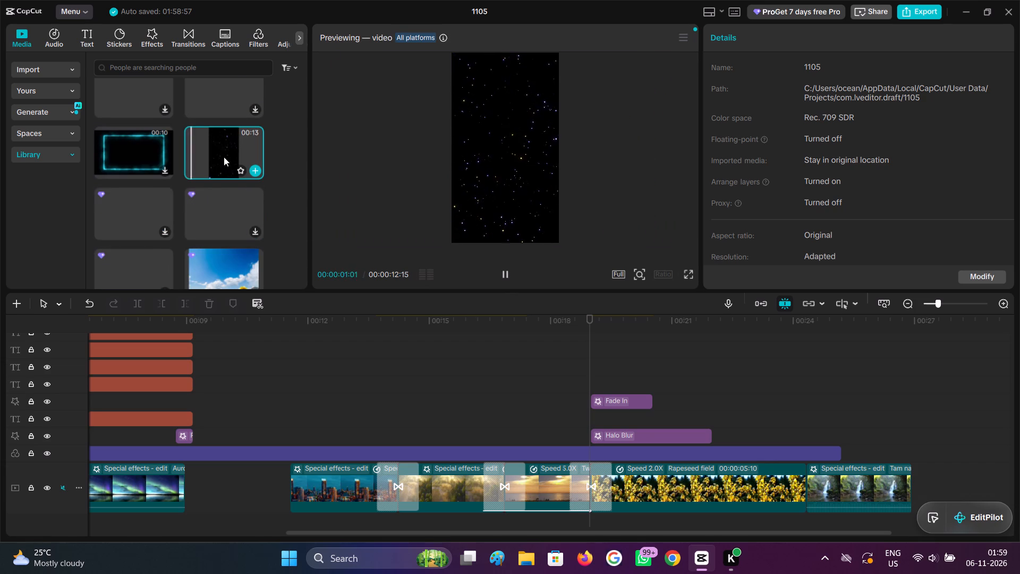
Add the New Moon Night Sky Background stock clip to the end of the main track, after the waterfall clip.
{"action": "scroll", "coordinate": [207, 213], "scroll_direction": "down", "scroll_amount": 3}
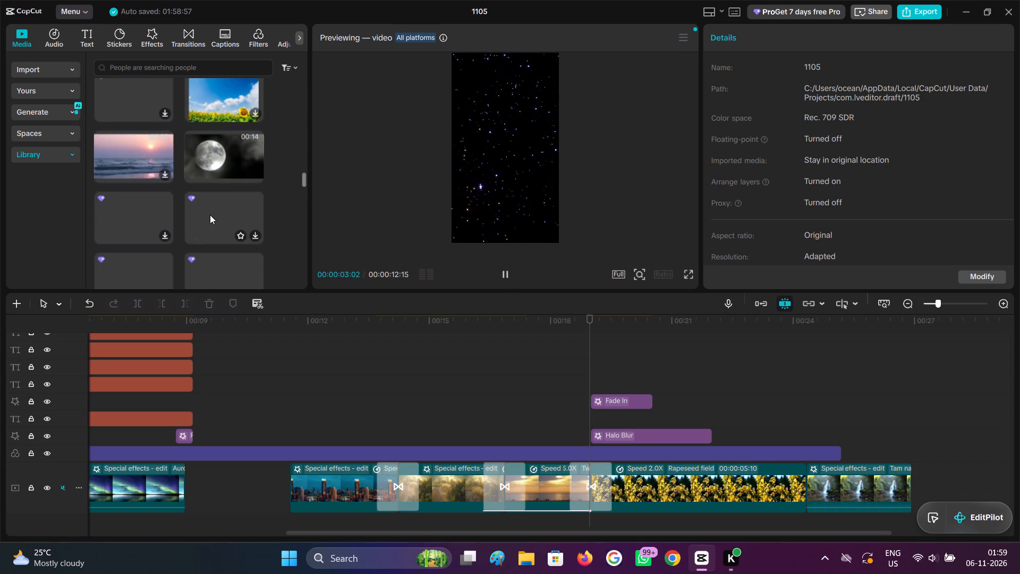
{"action": "left_click", "coordinate": [229, 158]}
{"action": "left_click_drag", "start_coordinate": [229, 158], "coordinate": [930, 479]}
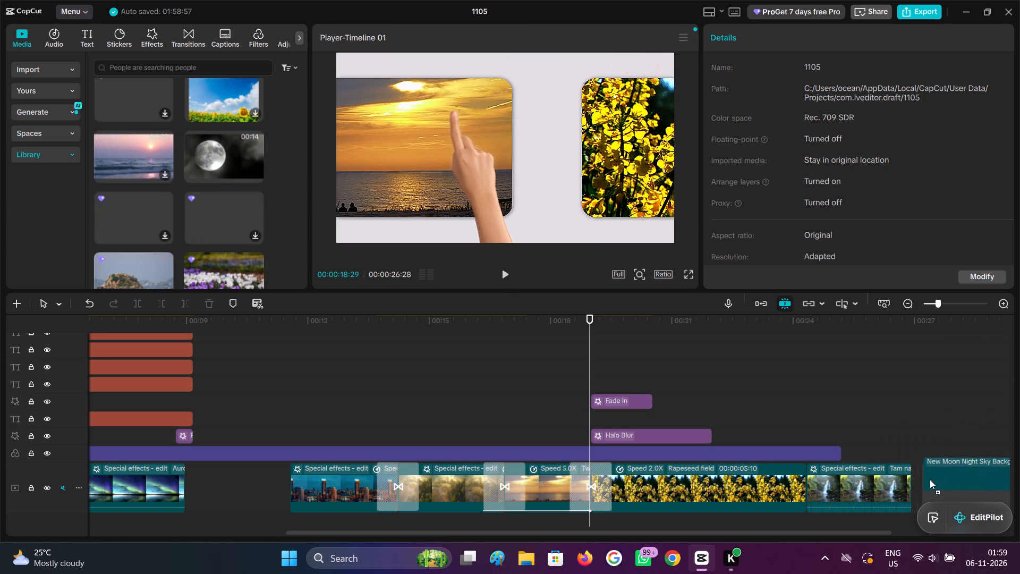
{"action": "left_click_drag", "start_coordinate": [930, 479], "coordinate": [920, 485]}
{"action": "left_click_drag", "start_coordinate": [937, 486], "coordinate": [930, 488]}
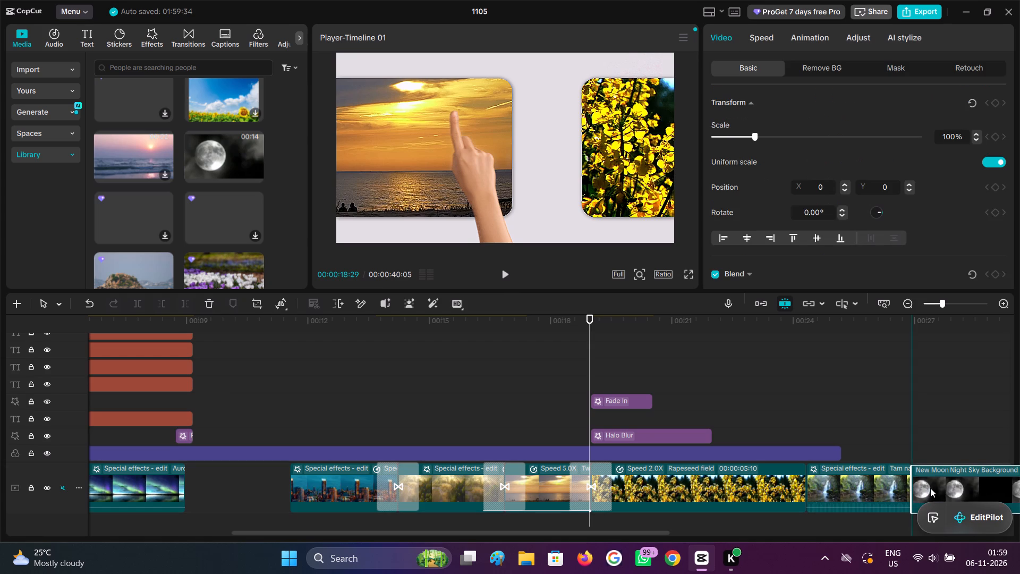
{"action": "left_click_drag", "start_coordinate": [930, 488], "coordinate": [930, 488]}
Cut off the end of the New Moon Night Sky Background clip at 00:00:34:17, keeping about 7.7 seconds.
{"action": "left_click", "coordinate": [920, 440]}
{"action": "left_click_drag", "start_coordinate": [919, 439], "coordinate": [761, 460]}
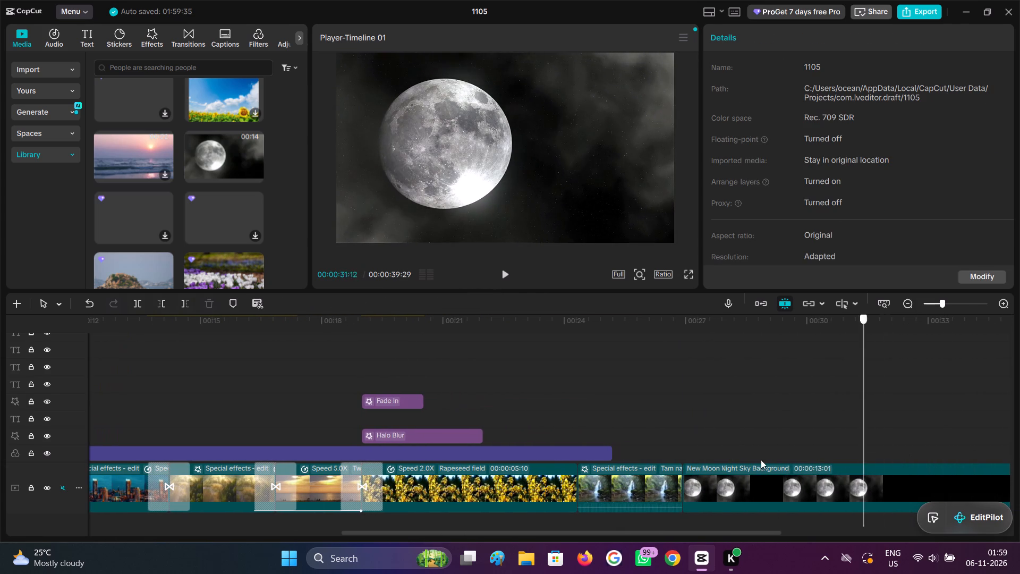
{"action": "left_click_drag", "start_coordinate": [761, 460], "coordinate": [691, 462]}
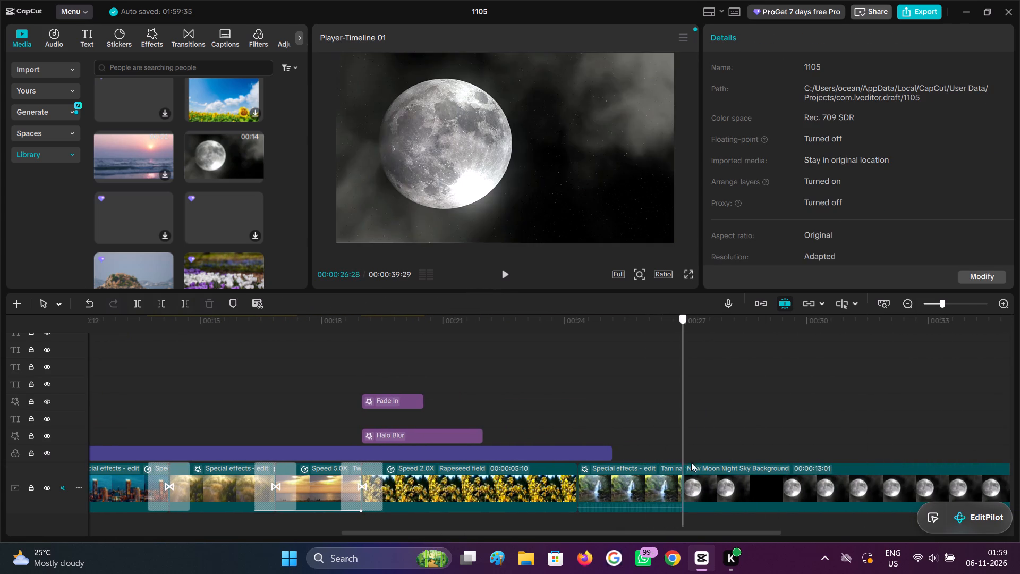
{"action": "left_click_drag", "start_coordinate": [691, 462], "coordinate": [815, 475]}
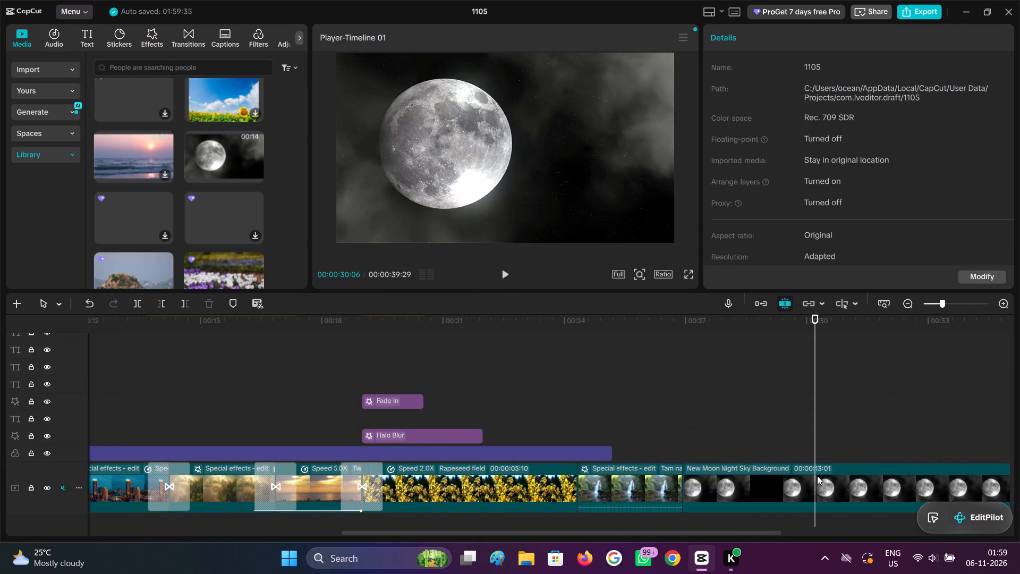
{"action": "left_click", "coordinate": [819, 483]}
{"action": "left_click", "coordinate": [753, 438]}
{"action": "left_click_drag", "start_coordinate": [756, 438], "coordinate": [863, 475]}
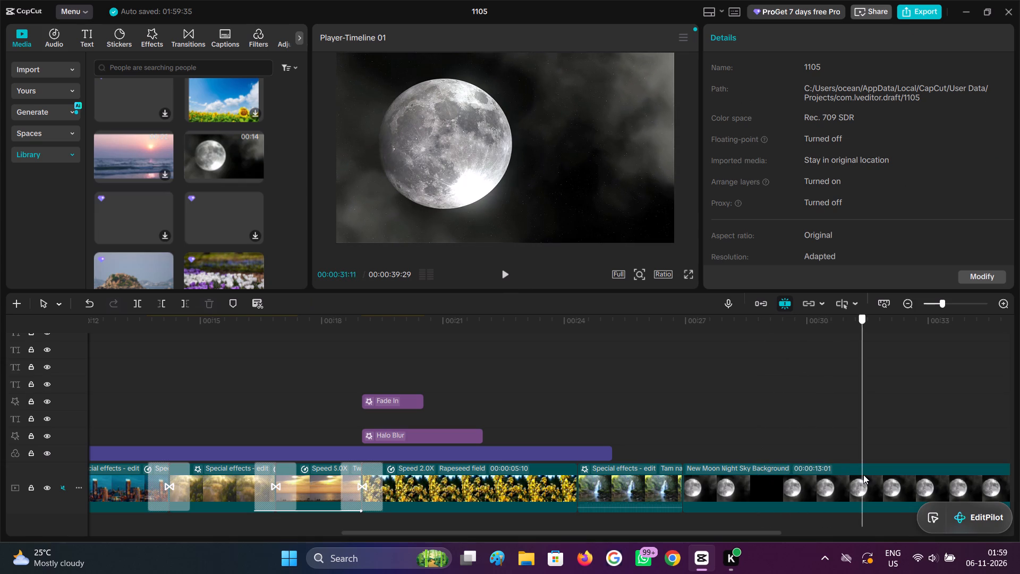
{"action": "left_click_drag", "start_coordinate": [863, 475], "coordinate": [877, 489]}
{"action": "left_click", "coordinate": [871, 494]}
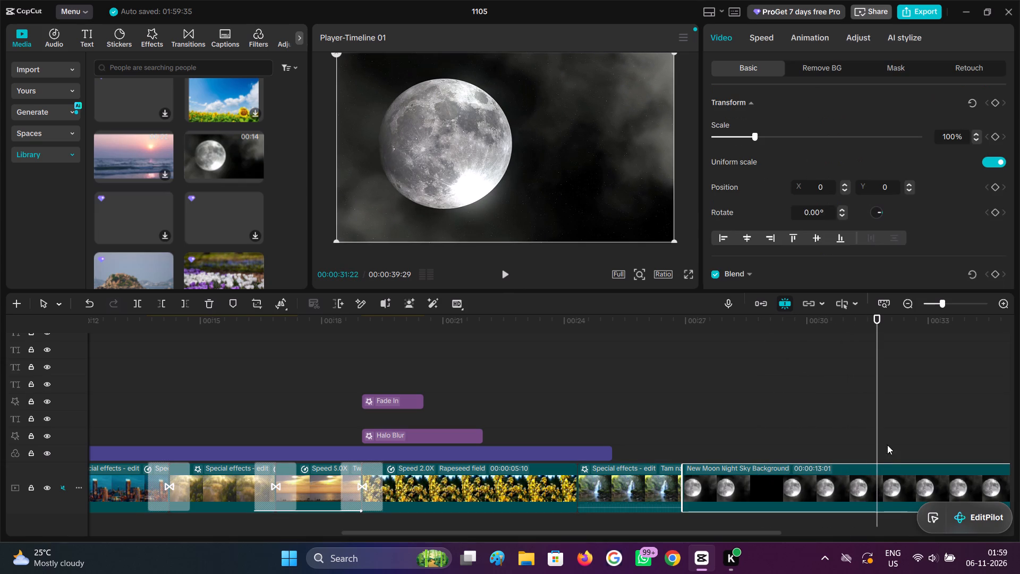
{"action": "left_click_drag", "start_coordinate": [882, 439], "coordinate": [1003, 444]}
{"action": "left_click_drag", "start_coordinate": [806, 434], "coordinate": [806, 436]}
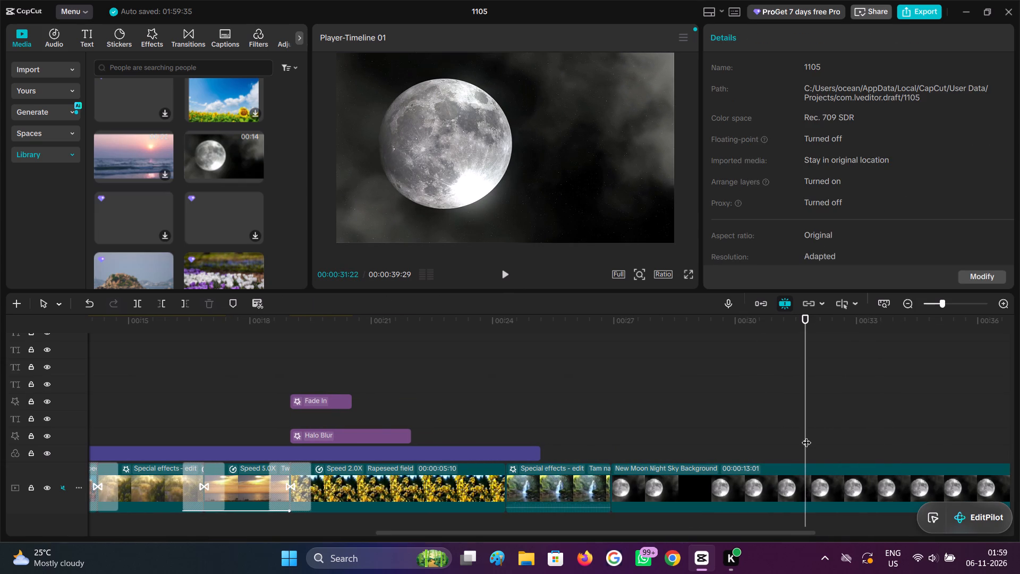
{"action": "left_click_drag", "start_coordinate": [806, 436], "coordinate": [920, 468]}
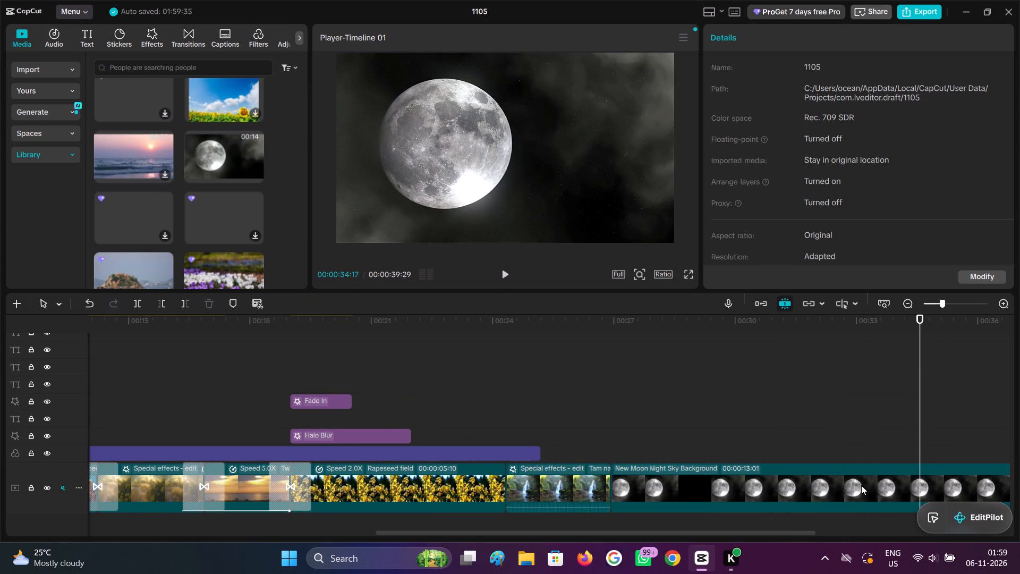
{"action": "left_click", "coordinate": [860, 486]}
{"action": "left_click", "coordinate": [190, 311]}
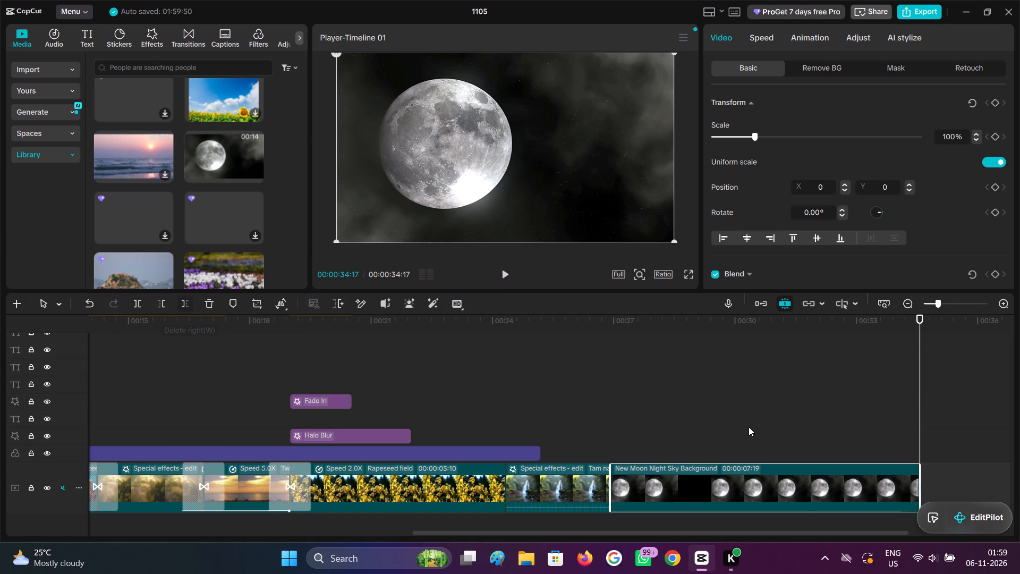
Set the moon clip's playback speed to 2.00x.
{"action": "left_click", "coordinate": [769, 39]}
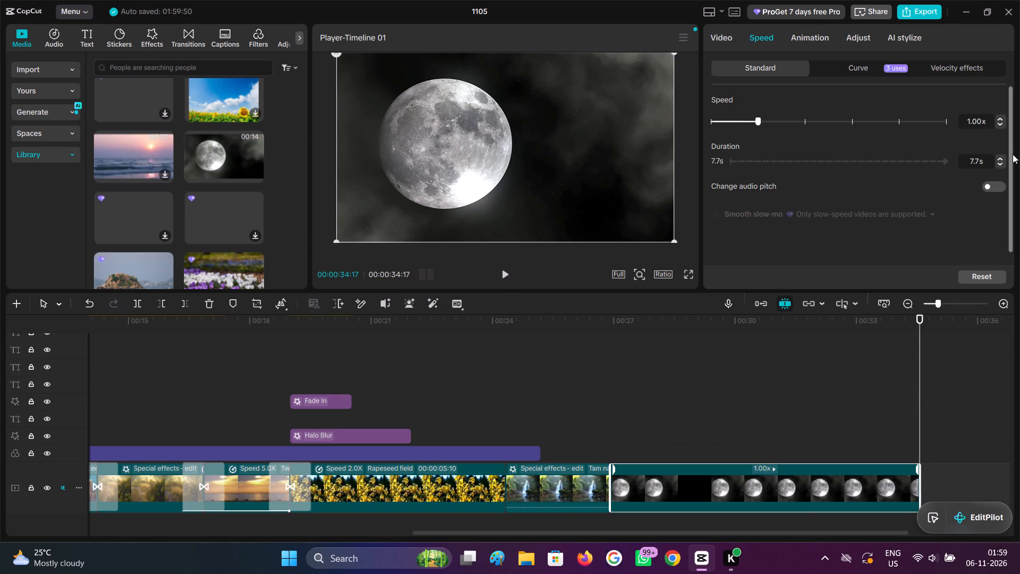
{"action": "left_click", "coordinate": [808, 120]}
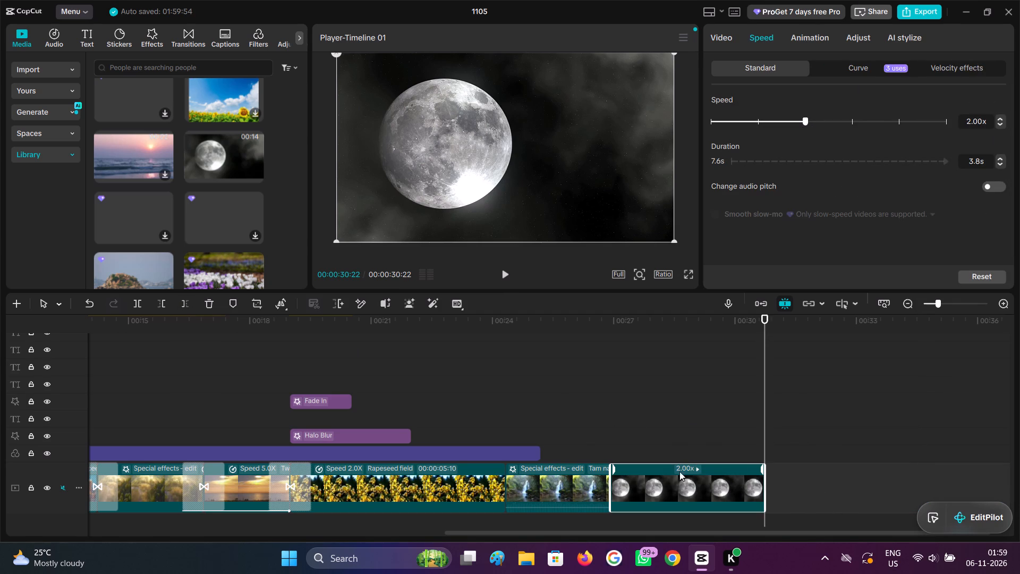
Play back the sped-up moon clip from its start to check its pace.
{"action": "left_click", "coordinate": [611, 417]}
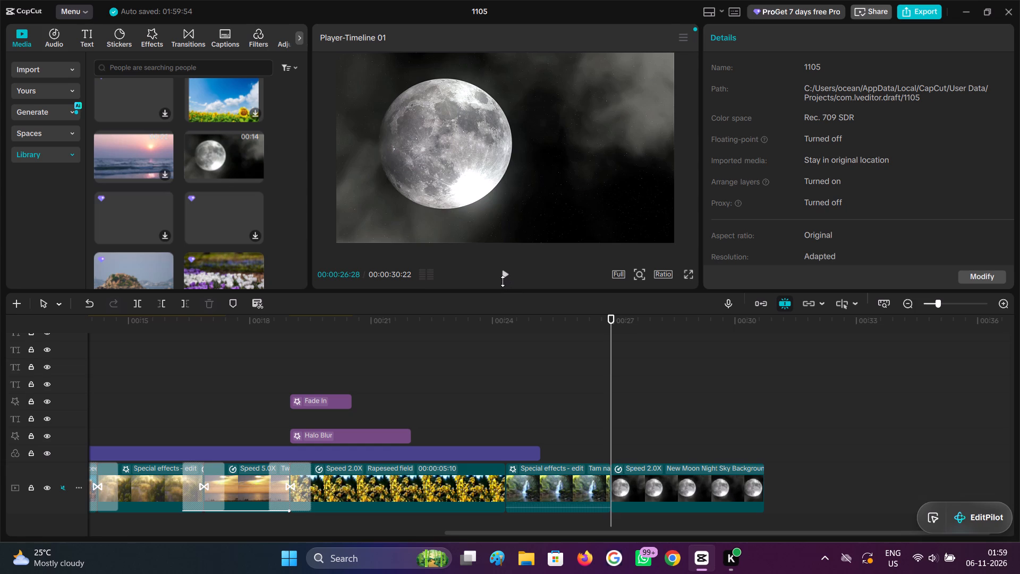
{"action": "left_click", "coordinate": [503, 281]}
{"action": "left_click", "coordinate": [503, 280]}
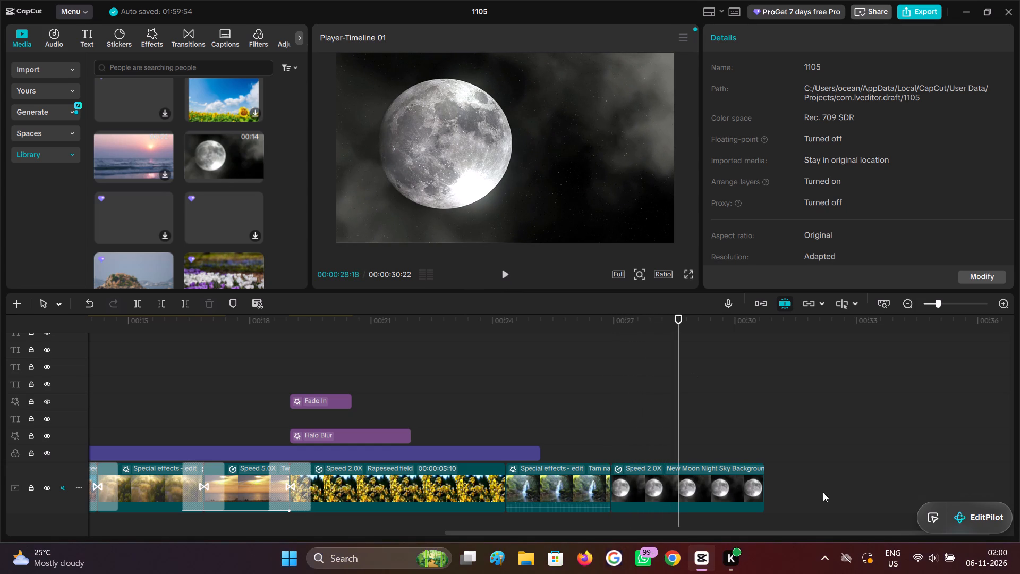
Extend the end of the New Moon Night Sky Background clip to a duration of about 6.5 seconds.
{"action": "left_click", "coordinate": [726, 480]}
{"action": "left_click_drag", "start_coordinate": [764, 479], "coordinate": [1019, 476]}
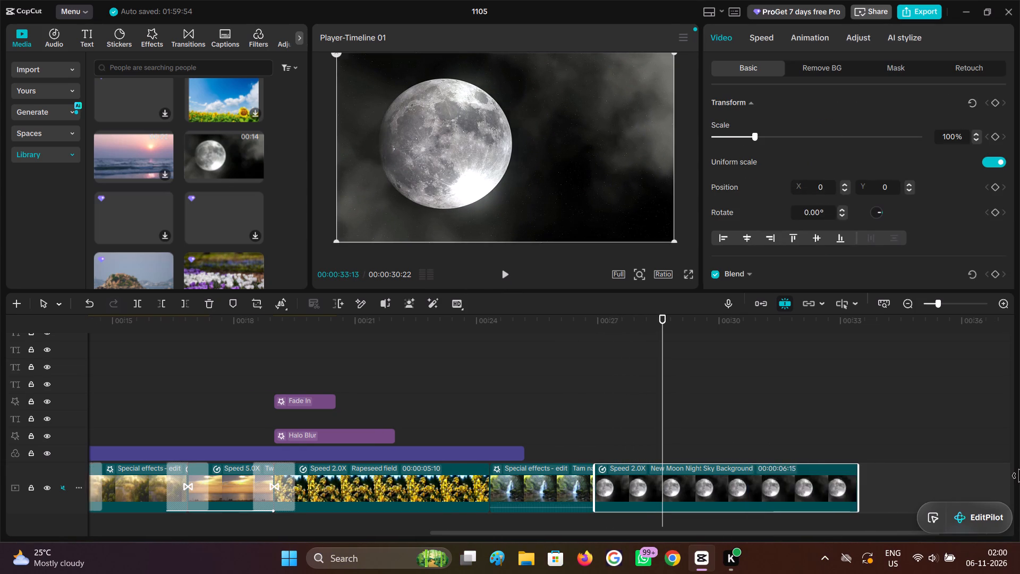
{"action": "left_click_drag", "start_coordinate": [1019, 476], "coordinate": [1019, 475]}
Raise the extended moon clip's playback speed to 5.00x.
{"action": "left_click", "coordinate": [766, 51]}
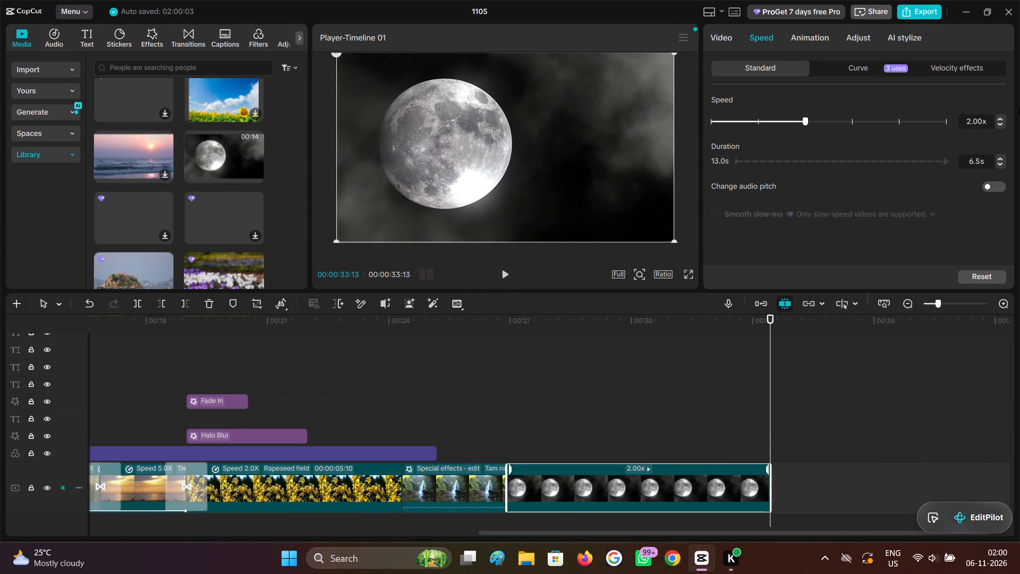
{"action": "triple_click", "coordinate": [1001, 117]}
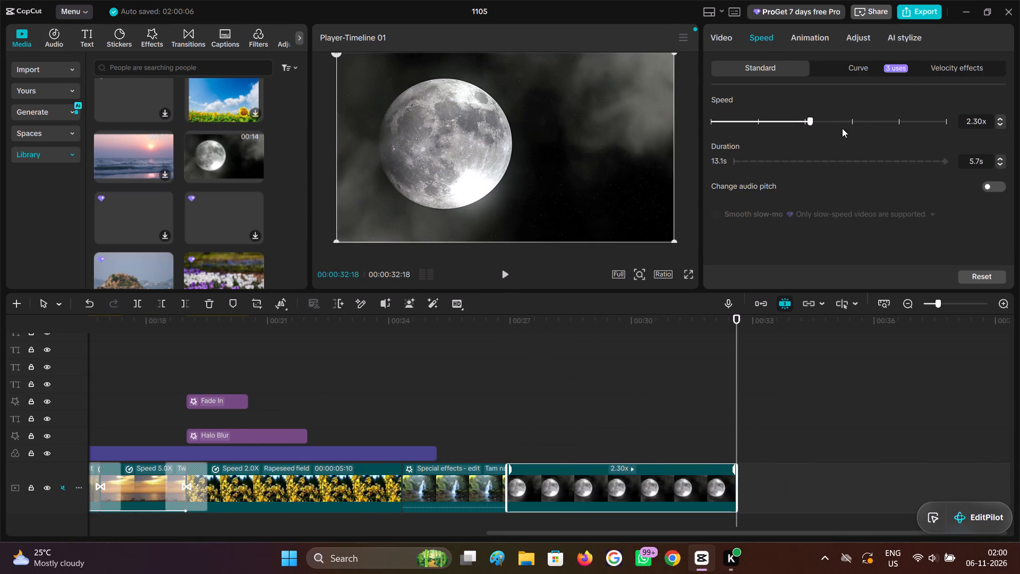
{"action": "left_click", "coordinate": [850, 121]}
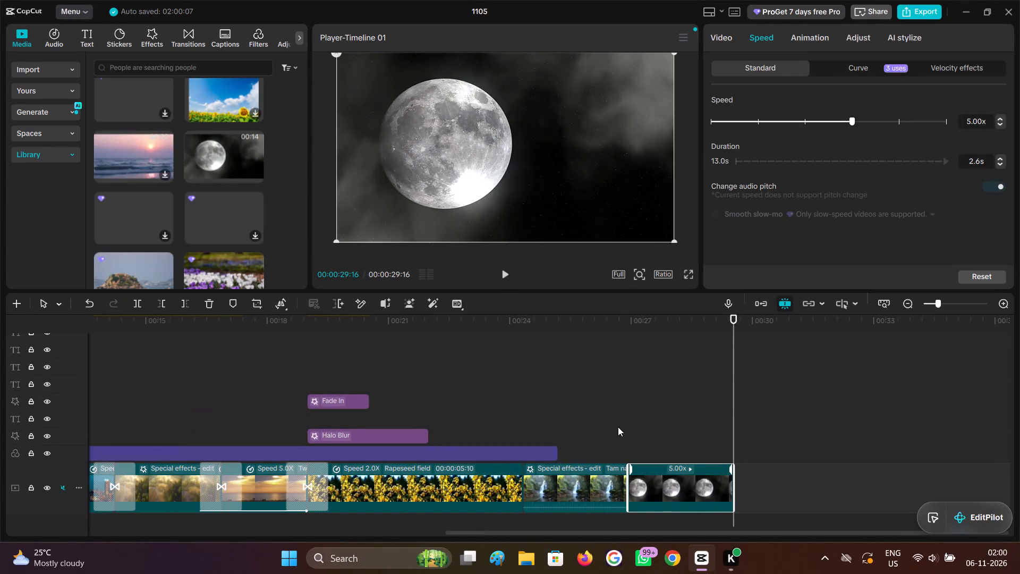
Play back the end of the timeline to check the moon clip at its new speed.
{"action": "left_click", "coordinate": [618, 423]}
{"action": "left_click", "coordinate": [505, 277]}
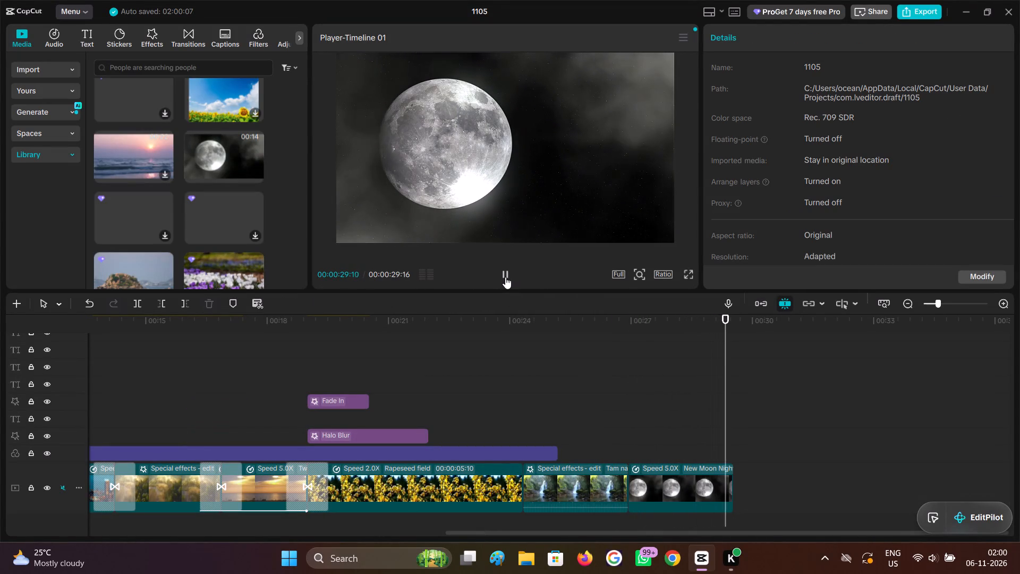
{"action": "left_click", "coordinate": [505, 277]}
Cut off the end of the moon clip at 00:00:29:02.
{"action": "left_click", "coordinate": [698, 444]}
{"action": "left_click_drag", "start_coordinate": [698, 442], "coordinate": [731, 448]}
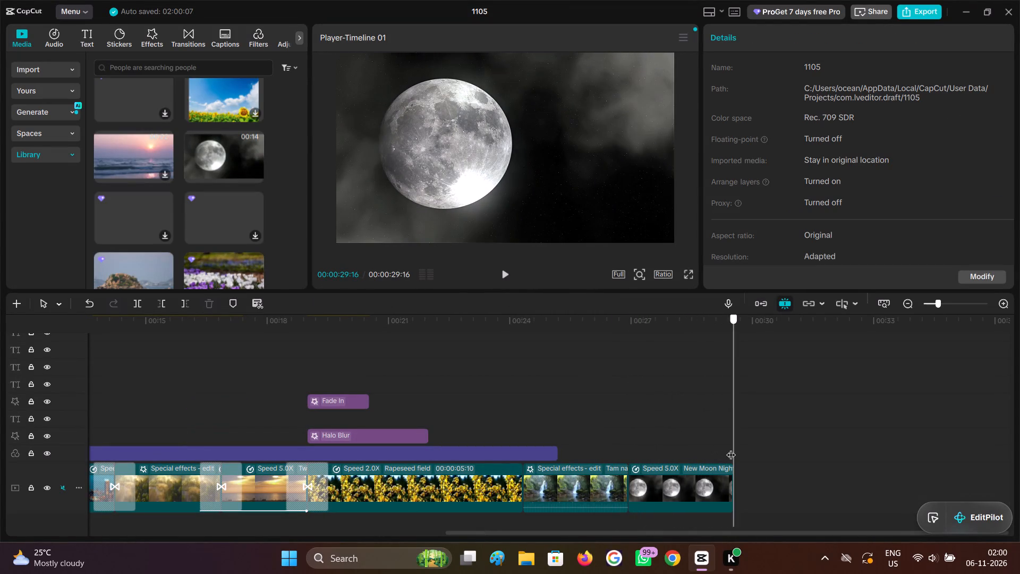
{"action": "left_click_drag", "start_coordinate": [731, 448], "coordinate": [714, 451]}
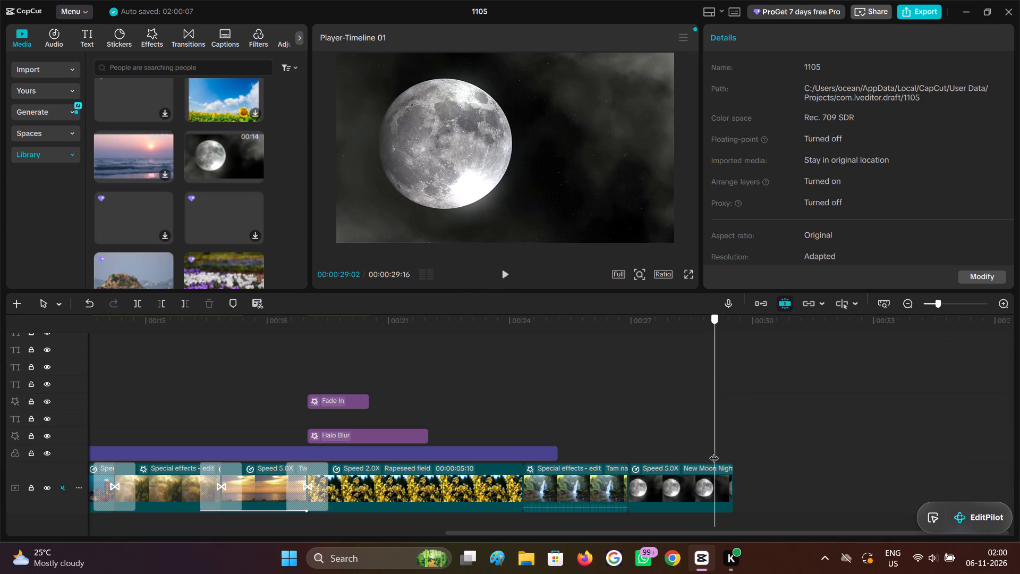
{"action": "left_click_drag", "start_coordinate": [714, 451], "coordinate": [715, 452]}
{"action": "left_click", "coordinate": [703, 498]}
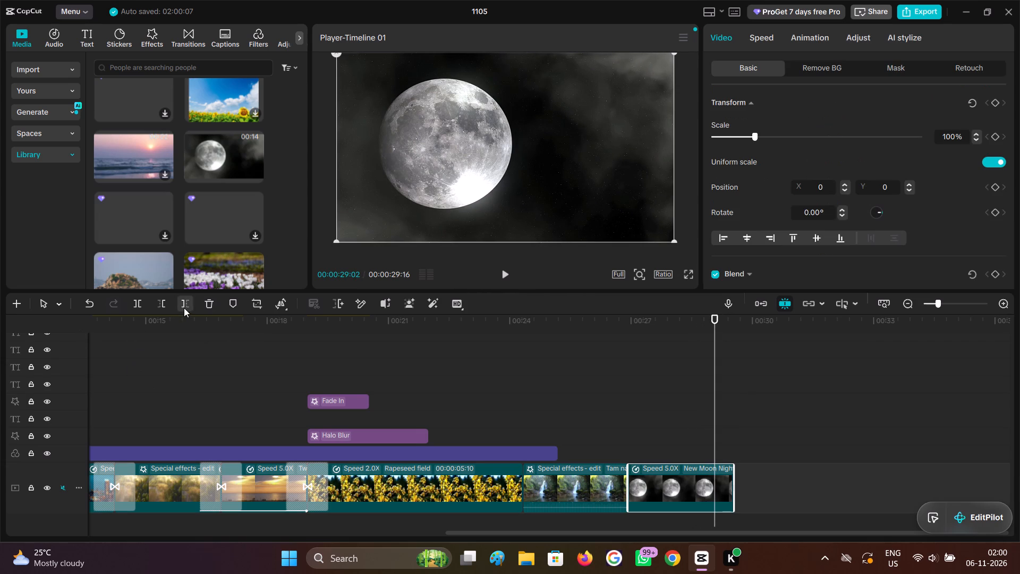
{"action": "left_click", "coordinate": [184, 308]}
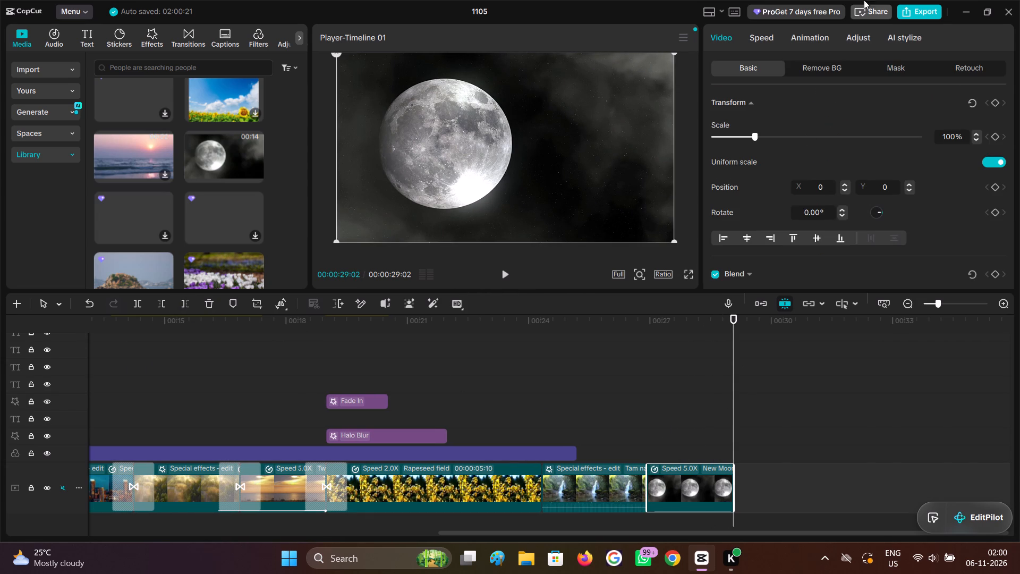
Lower the trimmed moon clip's playback speed to about 3.09x.
{"action": "left_click", "coordinate": [763, 45]}
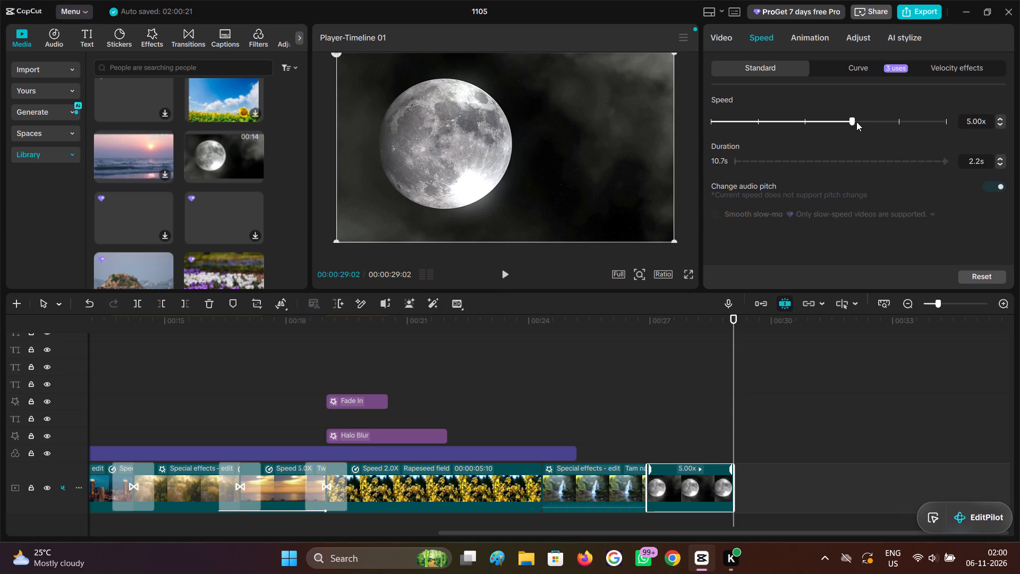
{"action": "left_click_drag", "start_coordinate": [853, 125], "coordinate": [837, 120]}
{"action": "left_click_drag", "start_coordinate": [837, 120], "coordinate": [827, 119]}
{"action": "left_click", "coordinate": [827, 119]}
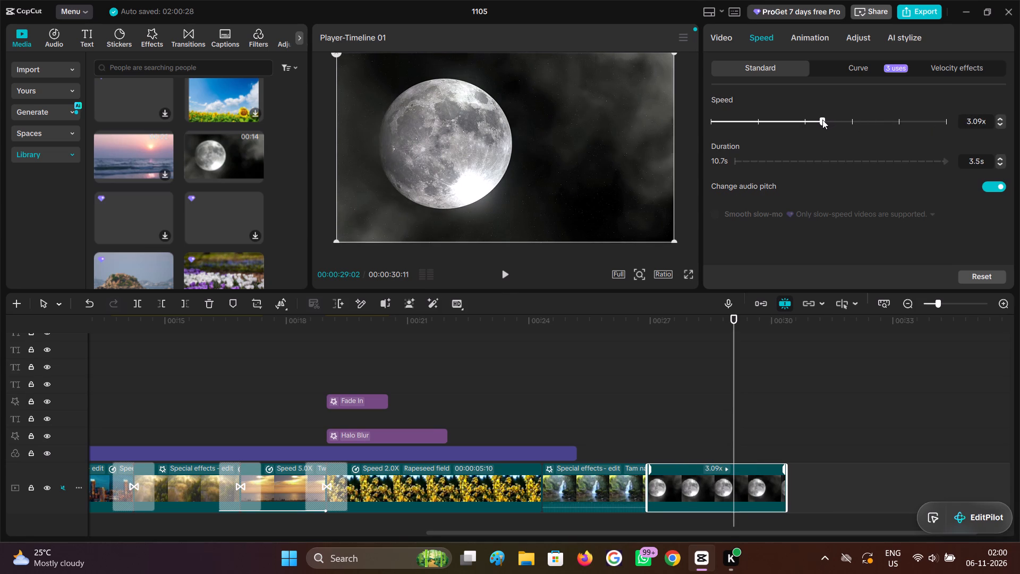
Play back from the waterfall clip at about 00:00:26:01 through the moon clip.
{"action": "left_click", "coordinate": [644, 405]}
{"action": "left_click_drag", "start_coordinate": [644, 405], "coordinate": [611, 387]}
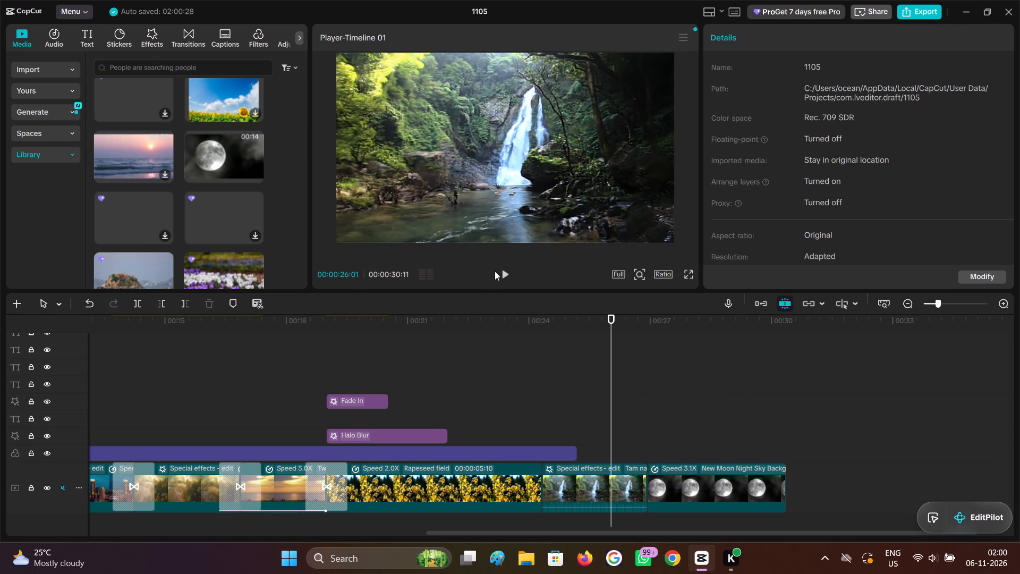
{"action": "left_click", "coordinate": [500, 275]}
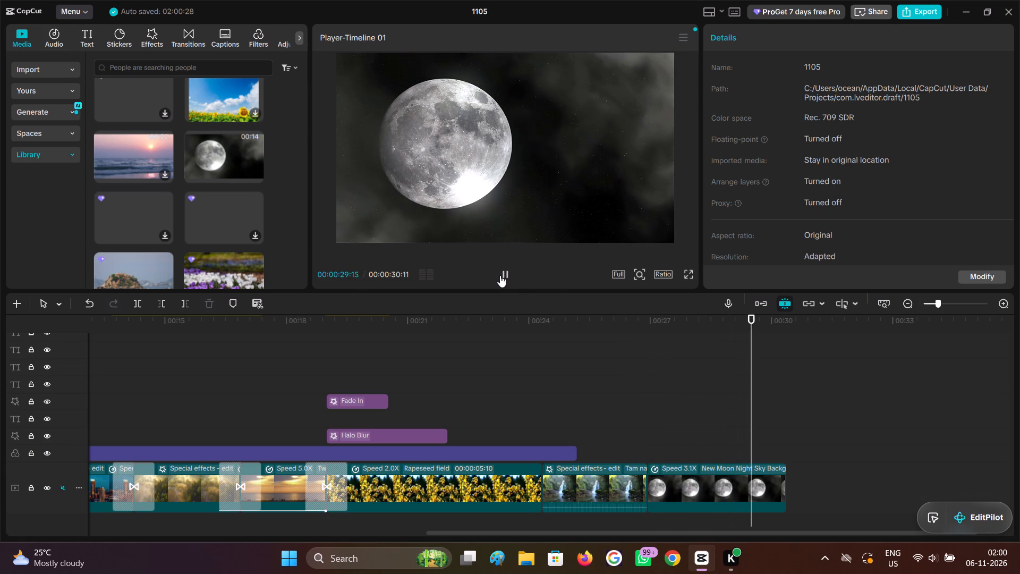
{"action": "left_click", "coordinate": [500, 275]}
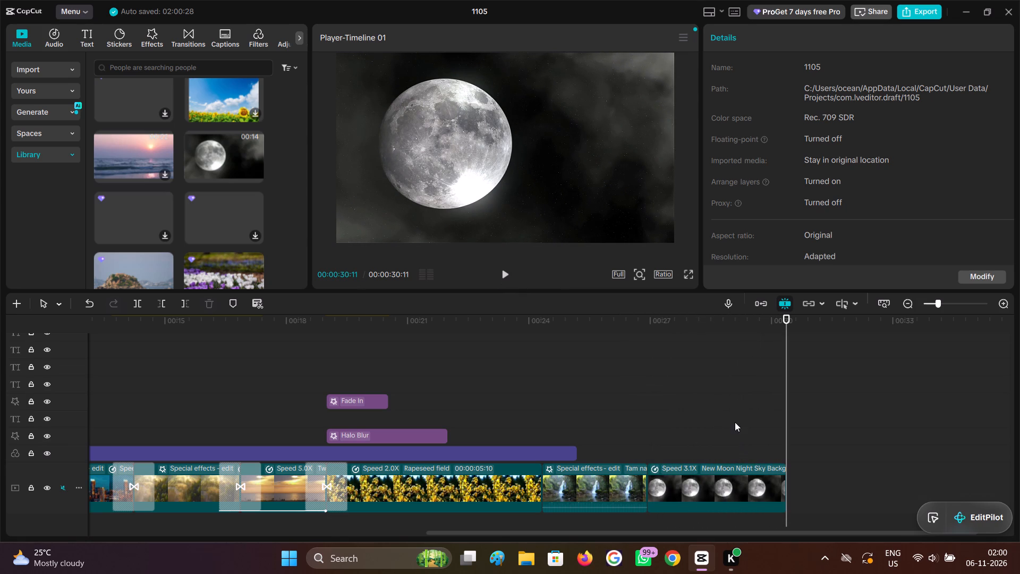
Apply the Smoke out-animation, with a 0.9-second duration, to the Rapeseed field clip.
{"action": "left_click", "coordinate": [596, 454]}
{"action": "left_click", "coordinate": [600, 477]}
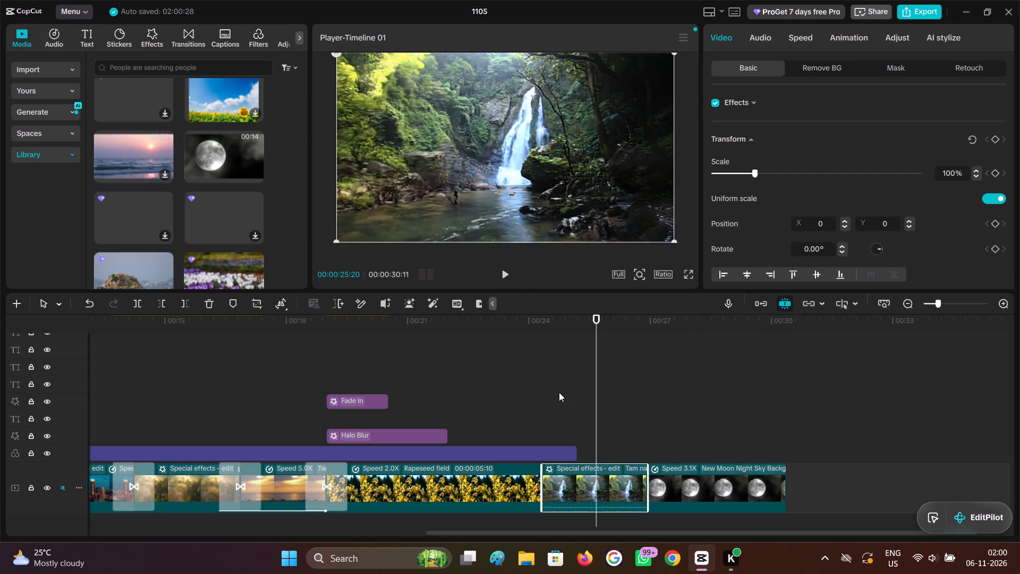
{"action": "left_click", "coordinate": [491, 430]}
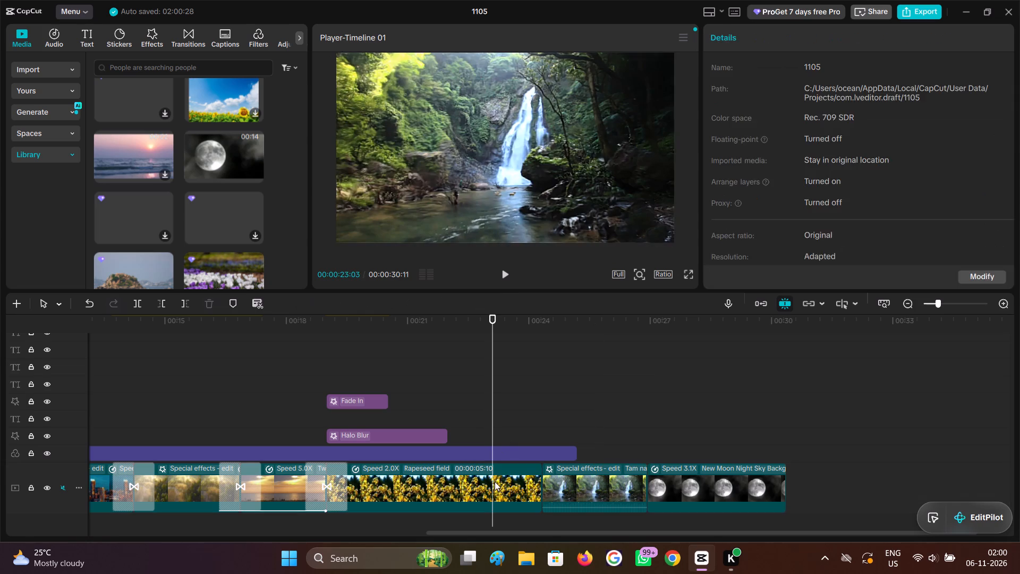
{"action": "left_click", "coordinate": [495, 482]}
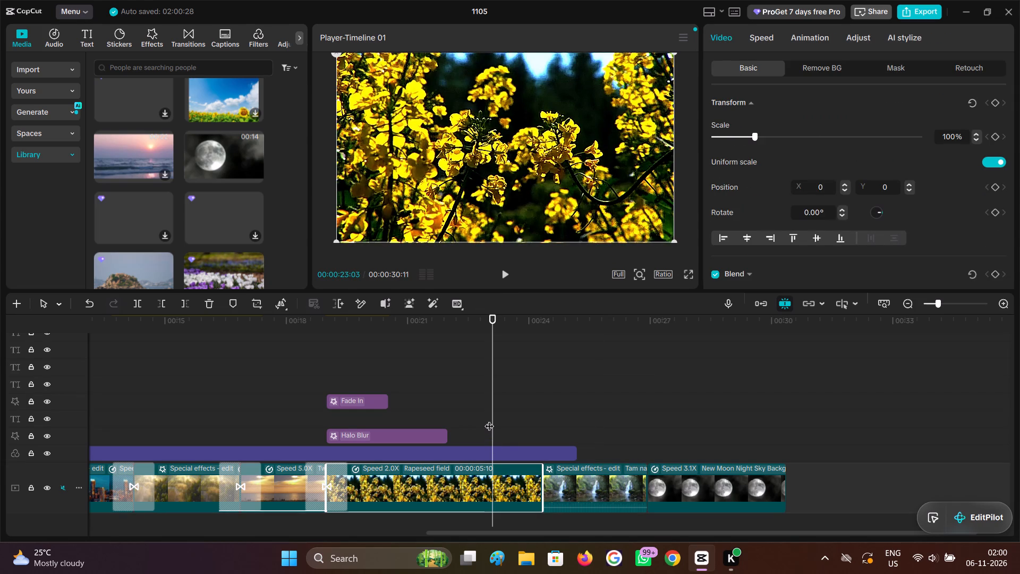
{"action": "left_click", "coordinate": [767, 35]}
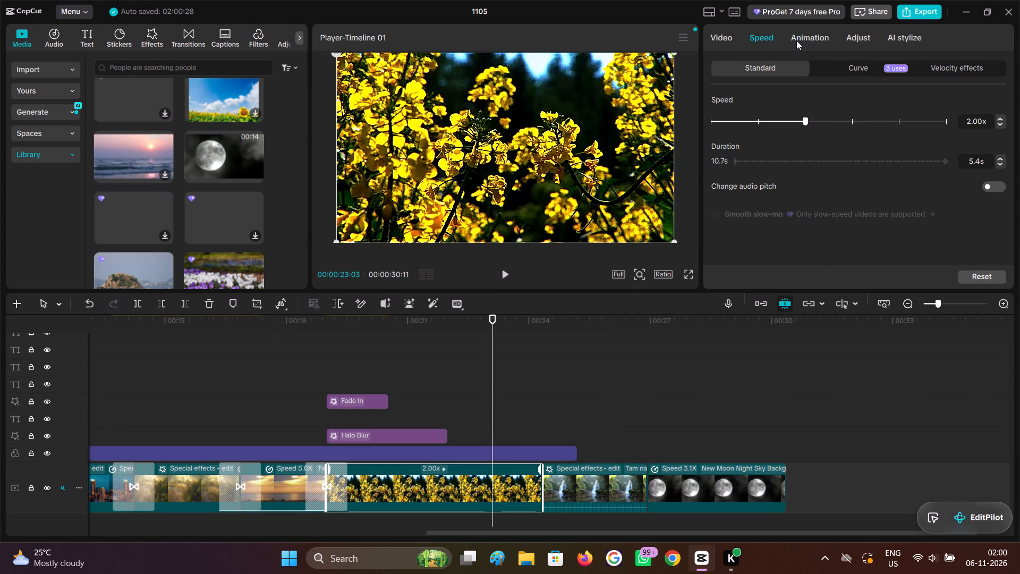
{"action": "left_click", "coordinate": [796, 40]}
{"action": "left_click", "coordinate": [839, 72]}
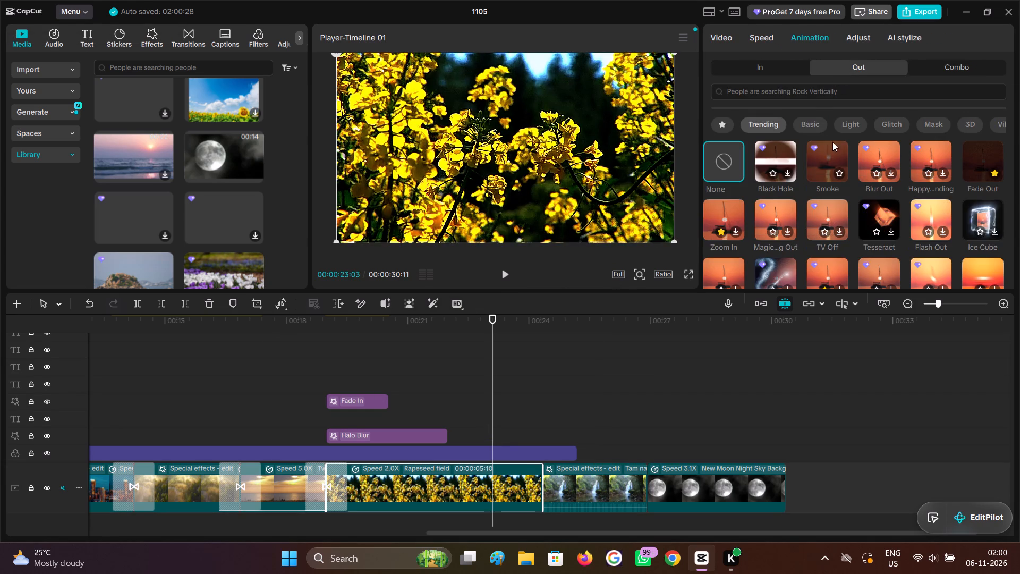
{"action": "left_click", "coordinate": [838, 146]}
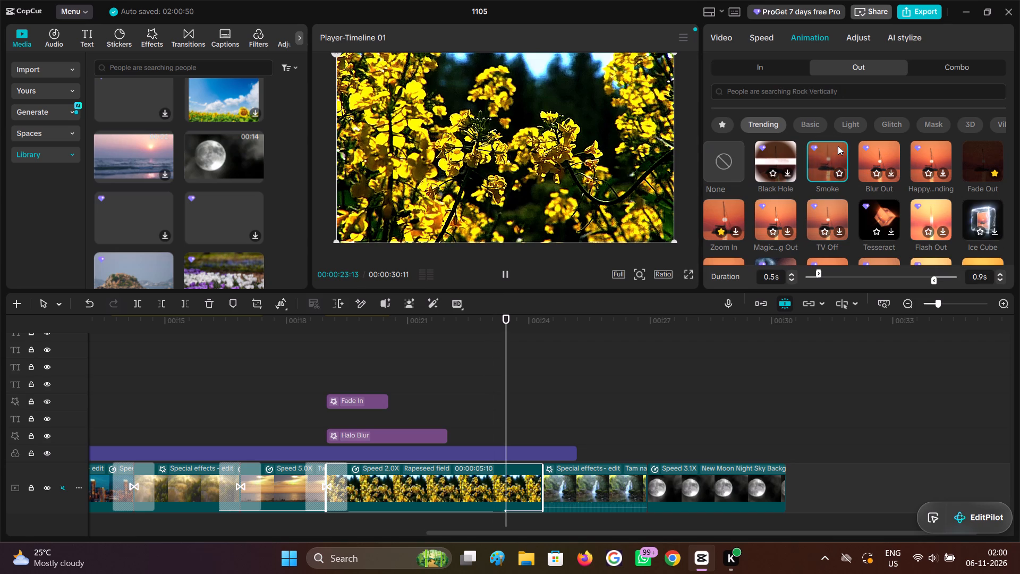
{"action": "left_click", "coordinate": [836, 159]}
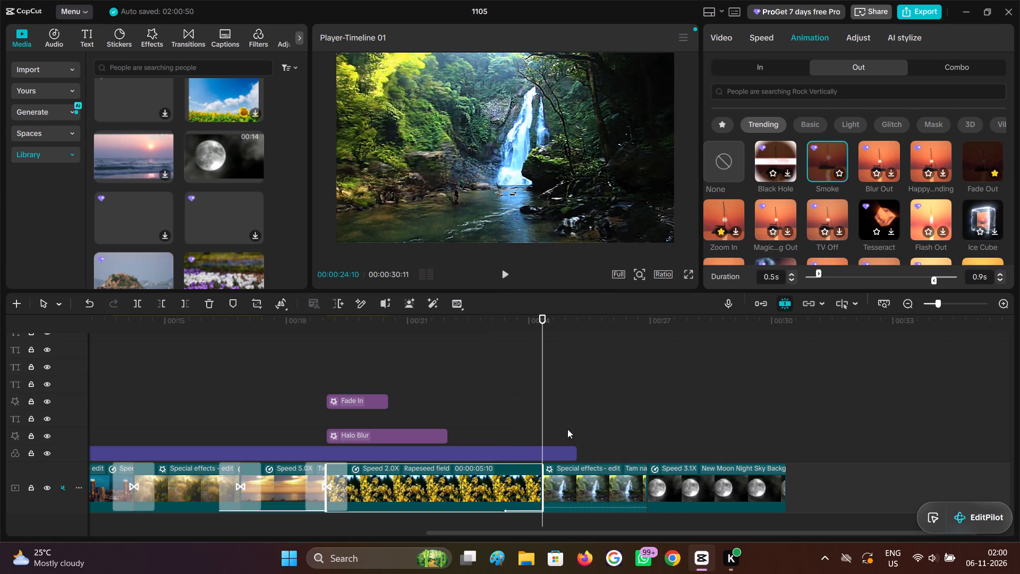
Apply the Fade In in-animation, with a 0.5-second duration, to the waterfall clip.
{"action": "left_click_drag", "start_coordinate": [545, 427], "coordinate": [577, 434]}
{"action": "left_click", "coordinate": [593, 474]}
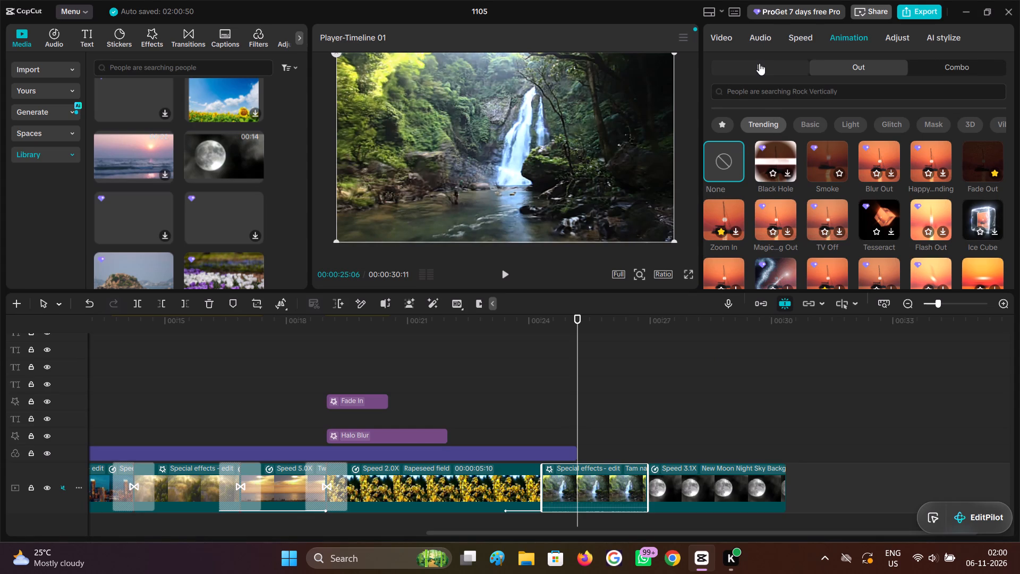
{"action": "left_click", "coordinate": [759, 63]}
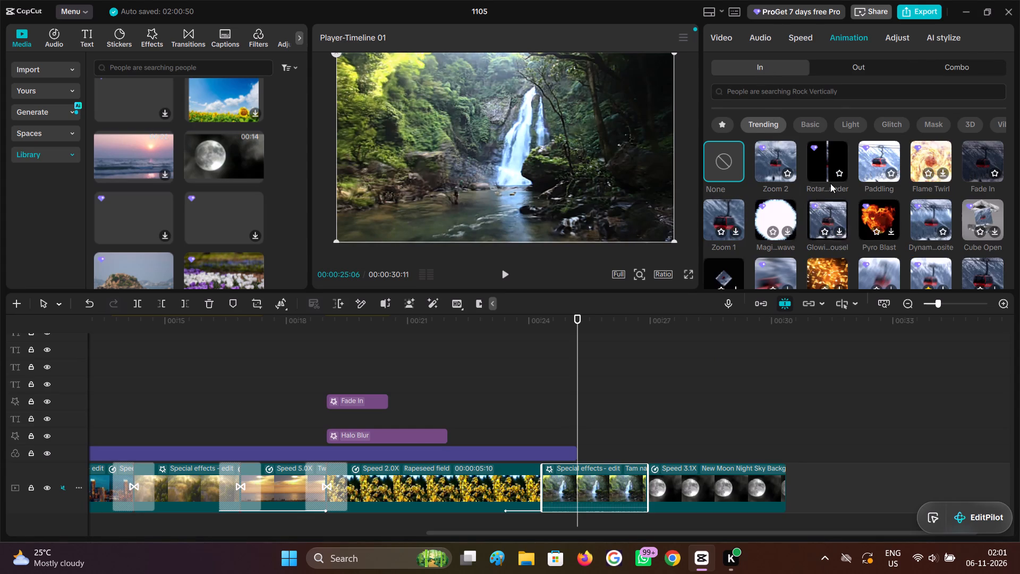
{"action": "left_click", "coordinate": [985, 157]}
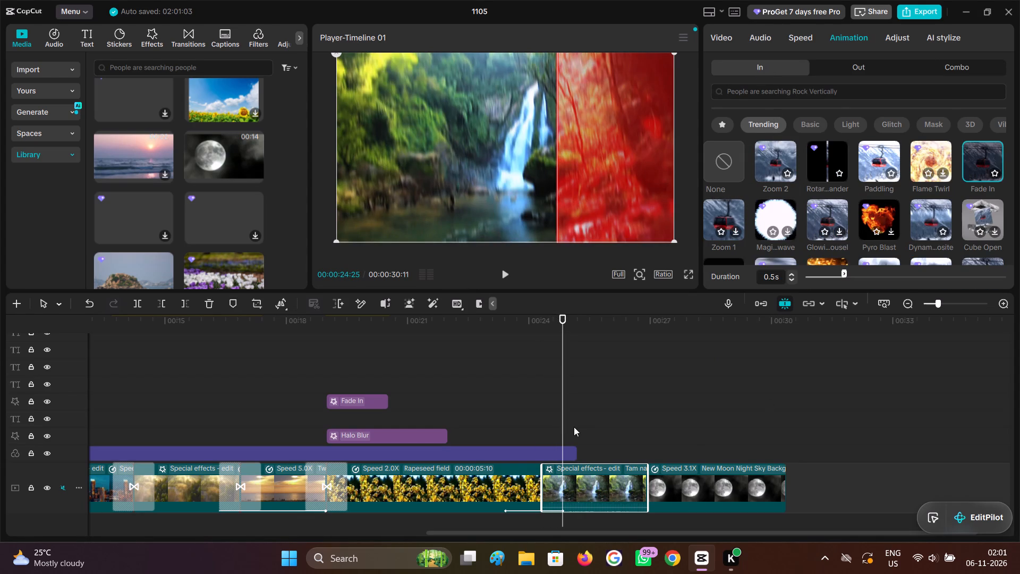
Play back from the end of the Rapeseed field clip through the waterfall clip to check the new animations.
{"action": "left_click_drag", "start_coordinate": [563, 425], "coordinate": [508, 436]}
{"action": "left_click", "coordinate": [506, 281]}
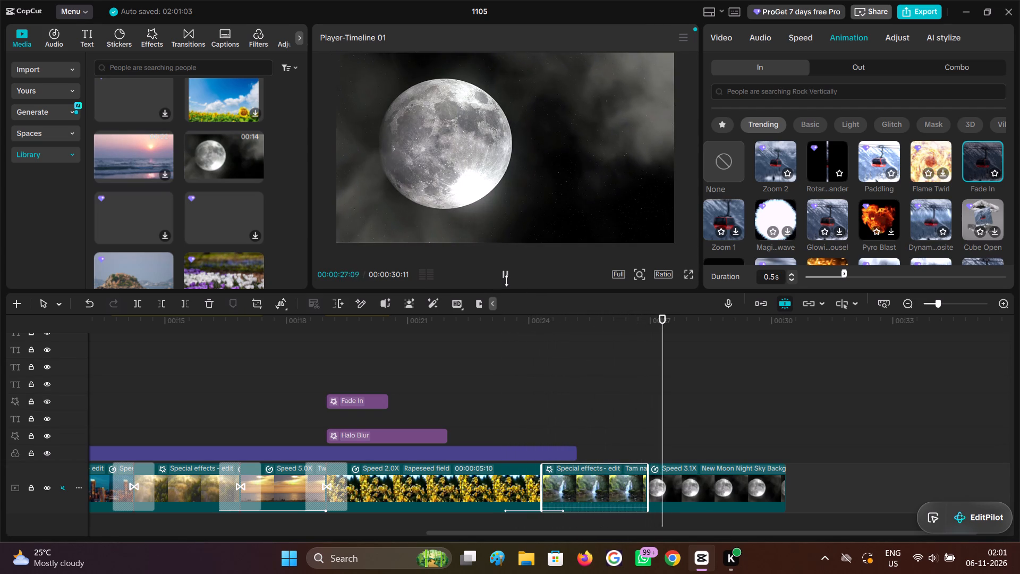
{"action": "left_click", "coordinate": [506, 281]}
Preview the trending transitions Cross Prism and Fire Wipe, and add Slice Reveal between the waterfall and moon clips.
{"action": "left_click", "coordinate": [189, 25]}
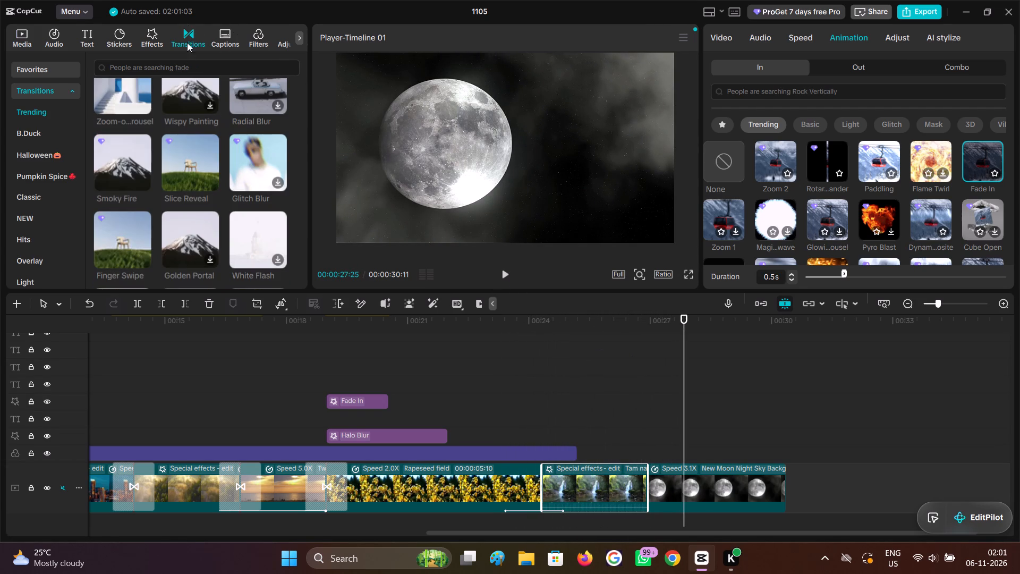
{"action": "scroll", "coordinate": [174, 170], "scroll_direction": "up", "scroll_amount": 1}
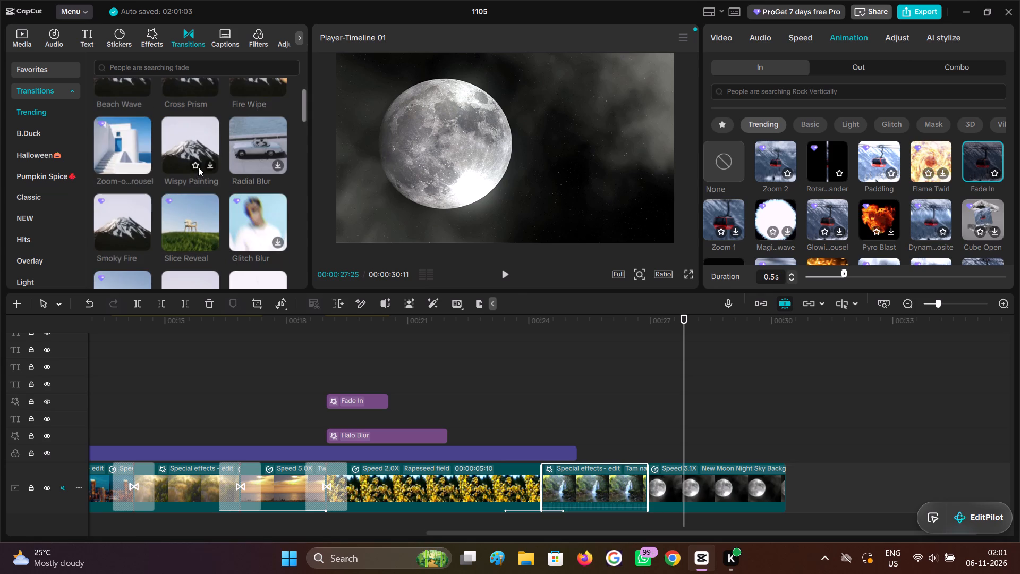
{"action": "scroll", "coordinate": [198, 167], "scroll_direction": "up", "scroll_amount": 2}
{"action": "left_click", "coordinate": [186, 120]}
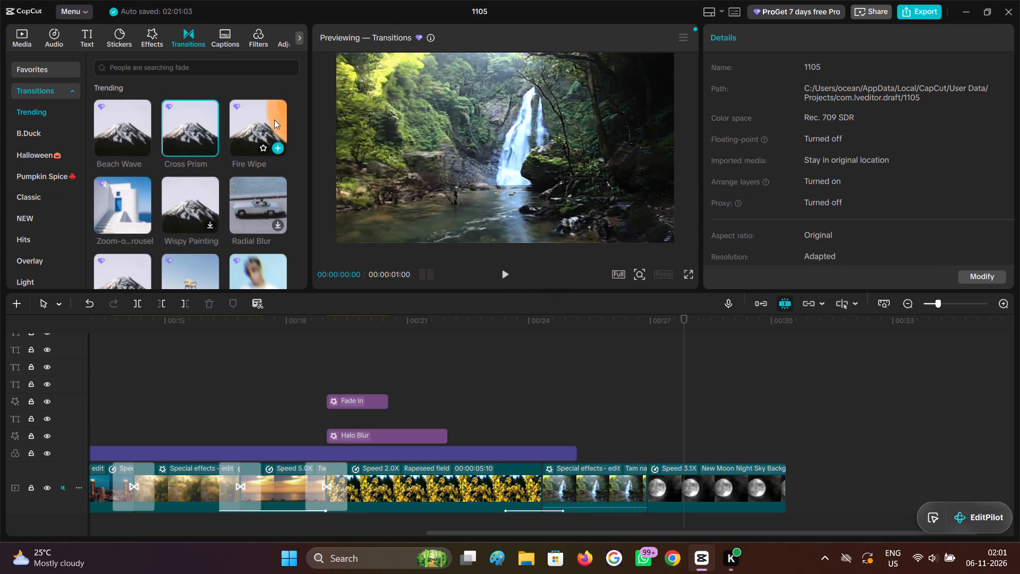
{"action": "left_click", "coordinate": [260, 120]}
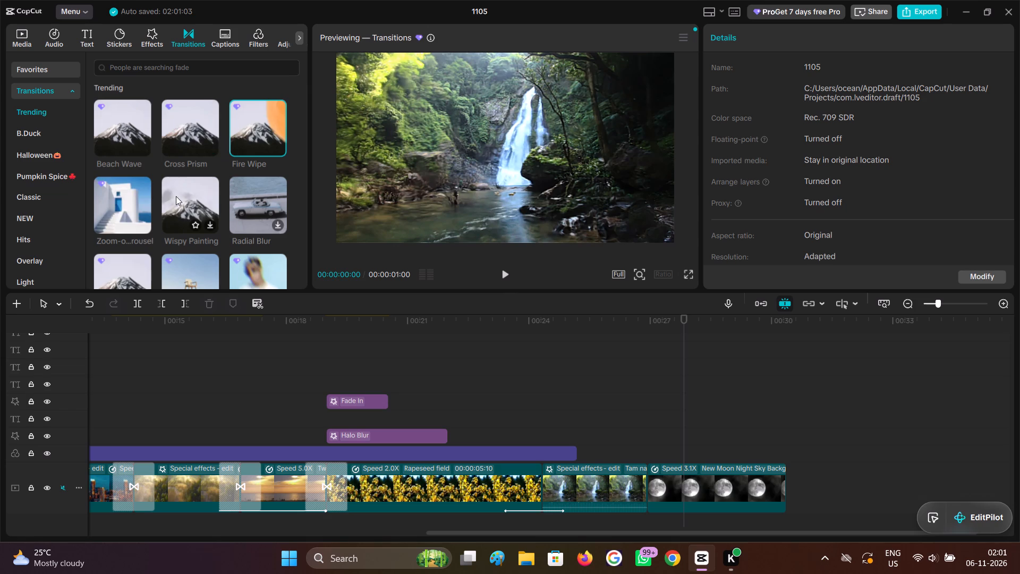
{"action": "scroll", "coordinate": [130, 210], "scroll_direction": "down", "scroll_amount": 1}
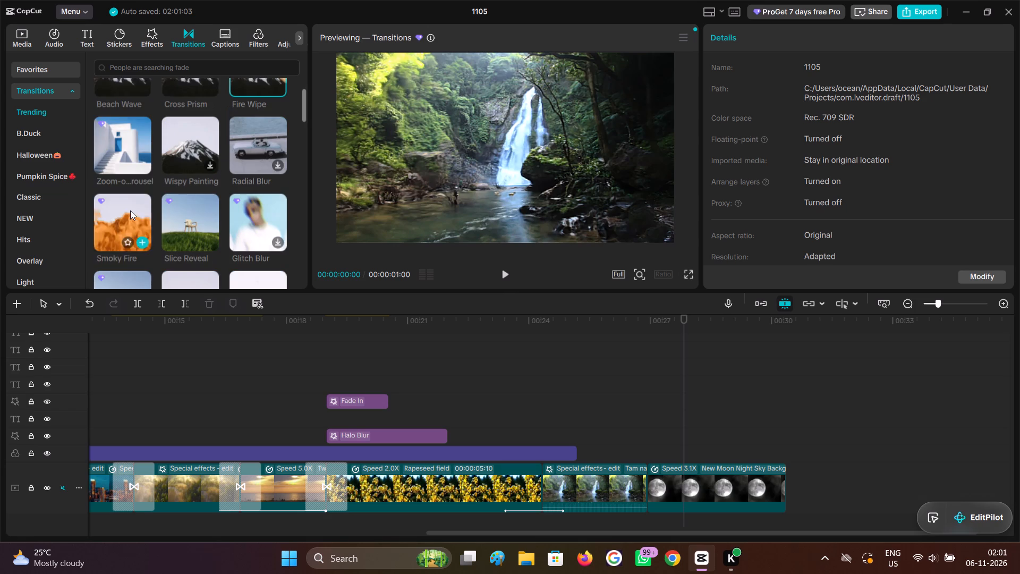
{"action": "left_click", "coordinate": [174, 206]}
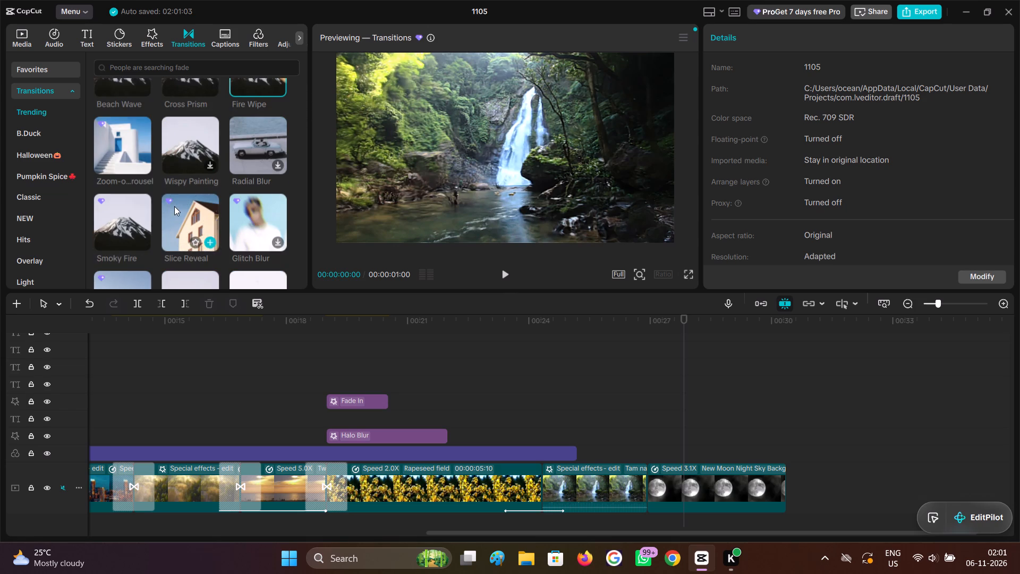
{"action": "left_click_drag", "start_coordinate": [175, 206], "coordinate": [613, 517]}
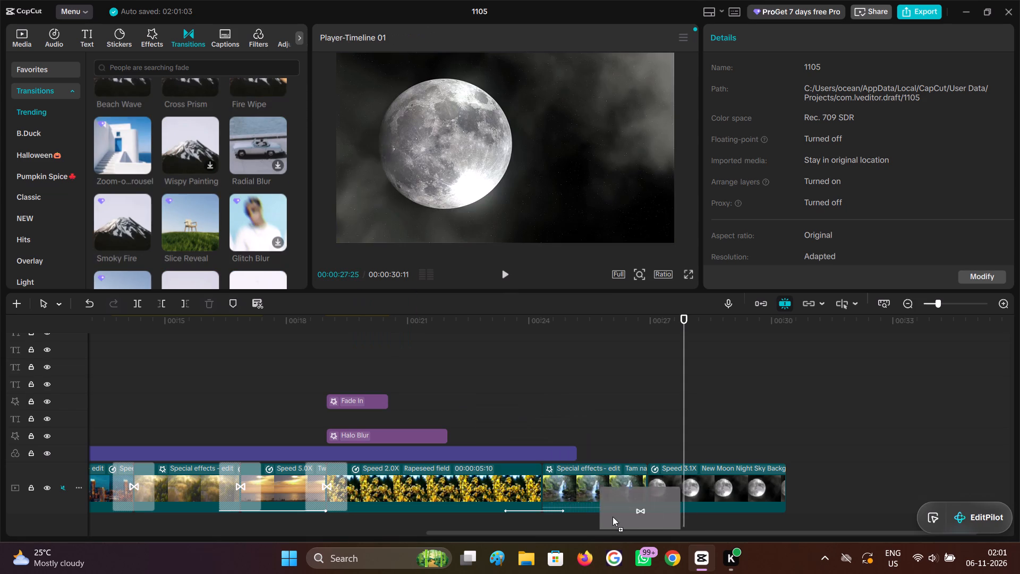
{"action": "left_click_drag", "start_coordinate": [613, 517], "coordinate": [615, 497]}
Play back the join between the waterfall and moon clips to check the new transition.
{"action": "left_click", "coordinate": [622, 456]}
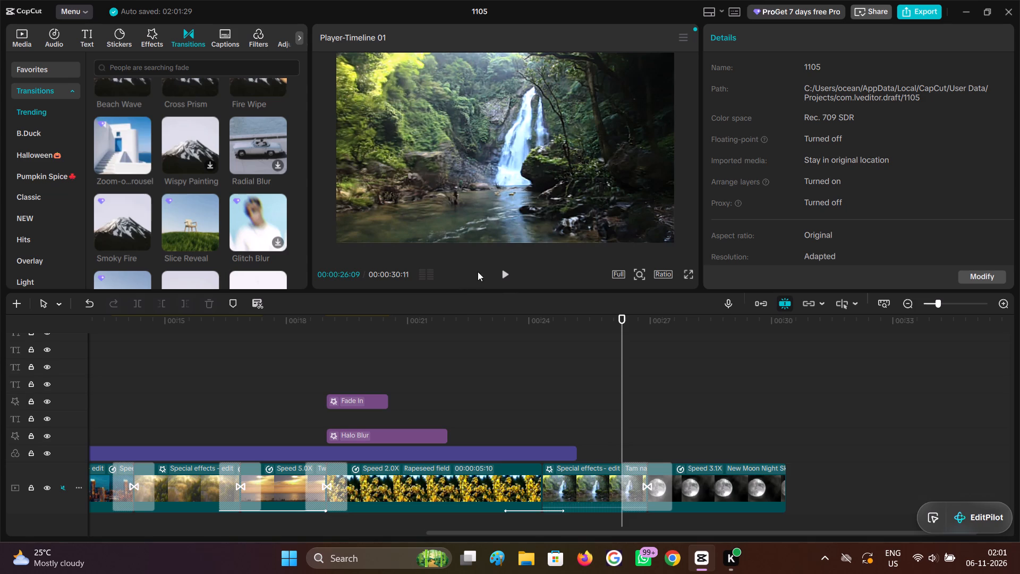
{"action": "left_click", "coordinate": [501, 271]}
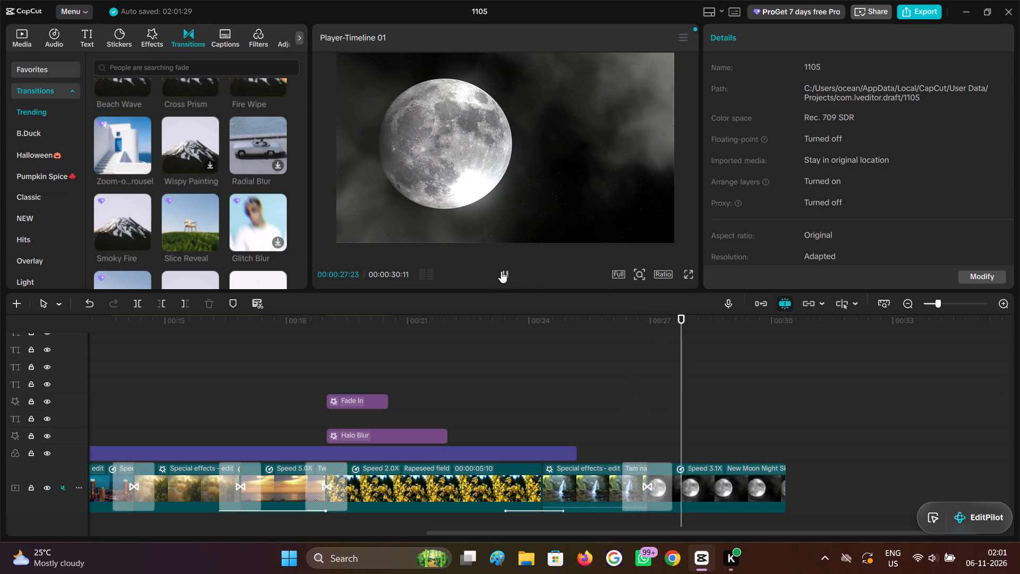
{"action": "left_click", "coordinate": [501, 271]}
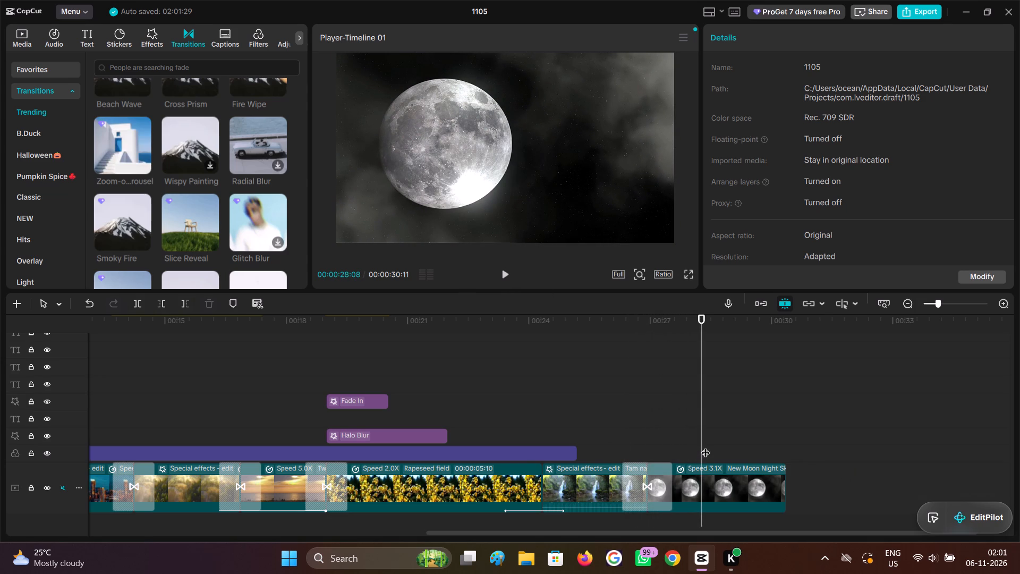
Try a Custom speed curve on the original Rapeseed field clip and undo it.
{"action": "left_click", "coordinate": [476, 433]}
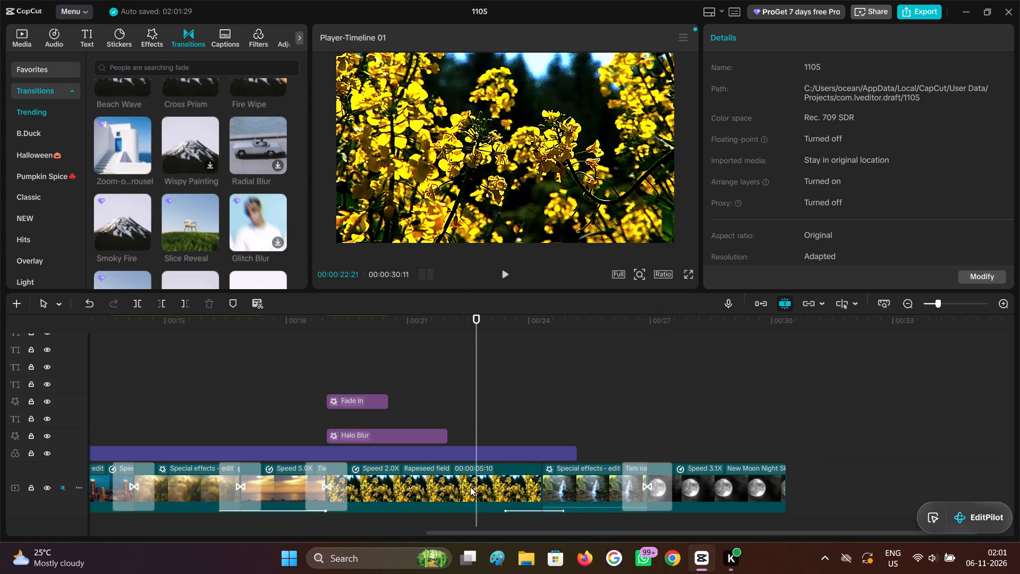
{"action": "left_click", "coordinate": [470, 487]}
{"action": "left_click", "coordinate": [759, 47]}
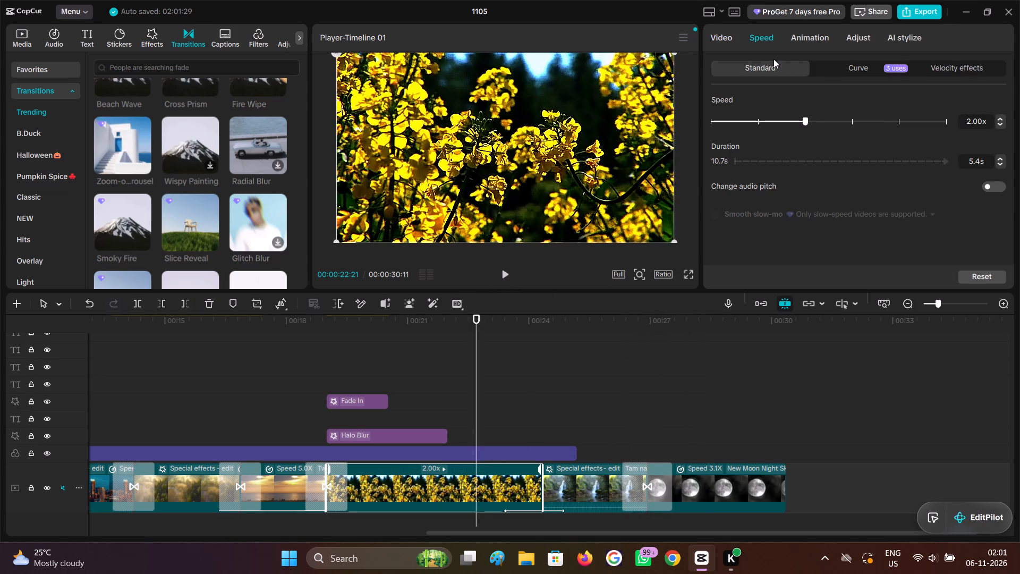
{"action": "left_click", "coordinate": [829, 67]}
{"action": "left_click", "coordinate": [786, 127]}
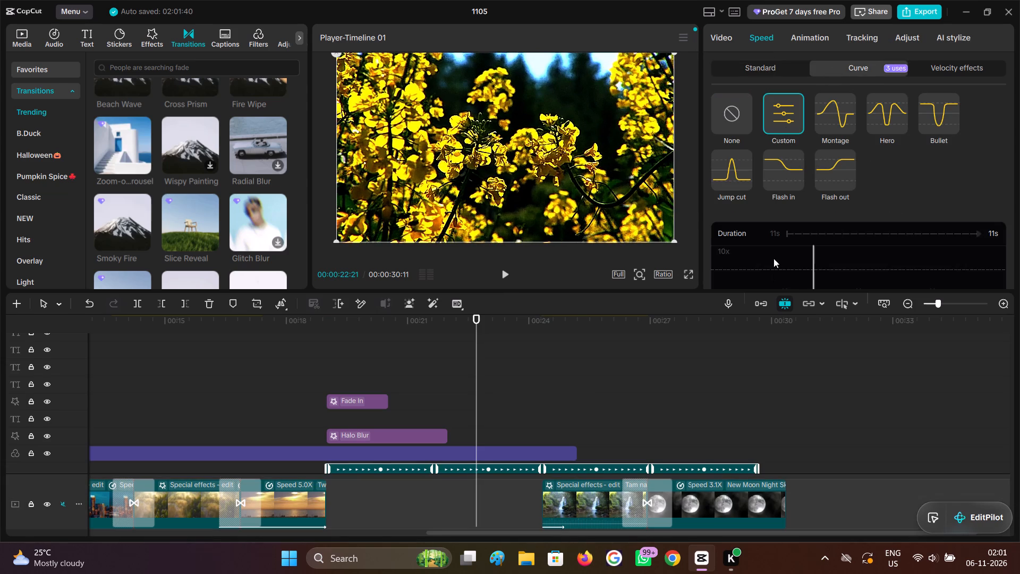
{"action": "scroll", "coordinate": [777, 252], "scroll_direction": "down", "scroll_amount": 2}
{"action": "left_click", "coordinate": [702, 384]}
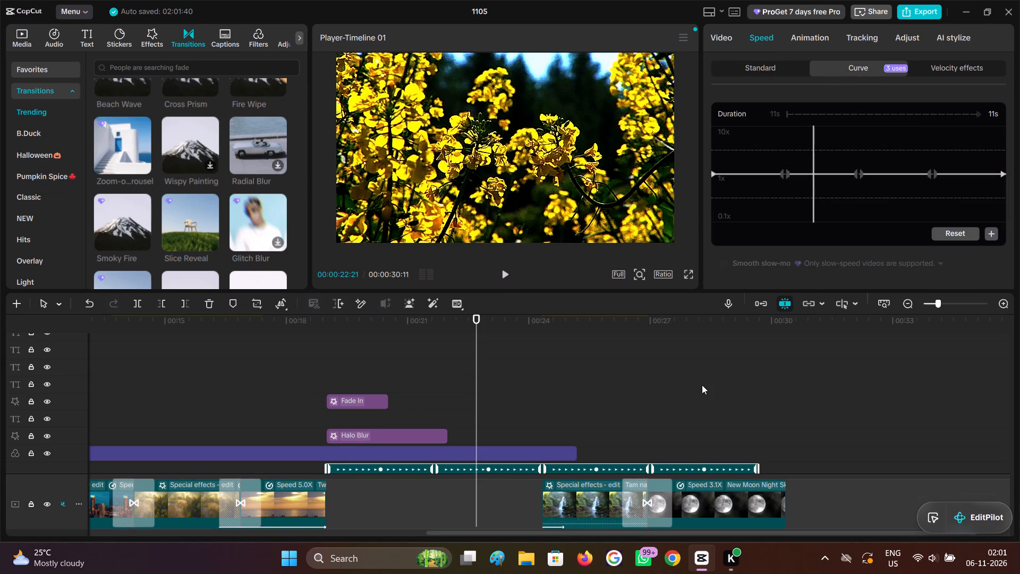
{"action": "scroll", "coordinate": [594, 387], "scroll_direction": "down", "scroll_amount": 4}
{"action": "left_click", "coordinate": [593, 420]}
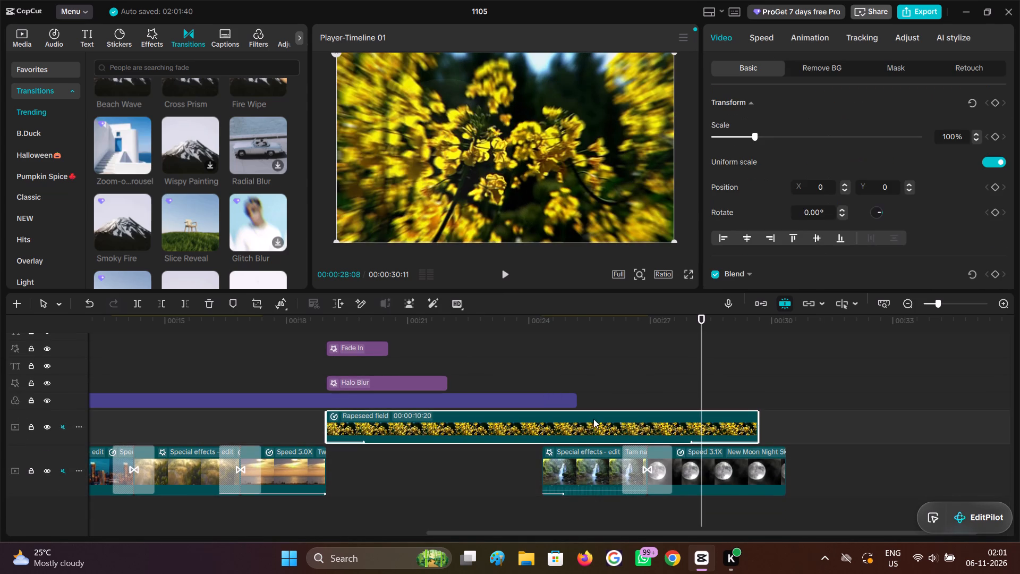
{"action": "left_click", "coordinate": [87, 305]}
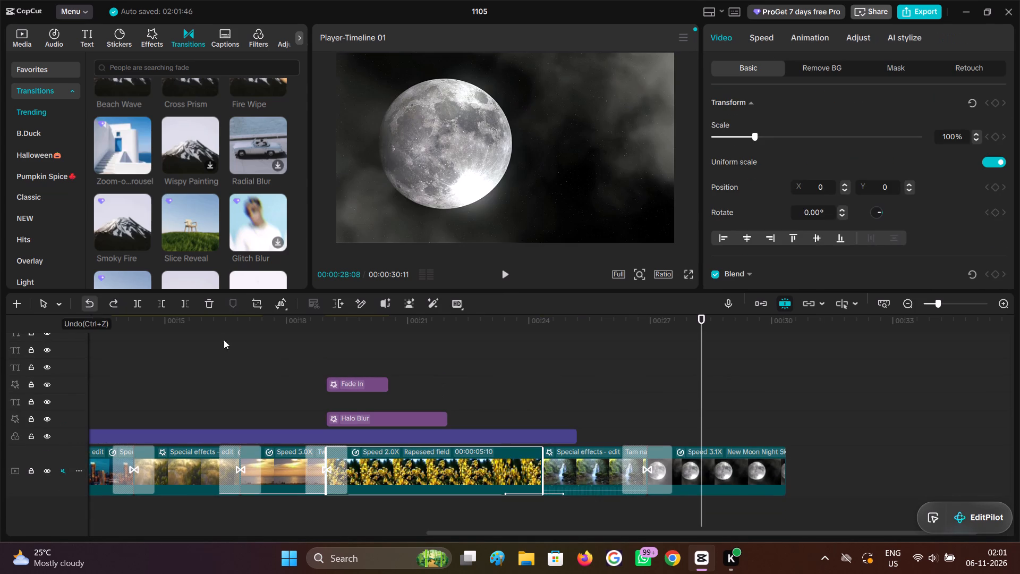
Copy the Rapeseed field clip and paste the duplicate at the end of the timeline, after the moon clip.
{"action": "right_click", "coordinate": [466, 464]}
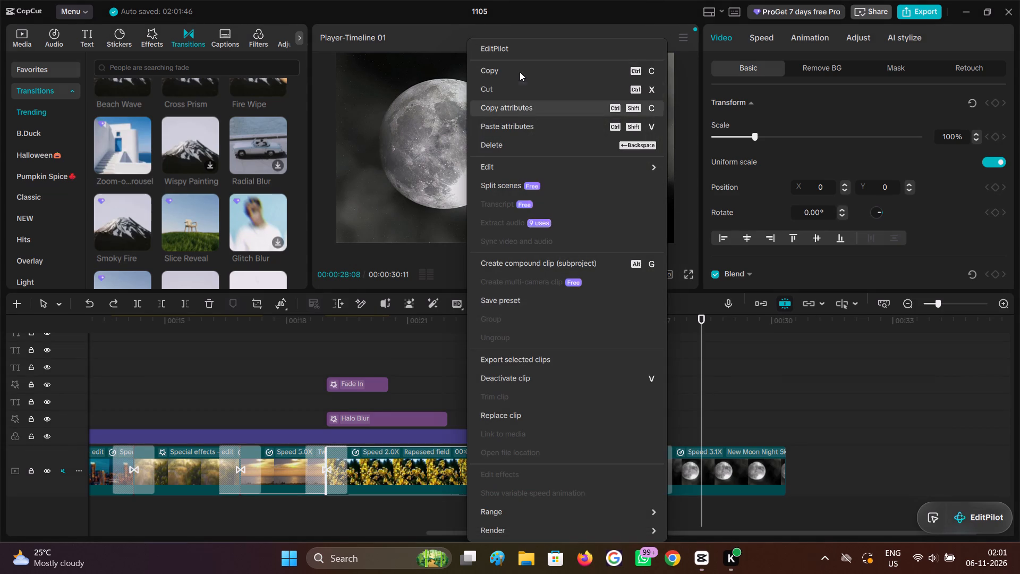
{"action": "left_click", "coordinate": [517, 69]}
{"action": "left_click", "coordinate": [856, 459]}
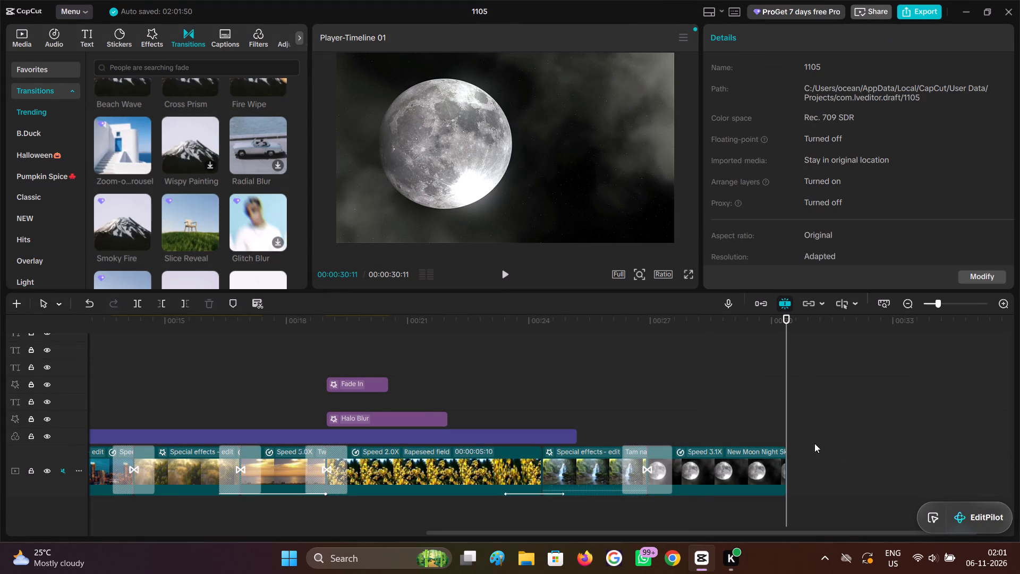
{"action": "left_click", "coordinate": [814, 443]}
{"action": "right_click", "coordinate": [818, 453]}
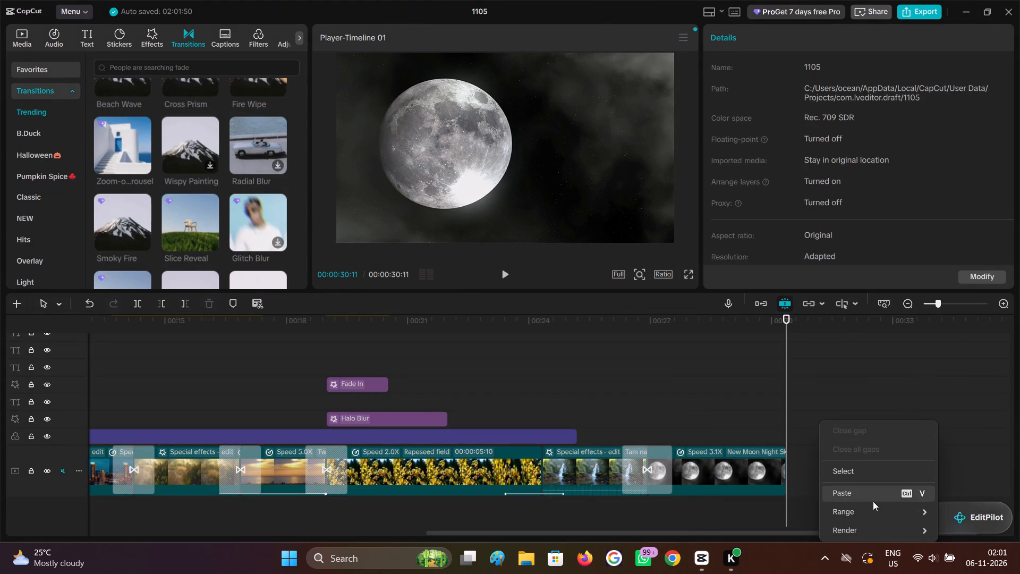
{"action": "left_click", "coordinate": [873, 501]}
{"action": "left_click_drag", "start_coordinate": [788, 428], "coordinate": [813, 466]}
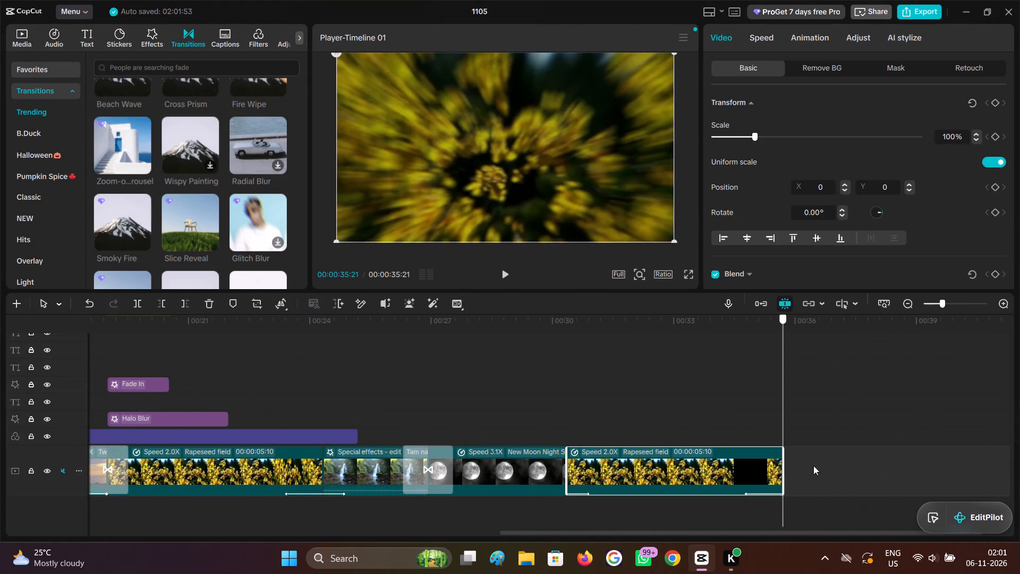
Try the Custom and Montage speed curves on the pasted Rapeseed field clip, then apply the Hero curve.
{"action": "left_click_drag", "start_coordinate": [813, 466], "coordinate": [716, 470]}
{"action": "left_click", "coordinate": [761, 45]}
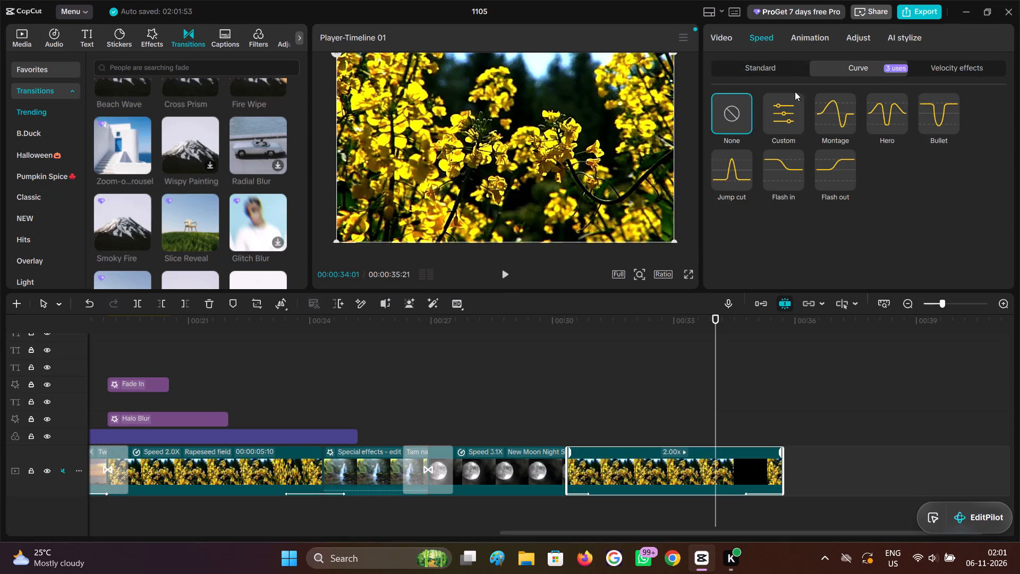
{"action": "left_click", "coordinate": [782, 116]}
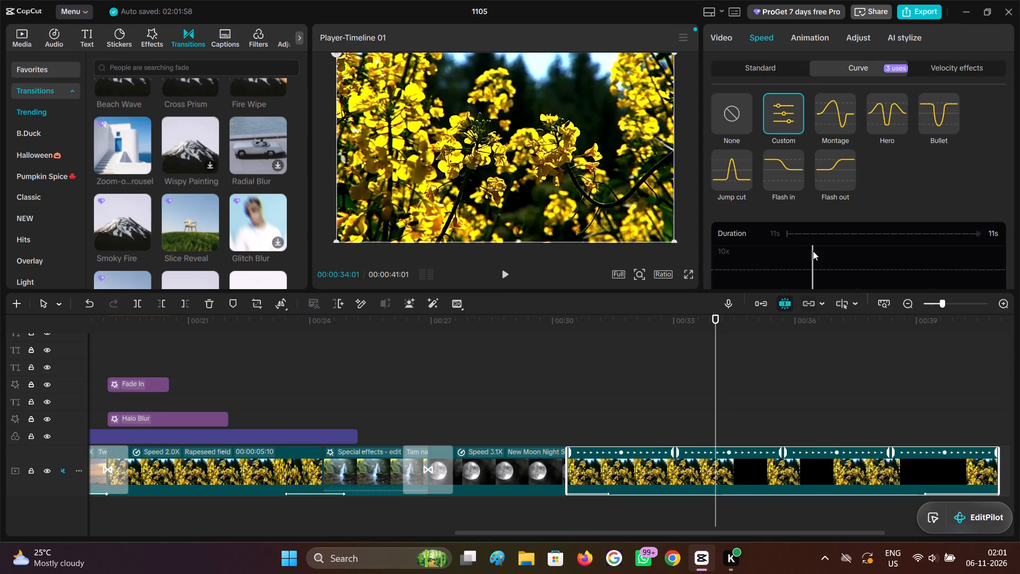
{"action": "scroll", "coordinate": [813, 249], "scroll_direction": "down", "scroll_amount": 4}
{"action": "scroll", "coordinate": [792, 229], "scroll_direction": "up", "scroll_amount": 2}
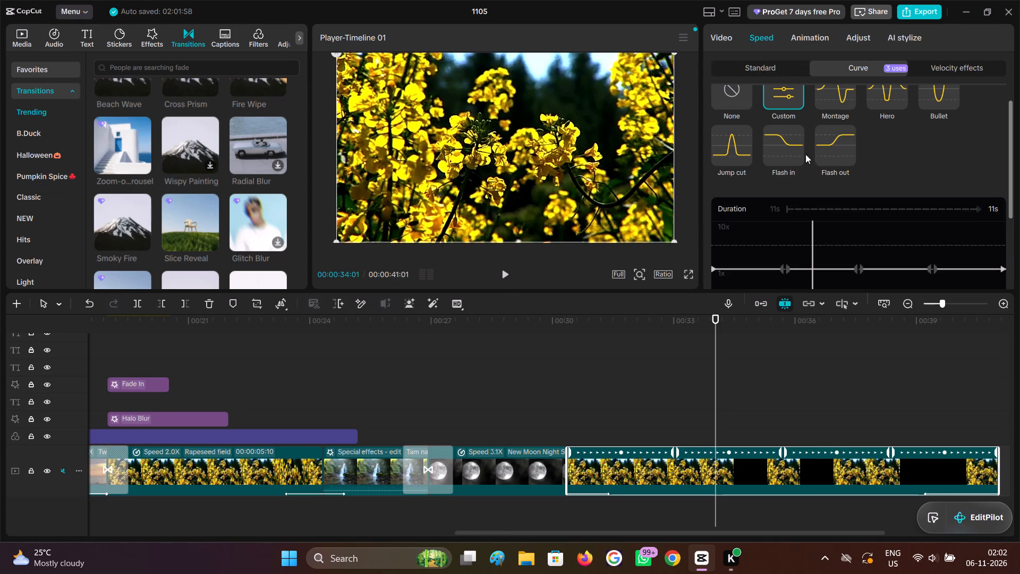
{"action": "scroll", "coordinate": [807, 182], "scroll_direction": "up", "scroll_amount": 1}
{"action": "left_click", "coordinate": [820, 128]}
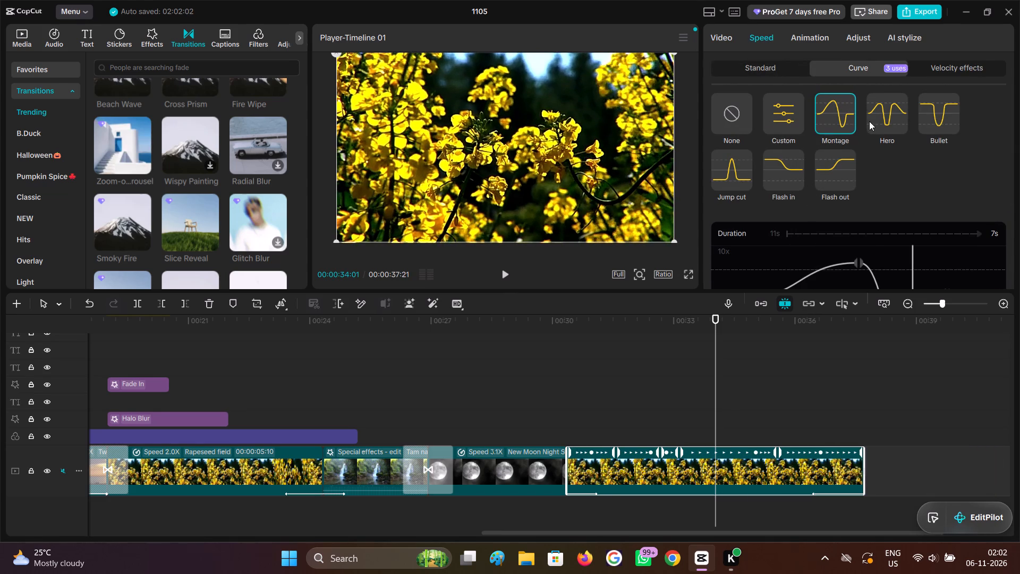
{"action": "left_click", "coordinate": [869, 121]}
Play back the duplicated Rapeseed field clip from the end of the moon clip to check the Hero speed curve.
{"action": "left_click", "coordinate": [556, 416]}
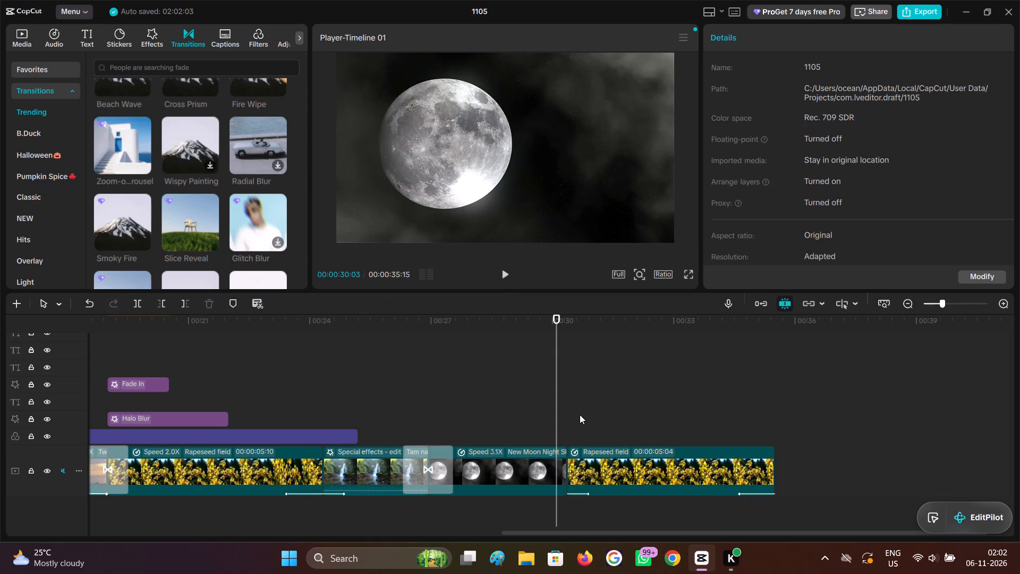
{"action": "left_click", "coordinate": [580, 415]}
{"action": "left_click_drag", "start_coordinate": [580, 415], "coordinate": [546, 394]}
{"action": "left_click", "coordinate": [511, 283]}
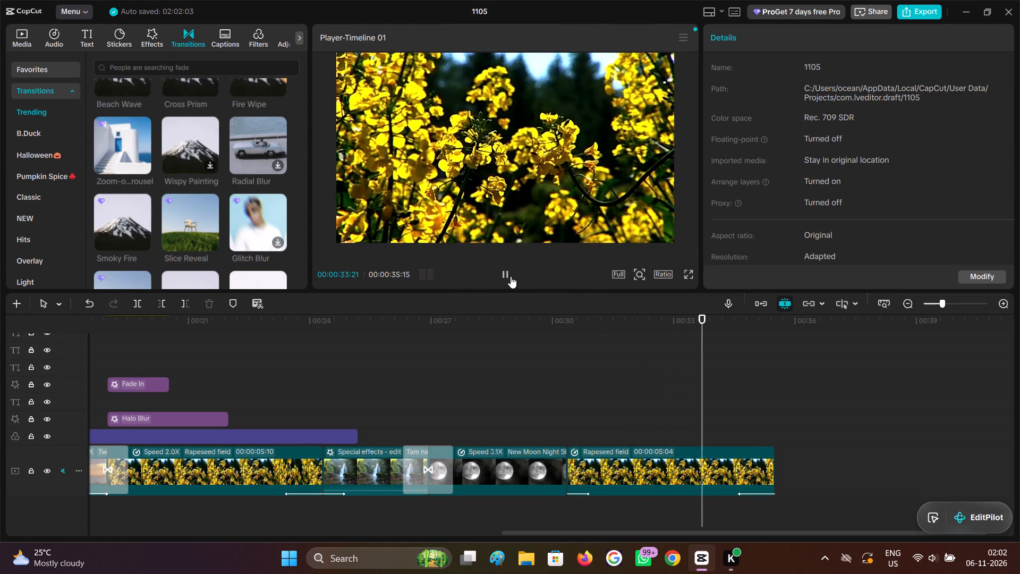
{"action": "left_click", "coordinate": [511, 276]}
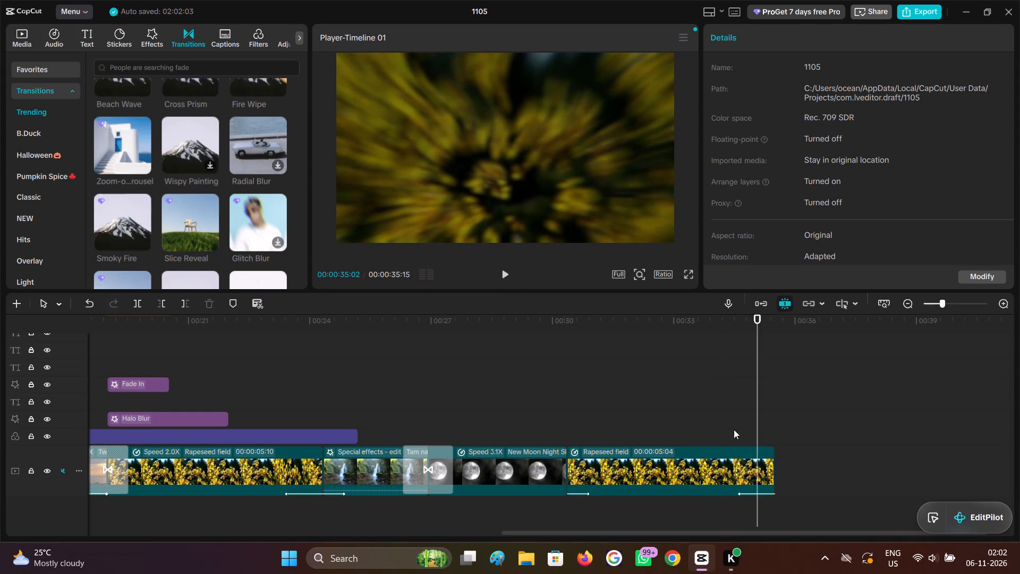
Apply the Custom speed curve to the duplicated Rapeseed field clip and lower both halves of its first point equally below 1x.
{"action": "left_click", "coordinate": [717, 419]}
{"action": "left_click", "coordinate": [709, 458]}
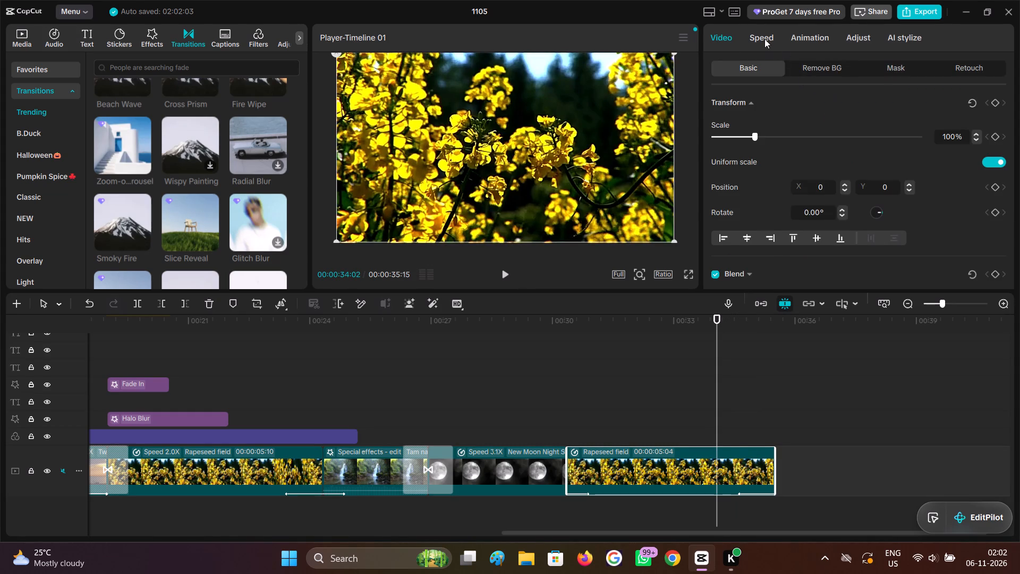
{"action": "left_click", "coordinate": [764, 39]}
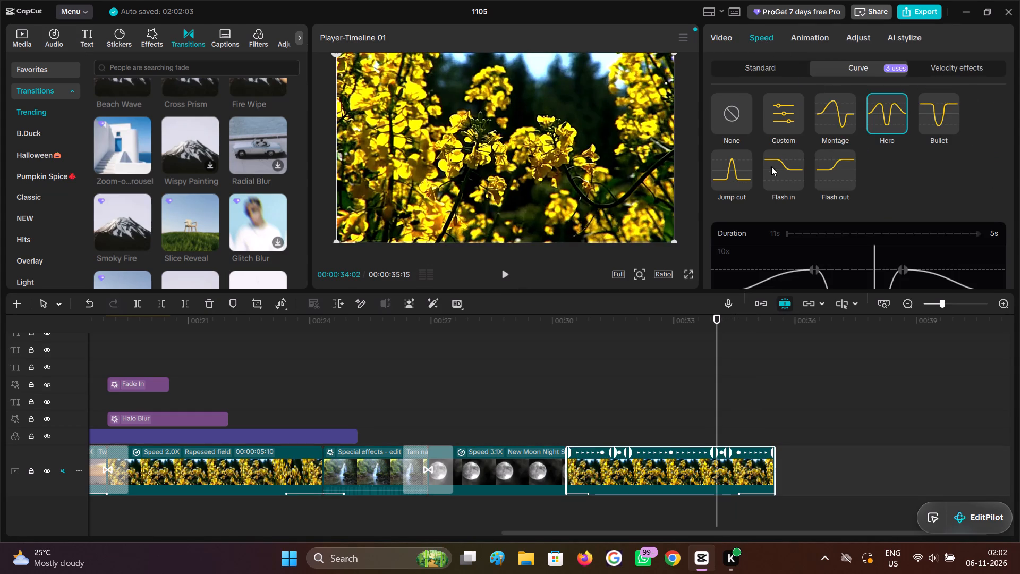
{"action": "left_click", "coordinate": [789, 114]}
{"action": "scroll", "coordinate": [764, 197], "scroll_direction": "down", "scroll_amount": 2}
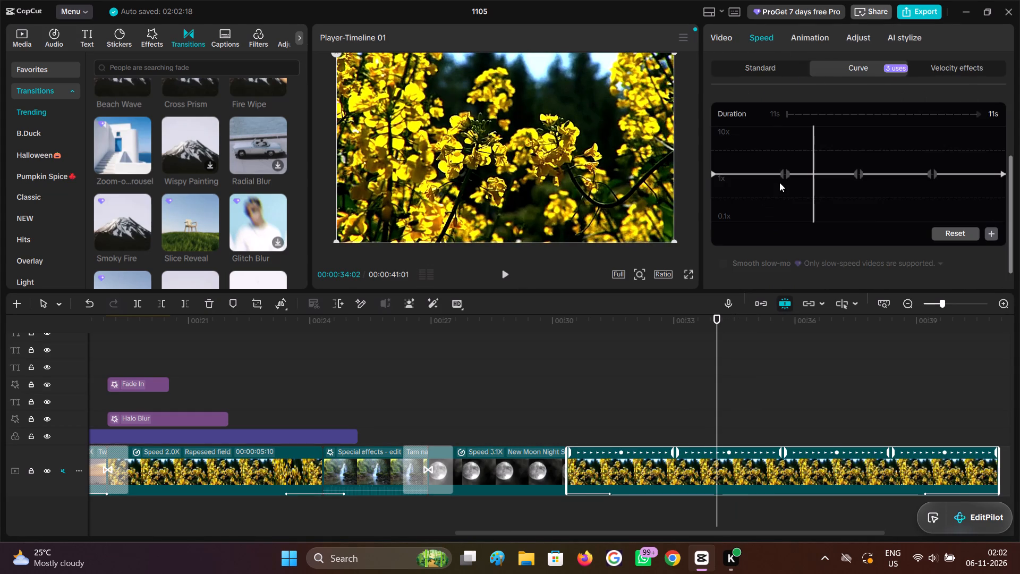
{"action": "left_click_drag", "start_coordinate": [784, 176], "coordinate": [780, 208]}
{"action": "left_click_drag", "start_coordinate": [786, 173], "coordinate": [777, 204]}
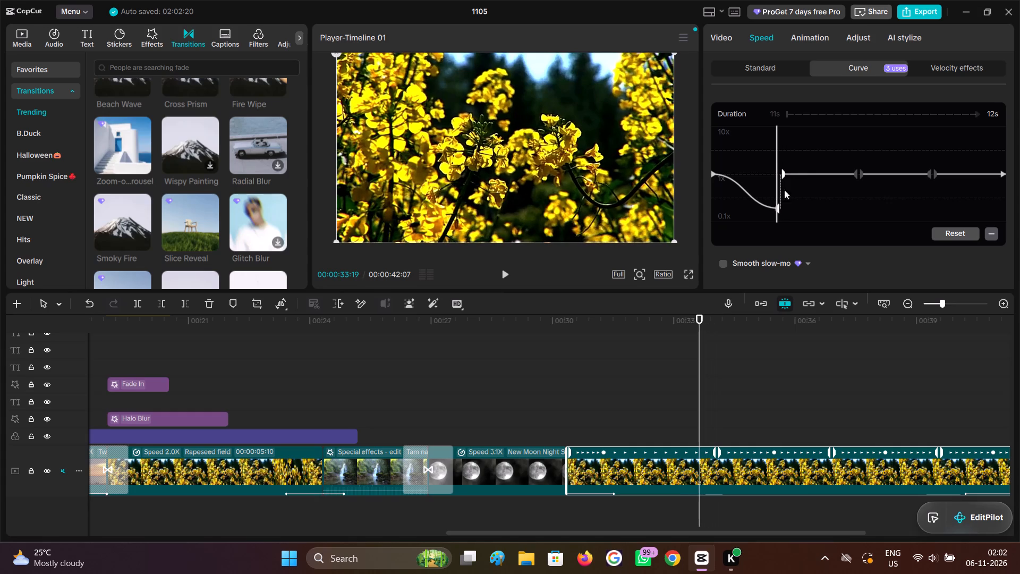
{"action": "left_click_drag", "start_coordinate": [785, 173], "coordinate": [781, 193]}
{"action": "left_click_drag", "start_coordinate": [783, 173], "coordinate": [781, 180]}
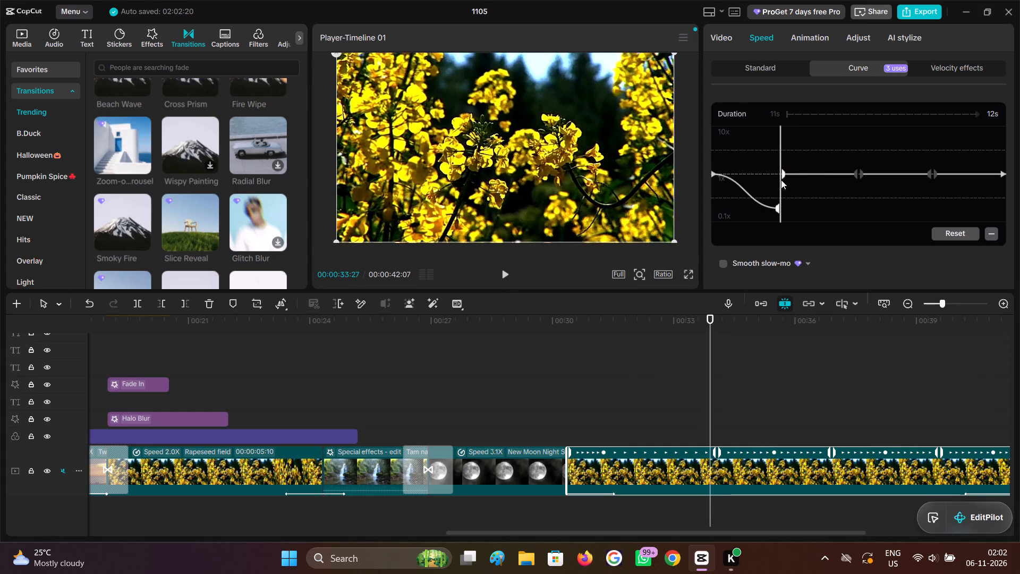
{"action": "left_click_drag", "start_coordinate": [781, 180], "coordinate": [777, 191]}
{"action": "left_click_drag", "start_coordinate": [780, 189], "coordinate": [779, 206]}
{"action": "left_click_drag", "start_coordinate": [782, 197], "coordinate": [781, 207]}
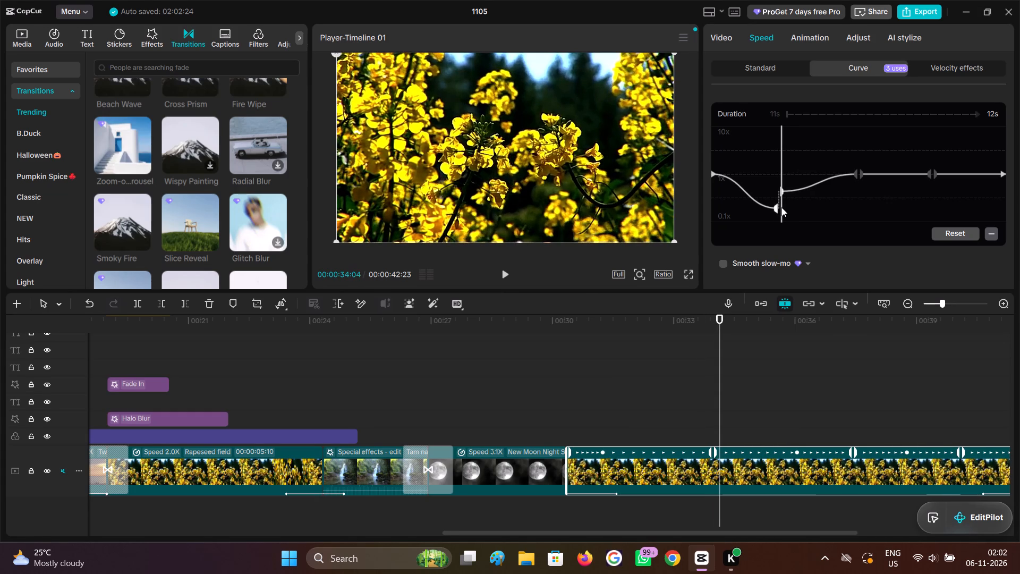
{"action": "left_click_drag", "start_coordinate": [781, 207], "coordinate": [781, 206]}
{"action": "left_click_drag", "start_coordinate": [782, 194], "coordinate": [780, 208]}
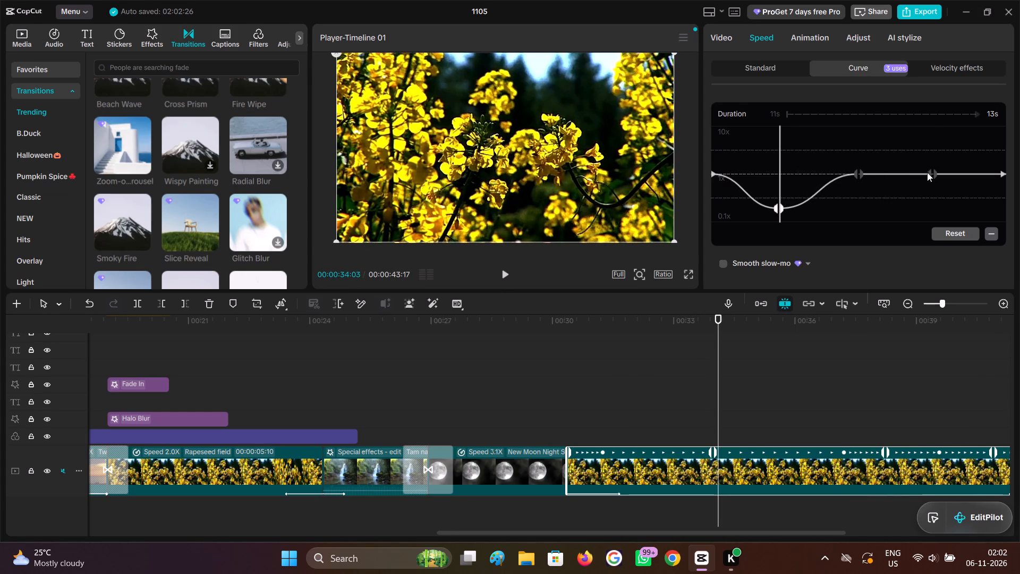
Raise both halves of the speed curve's third point to 4.75x.
{"action": "left_click_drag", "start_coordinate": [930, 172], "coordinate": [930, 138]}
{"action": "left_click_drag", "start_coordinate": [934, 176], "coordinate": [932, 145]}
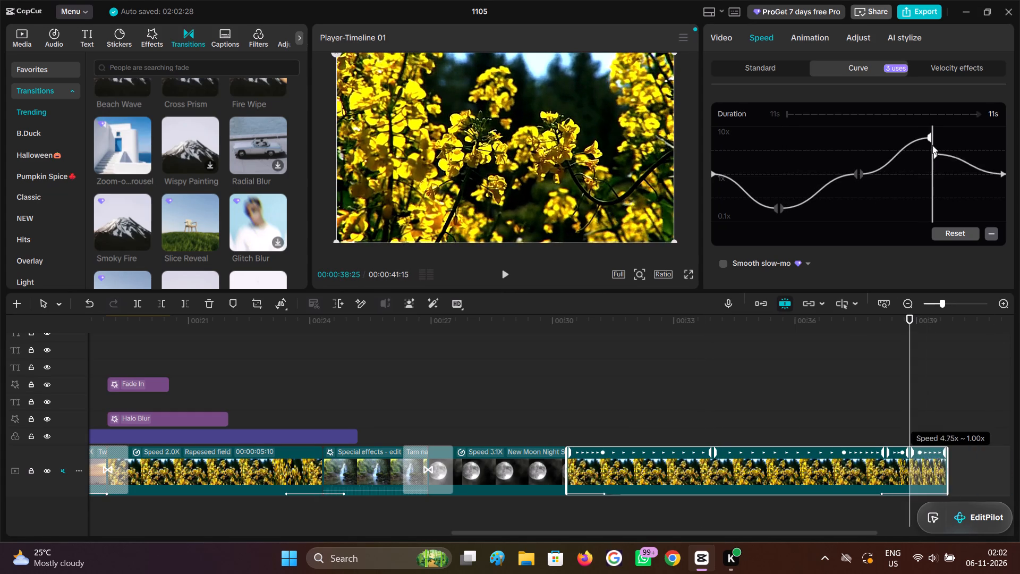
{"action": "left_click_drag", "start_coordinate": [932, 145], "coordinate": [931, 140]}
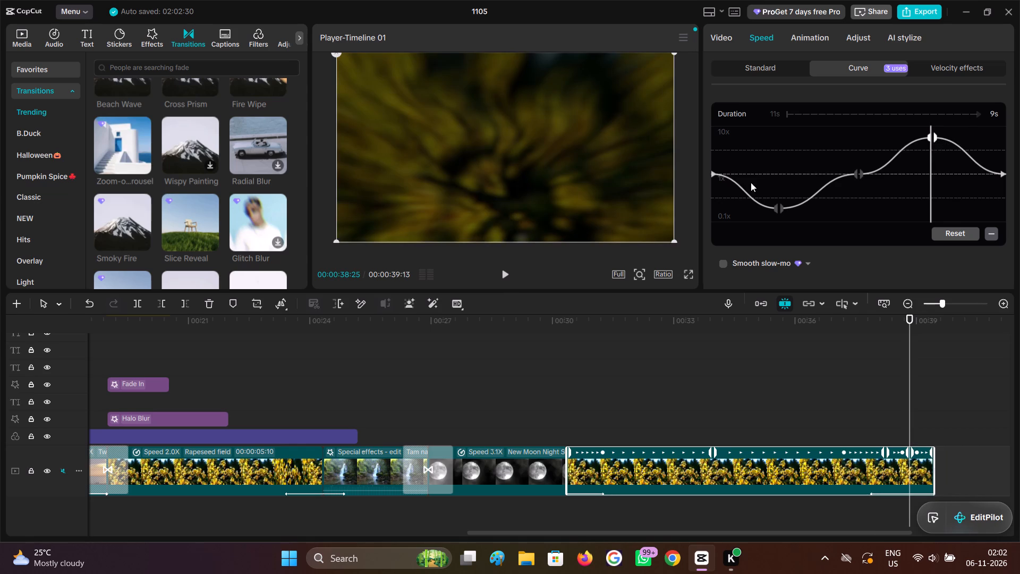
Set the speed curve's first point to 0.10x and its third point to 10.00x on the duplicated Rapeseed field clip.
{"action": "left_click", "coordinate": [751, 176]}
{"action": "left_click_drag", "start_coordinate": [751, 176], "coordinate": [699, 189]}
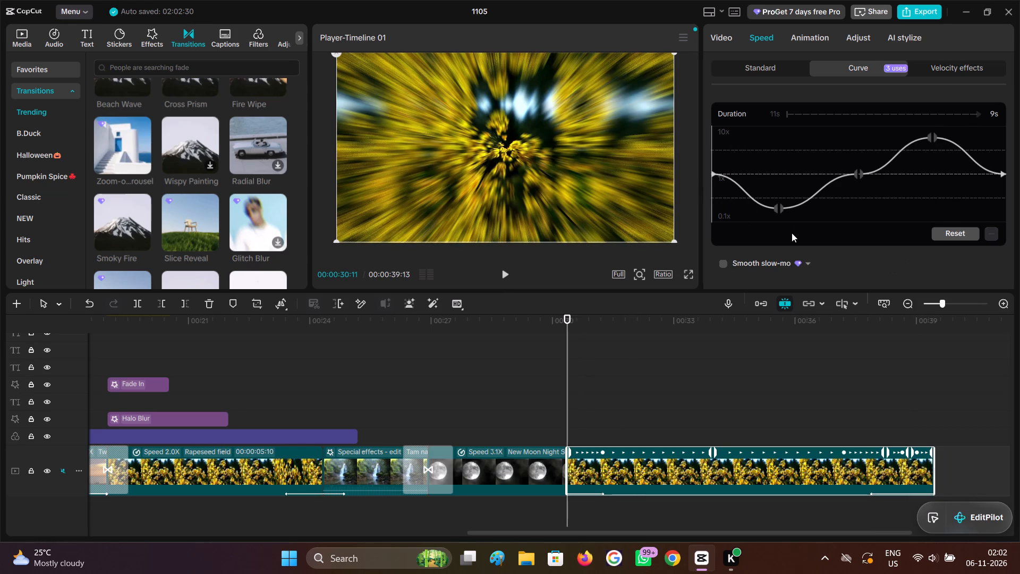
{"action": "left_click_drag", "start_coordinate": [778, 205], "coordinate": [777, 234]}
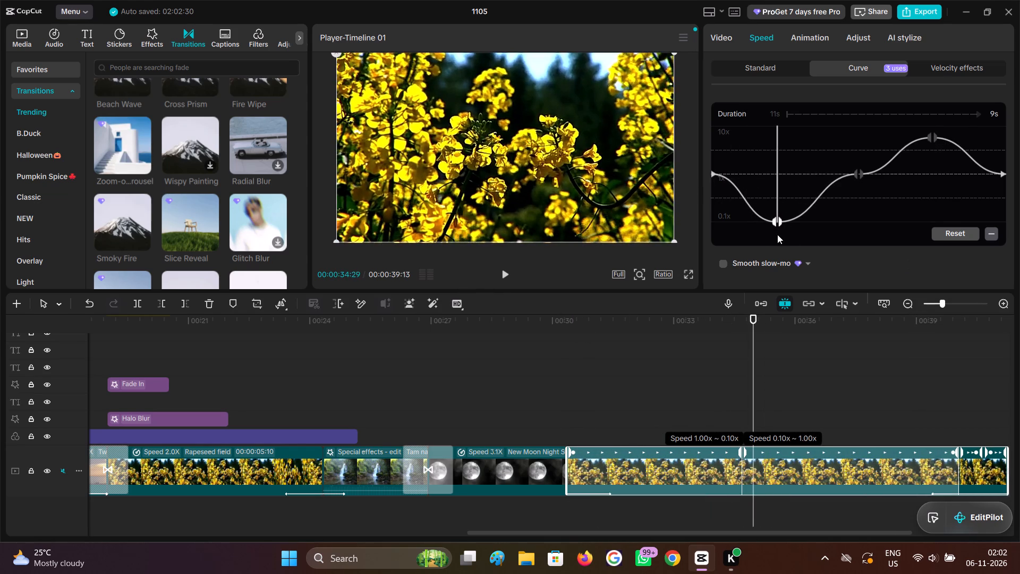
{"action": "left_click_drag", "start_coordinate": [777, 234], "coordinate": [784, 241]}
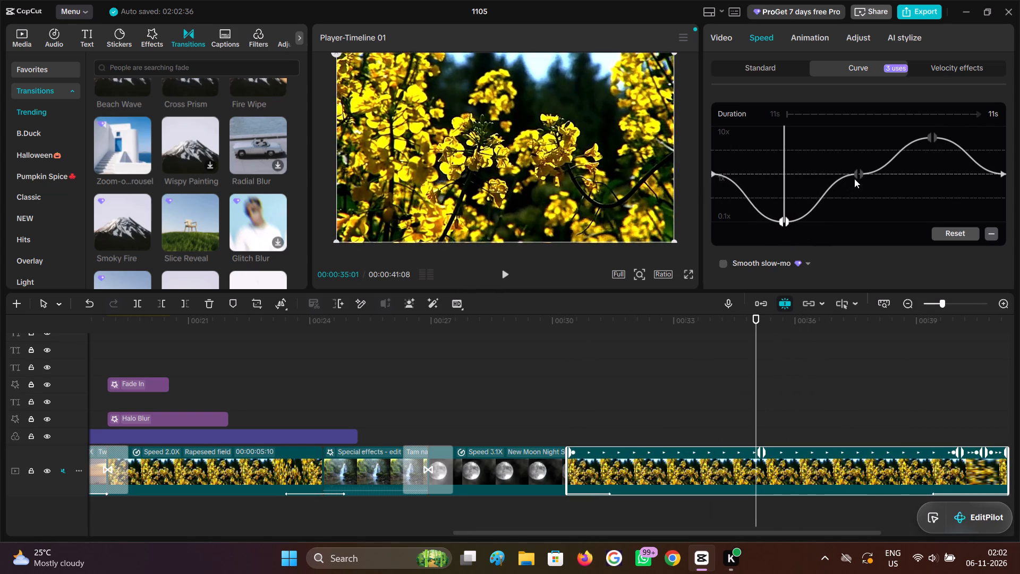
{"action": "left_click_drag", "start_coordinate": [932, 137], "coordinate": [930, 108]}
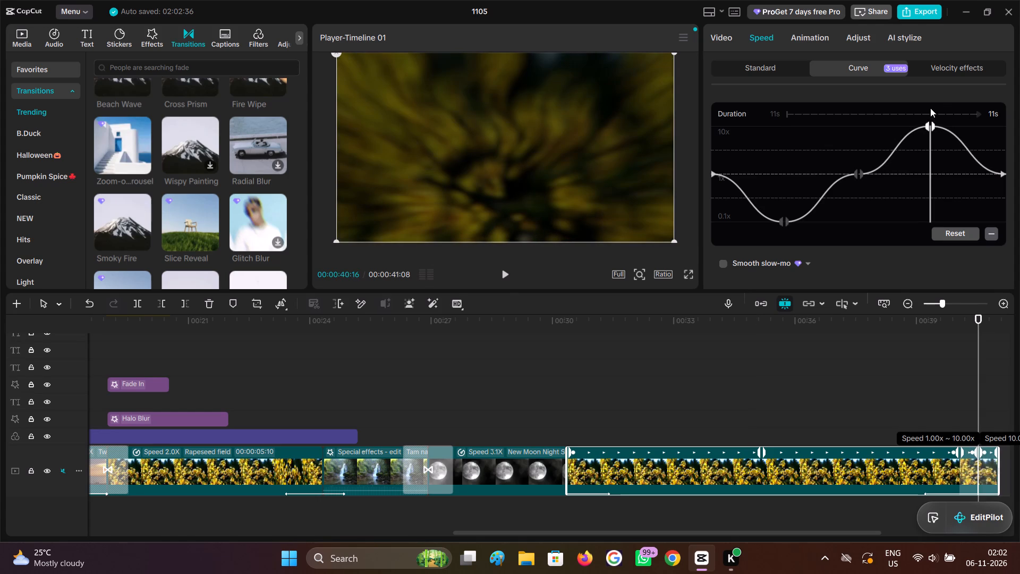
{"action": "left_click_drag", "start_coordinate": [930, 108], "coordinate": [931, 104]}
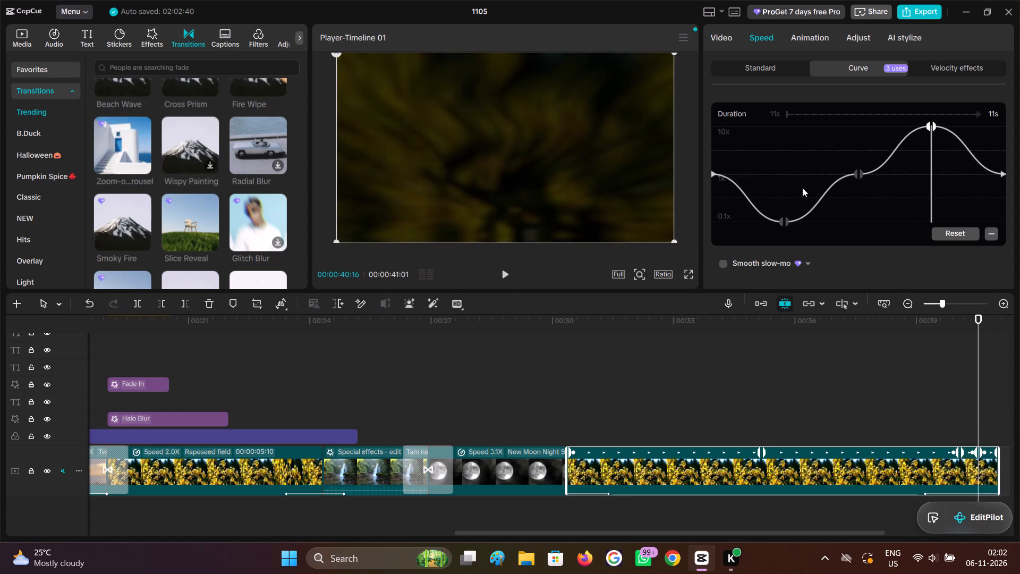
Play back the duplicated Rapeseed field clip from its start to check the adjusted custom speed curve.
{"action": "left_click", "coordinate": [748, 156]}
{"action": "left_click_drag", "start_coordinate": [748, 156], "coordinate": [638, 183]}
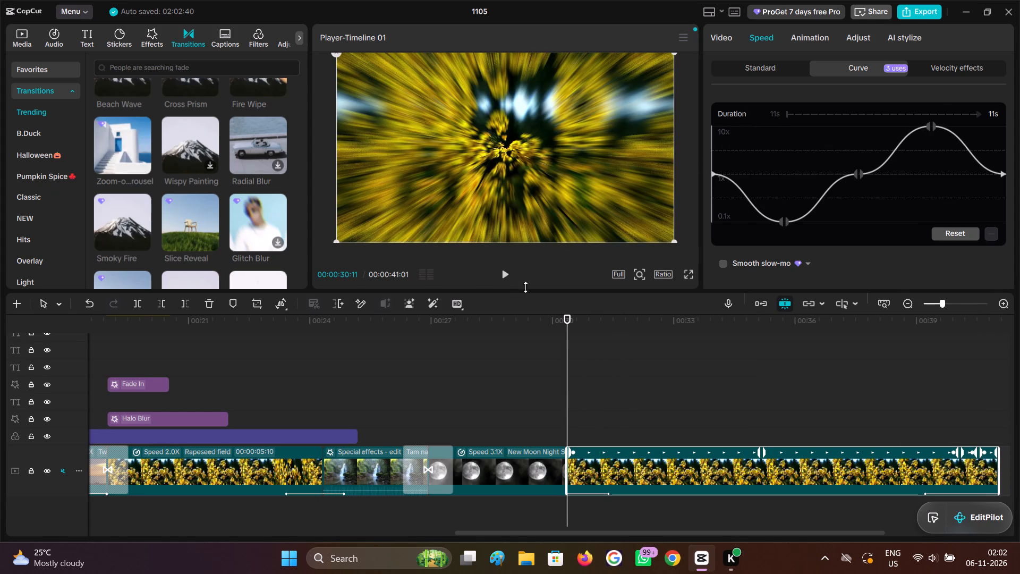
{"action": "left_click", "coordinate": [500, 275]}
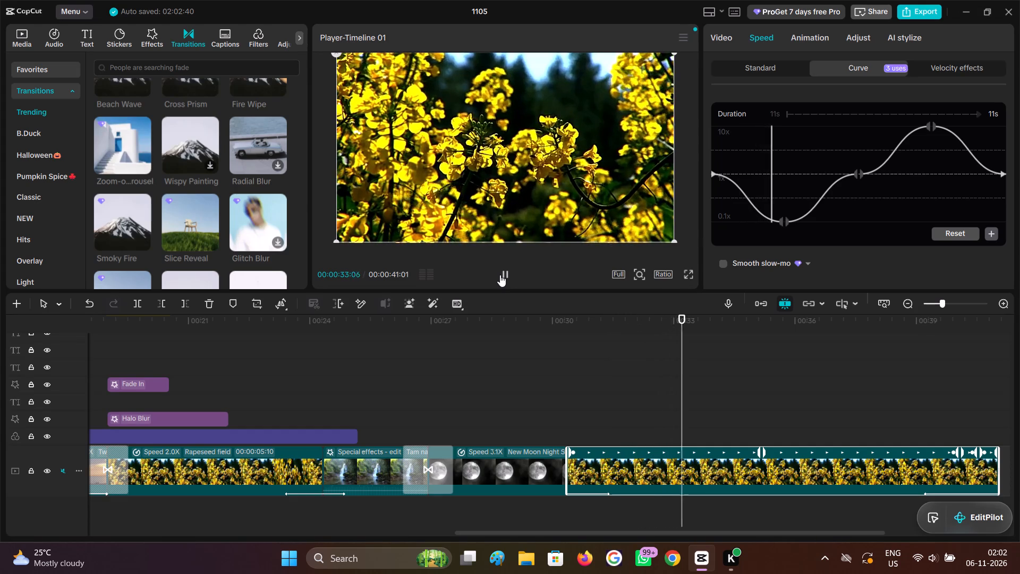
{"action": "double_click", "coordinate": [500, 275]}
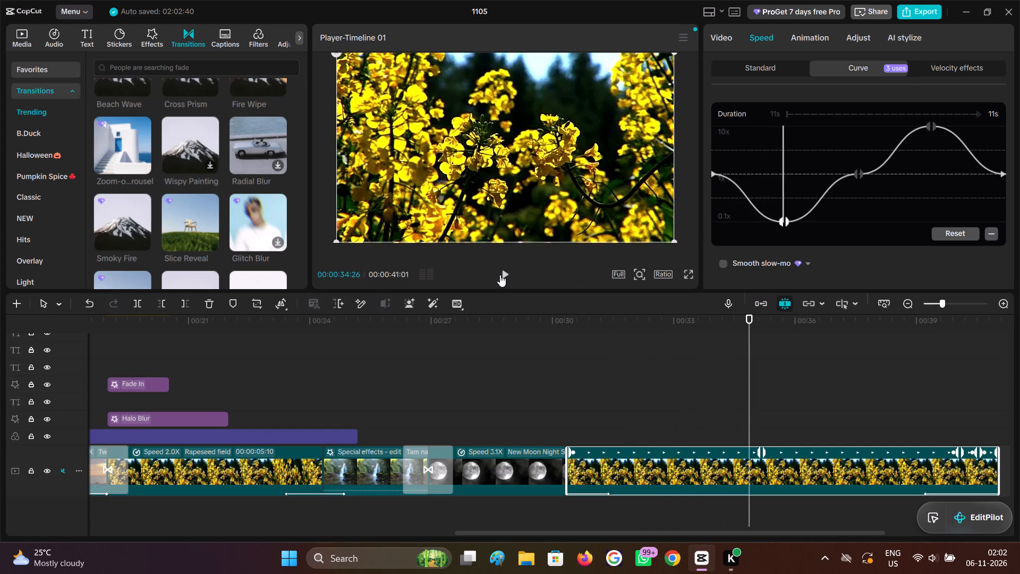
{"action": "left_click", "coordinate": [500, 275]}
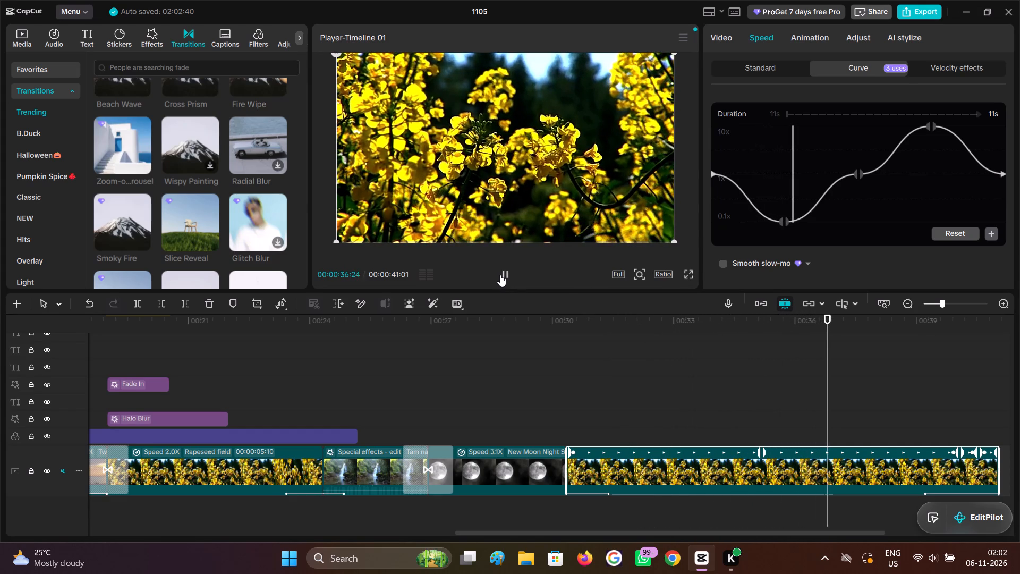
Turn on Smooth slow-mo with the Optical flow method for the duplicated Rapeseed field clip.
{"action": "scroll", "coordinate": [728, 234], "scroll_direction": "down", "scroll_amount": 4}
{"action": "left_click", "coordinate": [721, 239]}
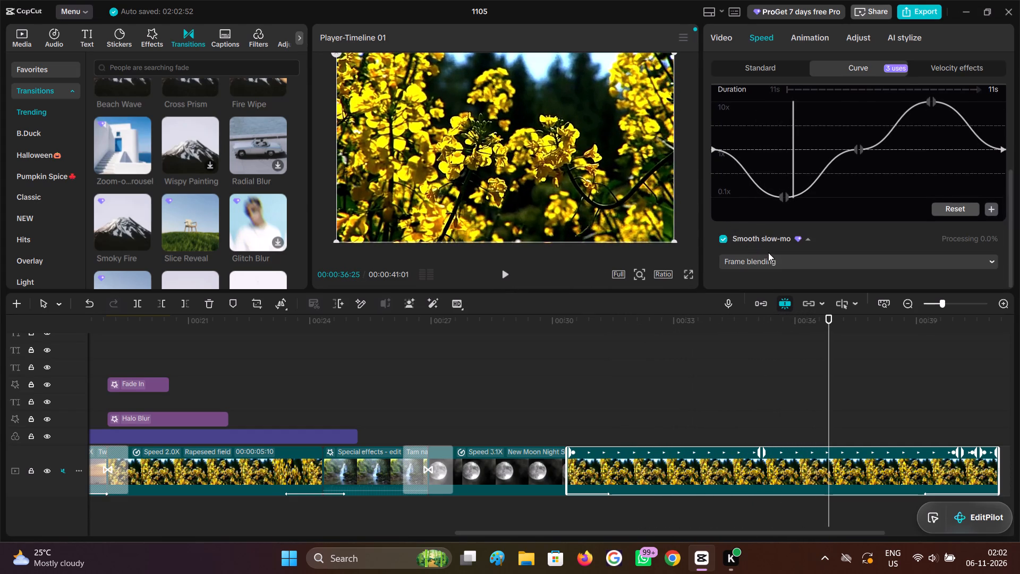
{"action": "left_click", "coordinate": [763, 260]}
{"action": "left_click", "coordinate": [753, 316]}
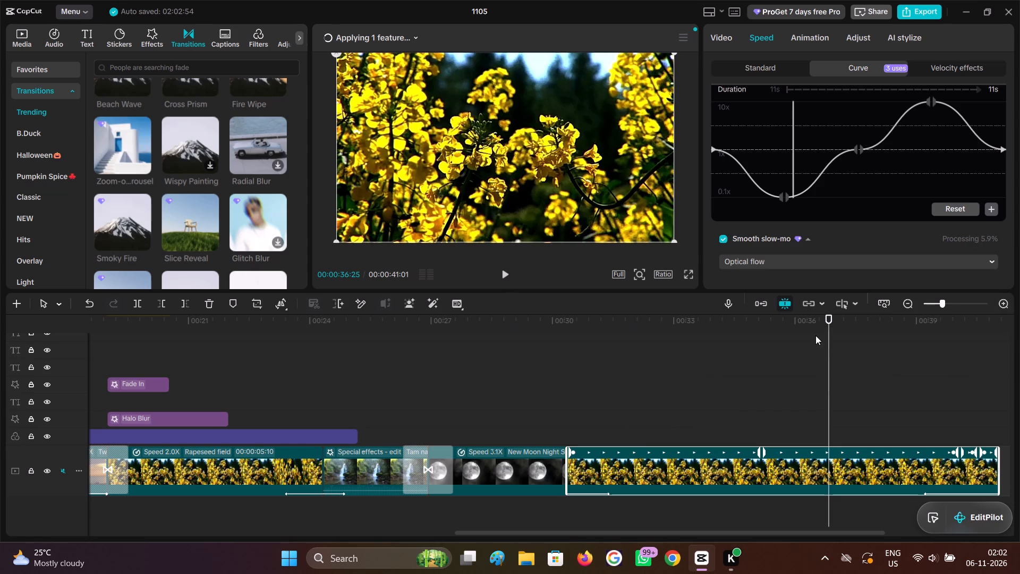
Play back the duplicated Rapeseed field clip from its start to check the smooth slow-mo, and scrub back to the earlier clips.
{"action": "left_click", "coordinate": [904, 307]}
{"action": "left_click", "coordinate": [904, 307]}
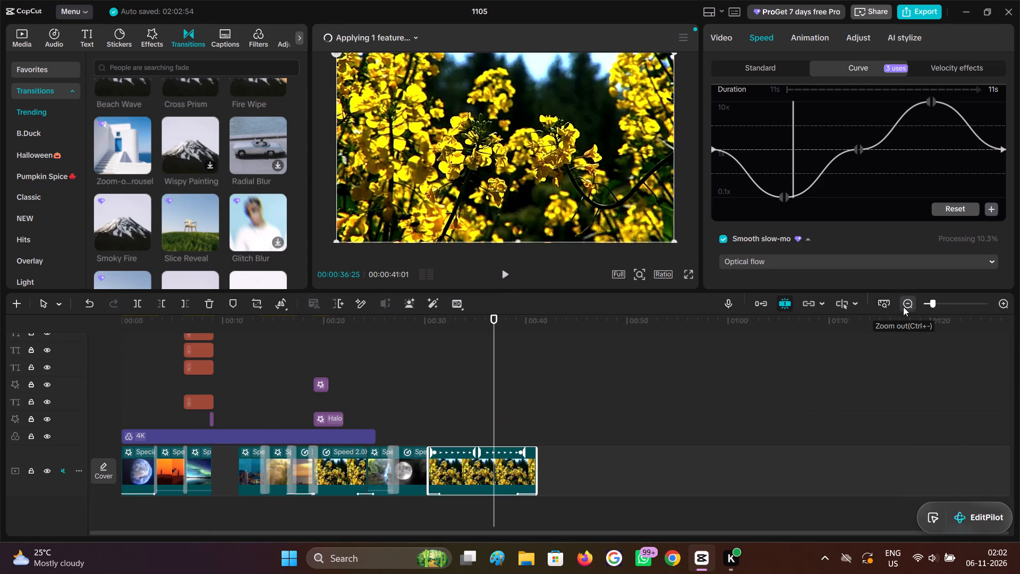
{"action": "left_click", "coordinate": [432, 423]}
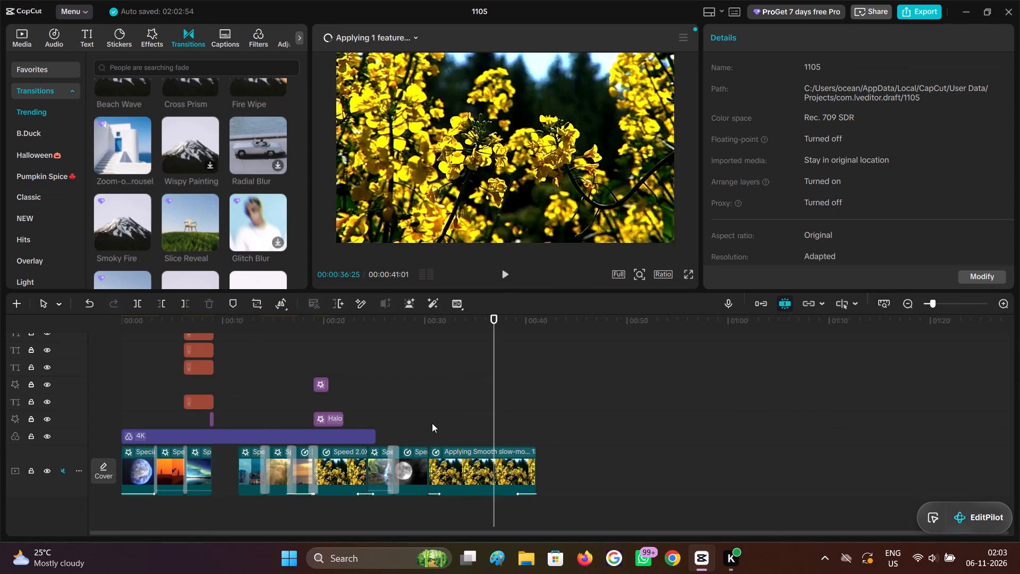
{"action": "left_click_drag", "start_coordinate": [432, 423], "coordinate": [482, 436]}
{"action": "left_click", "coordinate": [488, 450]}
{"action": "left_click", "coordinate": [490, 457]}
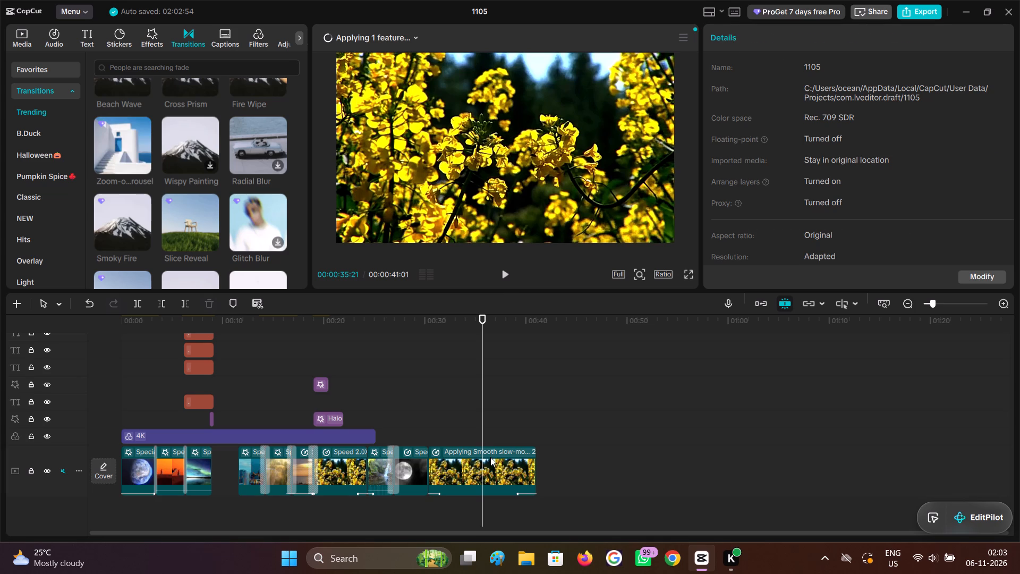
{"action": "left_click", "coordinate": [755, 39]}
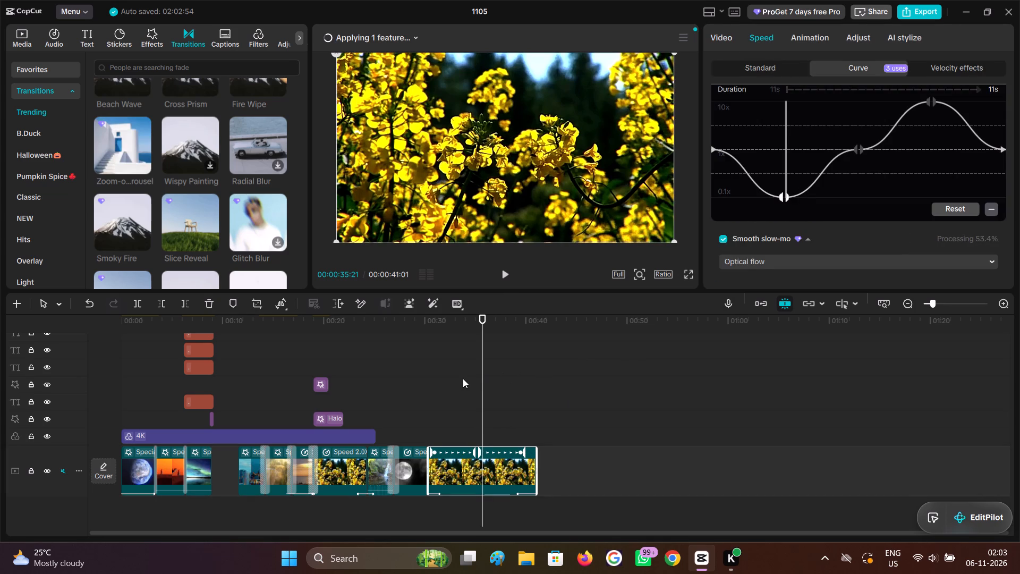
{"action": "left_click_drag", "start_coordinate": [486, 395], "coordinate": [476, 399]}
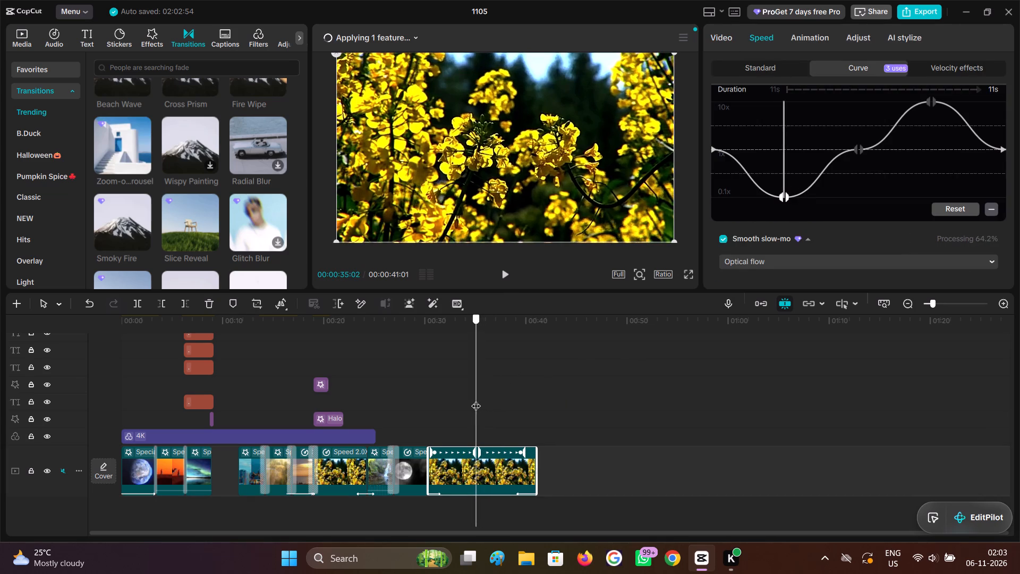
{"action": "left_click_drag", "start_coordinate": [476, 399], "coordinate": [477, 399]}
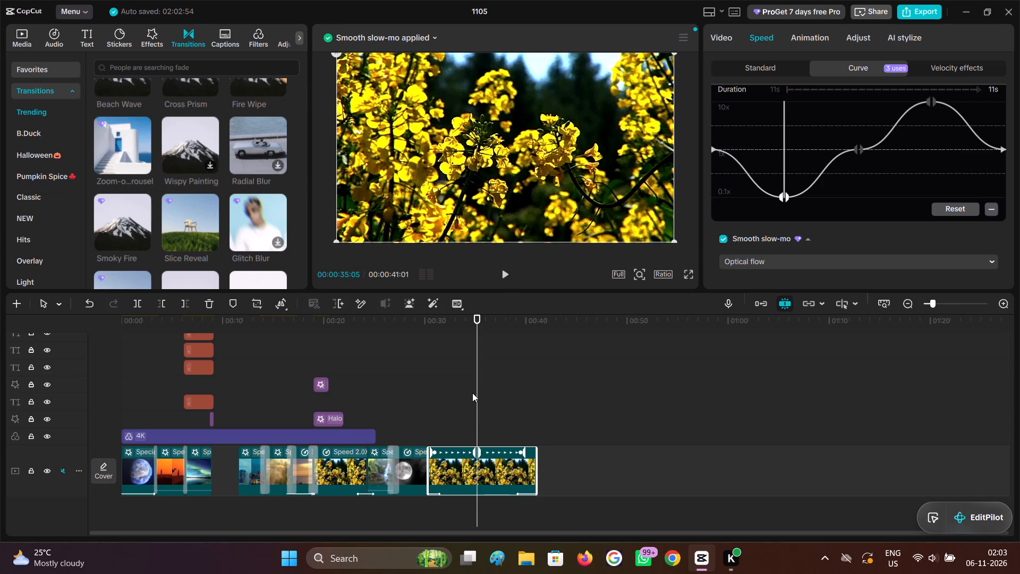
{"action": "double_click", "coordinate": [433, 428]}
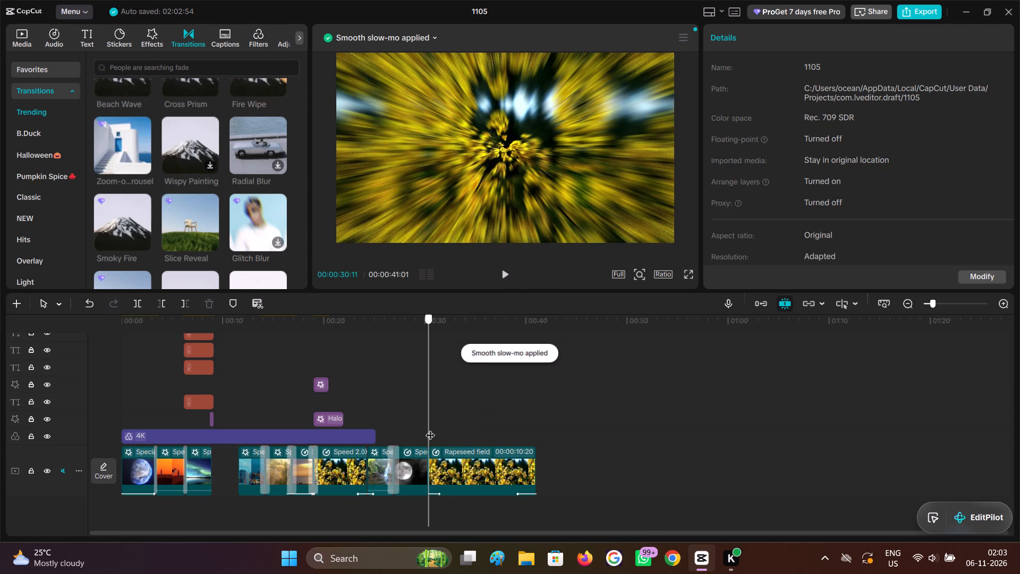
{"action": "left_click", "coordinate": [506, 269]}
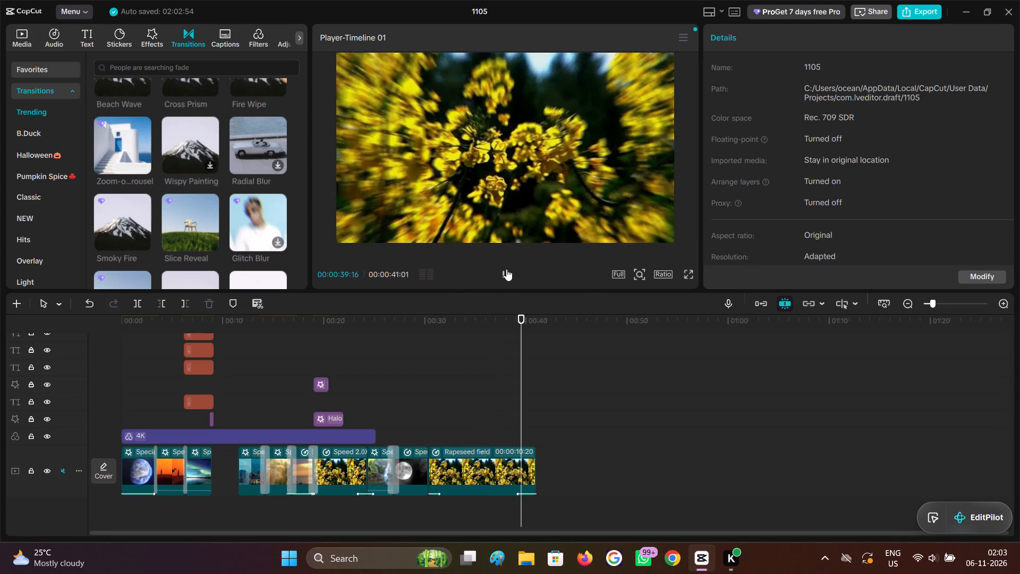
{"action": "left_click", "coordinate": [506, 269]}
{"action": "left_click", "coordinate": [501, 422]}
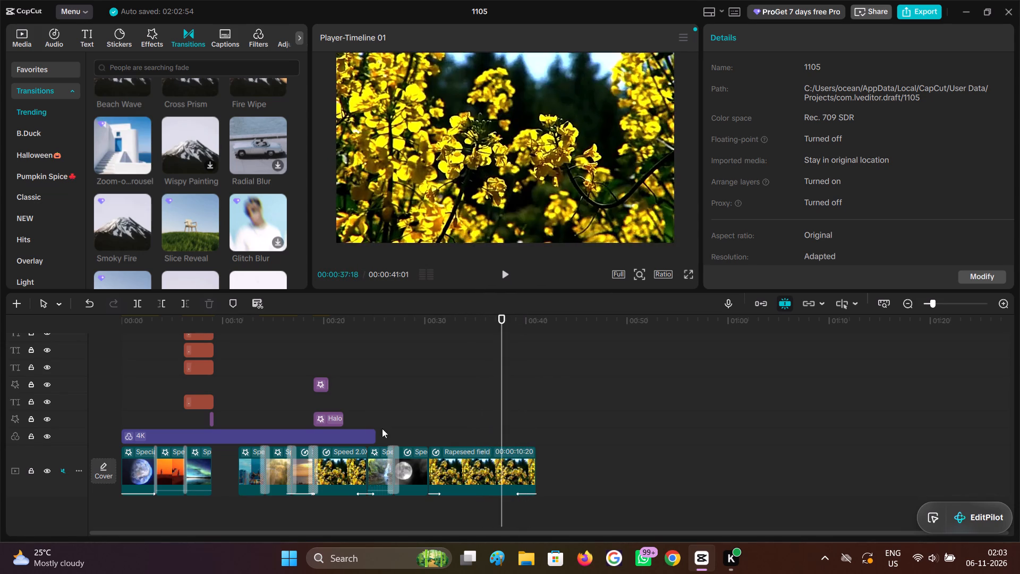
{"action": "left_click", "coordinate": [380, 393]}
{"action": "left_click_drag", "start_coordinate": [380, 392], "coordinate": [356, 397]}
Move the waterfall clip into the main-track gap between the aurora clip and the night city clip.
{"action": "left_click", "coordinate": [465, 463]}
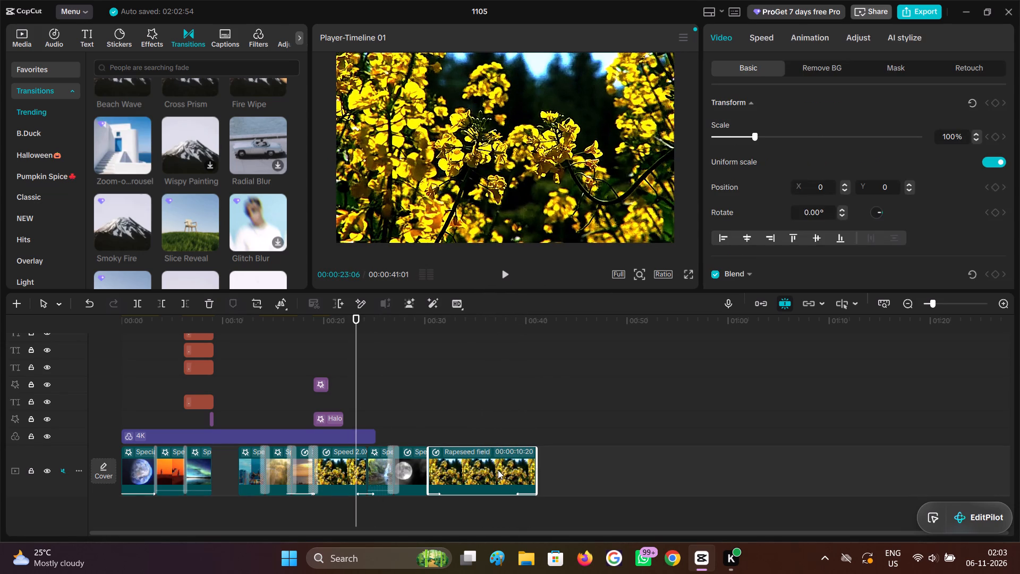
{"action": "left_click", "coordinate": [231, 461]}
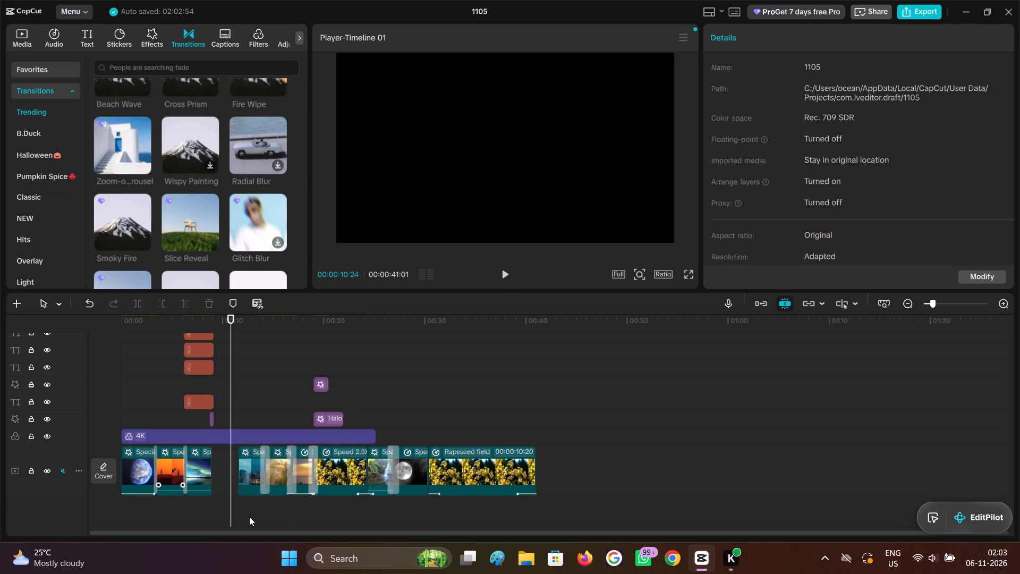
{"action": "left_click", "coordinate": [377, 462]}
{"action": "left_click_drag", "start_coordinate": [377, 462], "coordinate": [246, 536]}
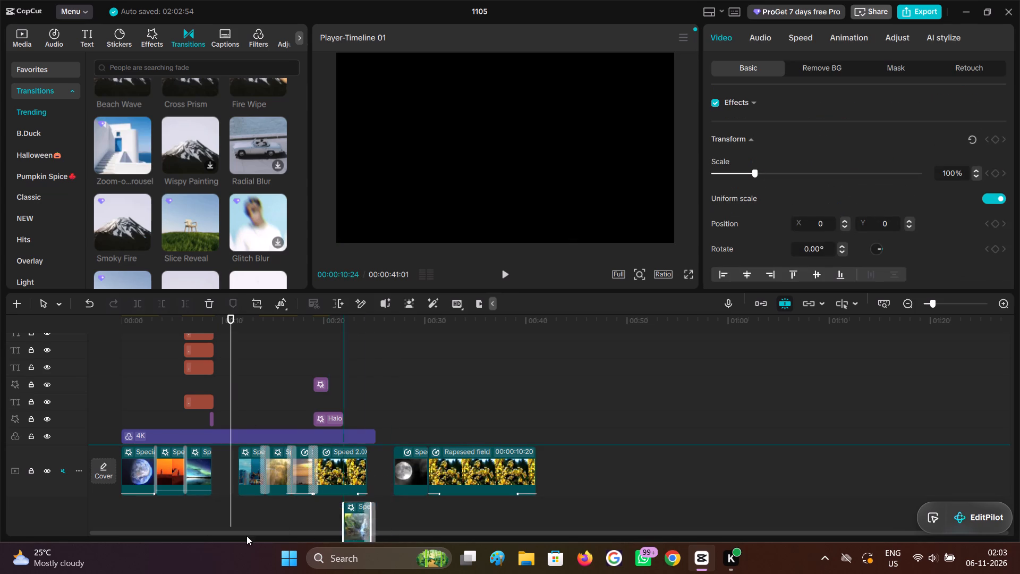
{"action": "left_click_drag", "start_coordinate": [246, 536], "coordinate": [223, 468]}
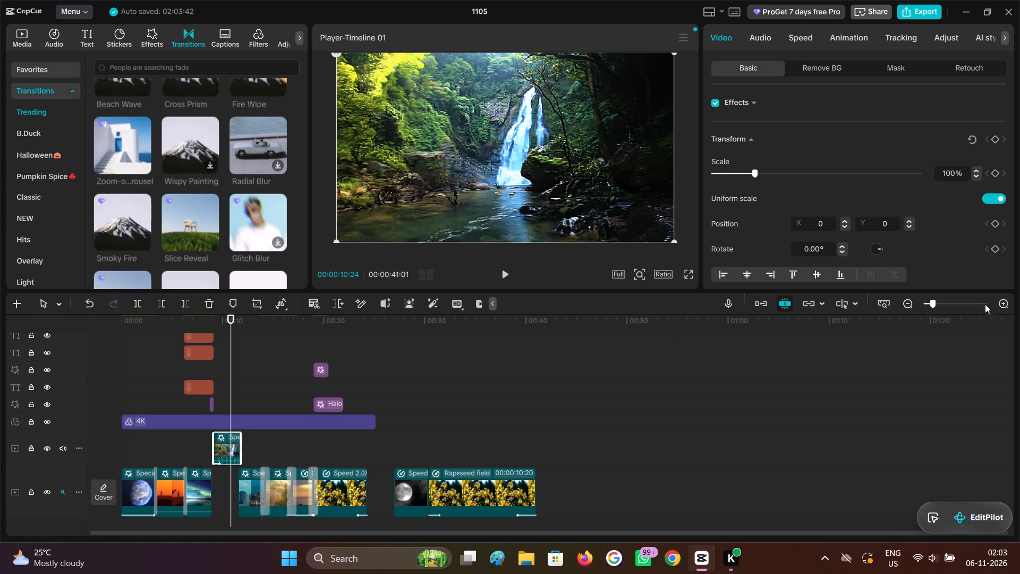
{"action": "double_click", "coordinate": [999, 307]}
{"action": "scroll", "coordinate": [244, 502], "scroll_direction": "down", "scroll_amount": 2}
{"action": "left_click_drag", "start_coordinate": [225, 419], "coordinate": [220, 430]}
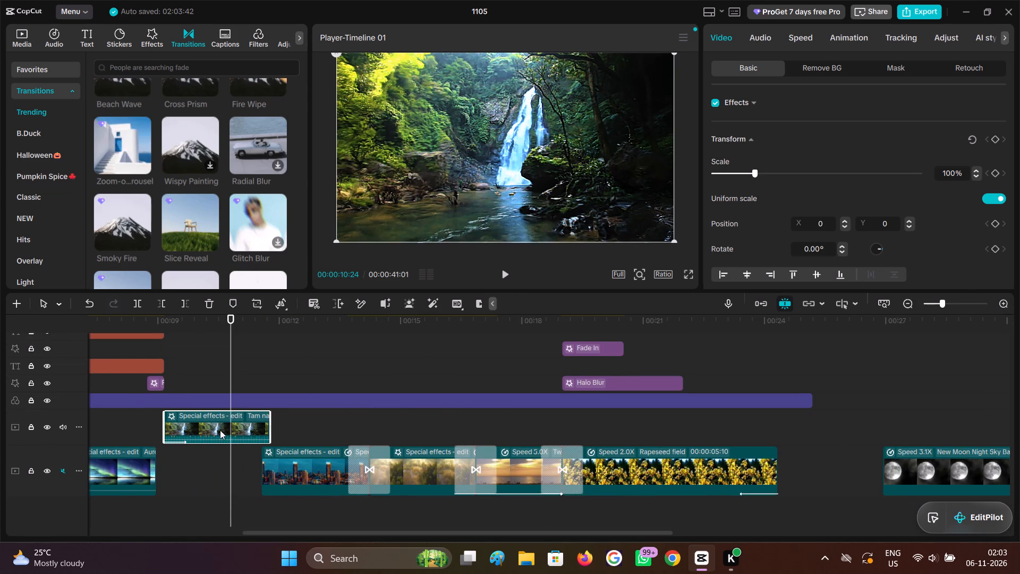
{"action": "left_click_drag", "start_coordinate": [220, 430], "coordinate": [210, 454]}
{"action": "left_click_drag", "start_coordinate": [213, 426], "coordinate": [201, 460]}
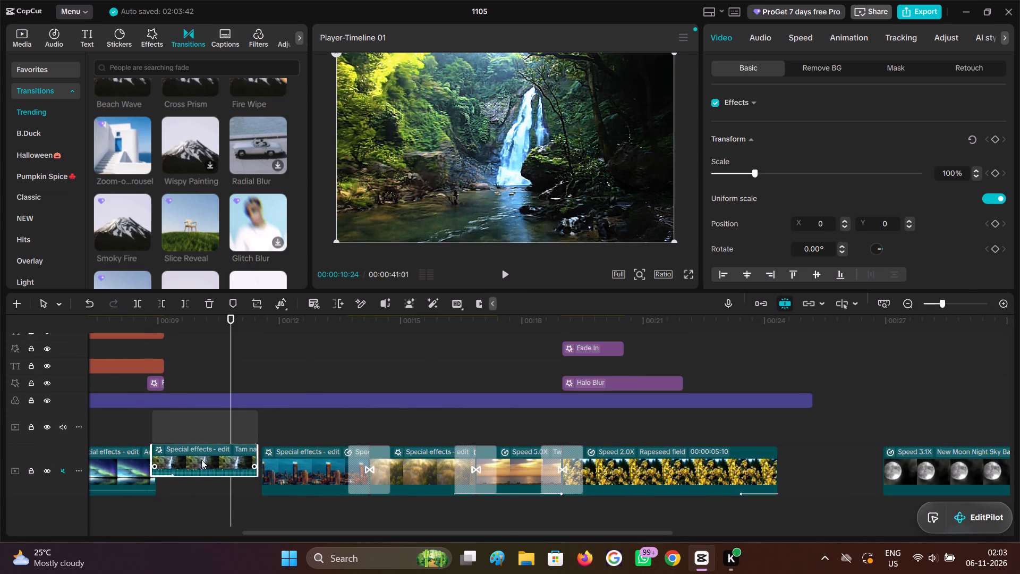
{"action": "left_click_drag", "start_coordinate": [201, 460], "coordinate": [203, 461]}
Move the New Moon Night Sky clip earlier so it starts directly after the 2.0X Rapeseed field clip.
{"action": "left_click", "coordinate": [298, 400]}
{"action": "left_click_drag", "start_coordinate": [298, 400], "coordinate": [446, 407]}
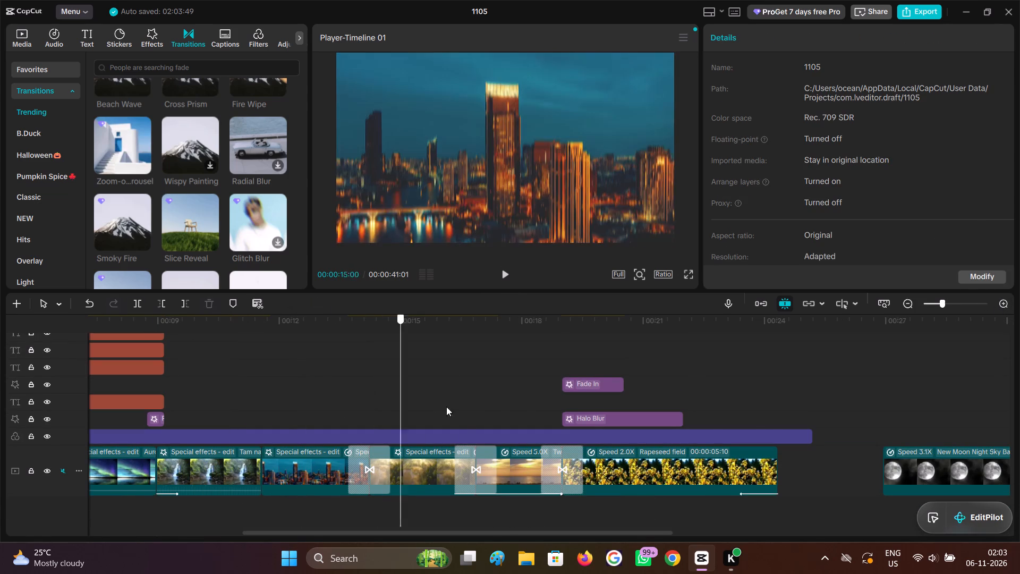
{"action": "left_click_drag", "start_coordinate": [446, 407], "coordinate": [908, 435]}
{"action": "left_click_drag", "start_coordinate": [929, 460], "coordinate": [824, 469]}
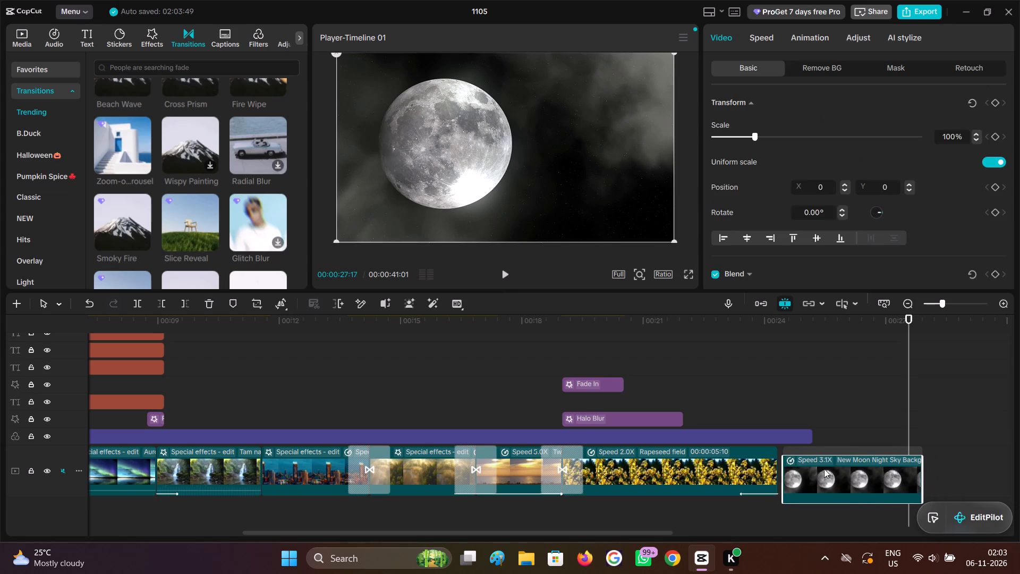
{"action": "left_click_drag", "start_coordinate": [824, 469], "coordinate": [824, 462]}
Set the 4K filter's intensity to 86 and preview it over the first Rapeseed field clip.
{"action": "left_click", "coordinate": [748, 400]}
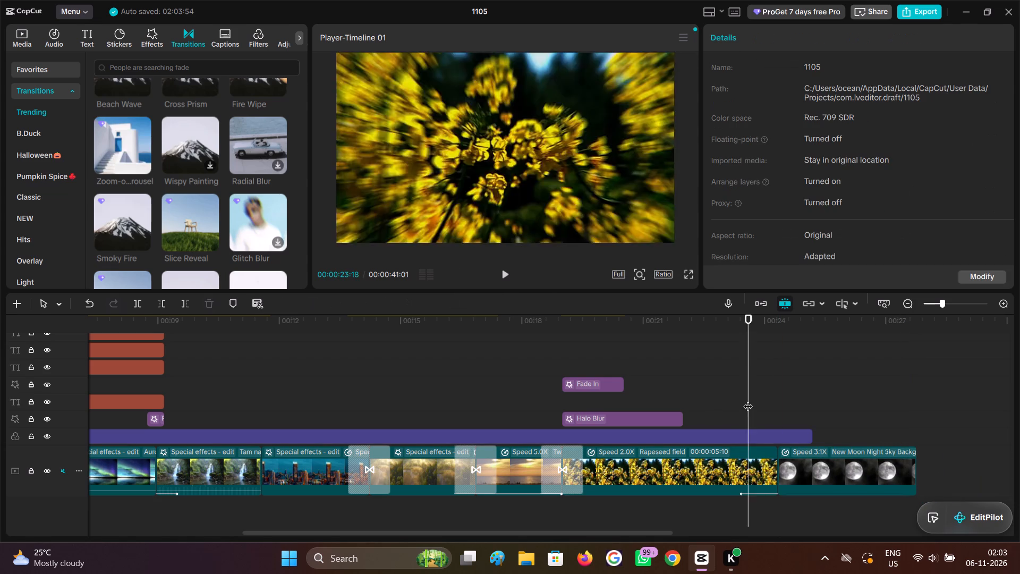
{"action": "left_click_drag", "start_coordinate": [748, 400], "coordinate": [759, 428]}
{"action": "left_click", "coordinate": [758, 430]}
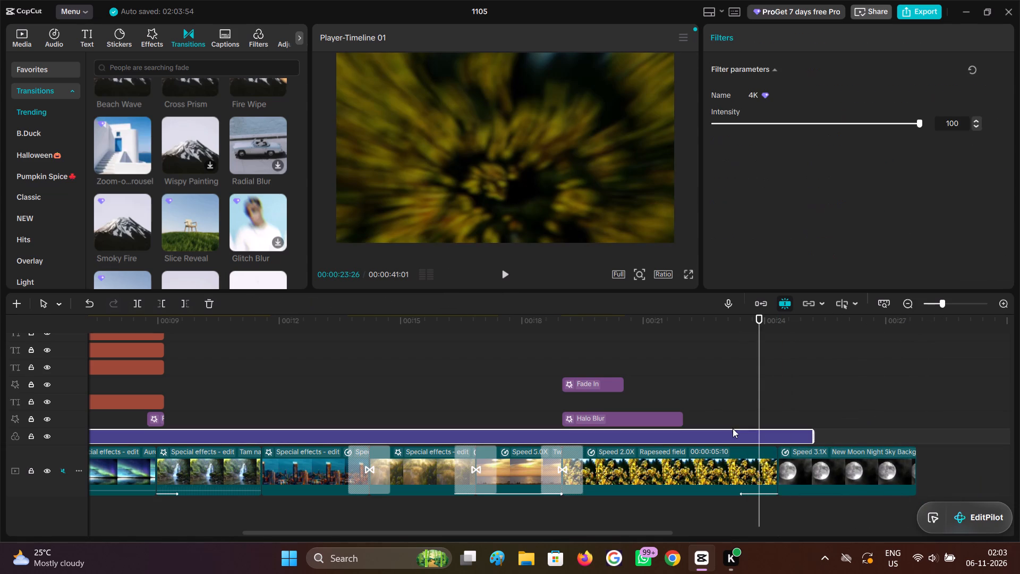
{"action": "left_click", "coordinate": [808, 124]}
{"action": "left_click_drag", "start_coordinate": [808, 124], "coordinate": [890, 132]}
{"action": "left_click", "coordinate": [714, 392]}
{"action": "left_click_drag", "start_coordinate": [714, 392], "coordinate": [633, 405]}
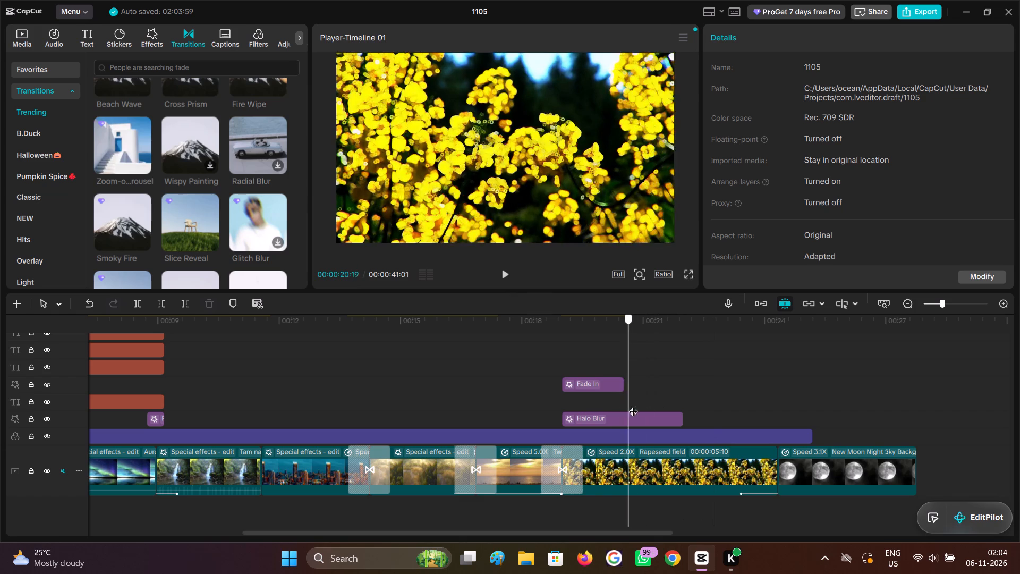
Extend the 4K filter to the end of the New Moon Night Sky clip.
{"action": "left_click_drag", "start_coordinate": [633, 405], "coordinate": [809, 408]}
{"action": "left_click", "coordinate": [809, 428]}
{"action": "left_click", "coordinate": [806, 435]}
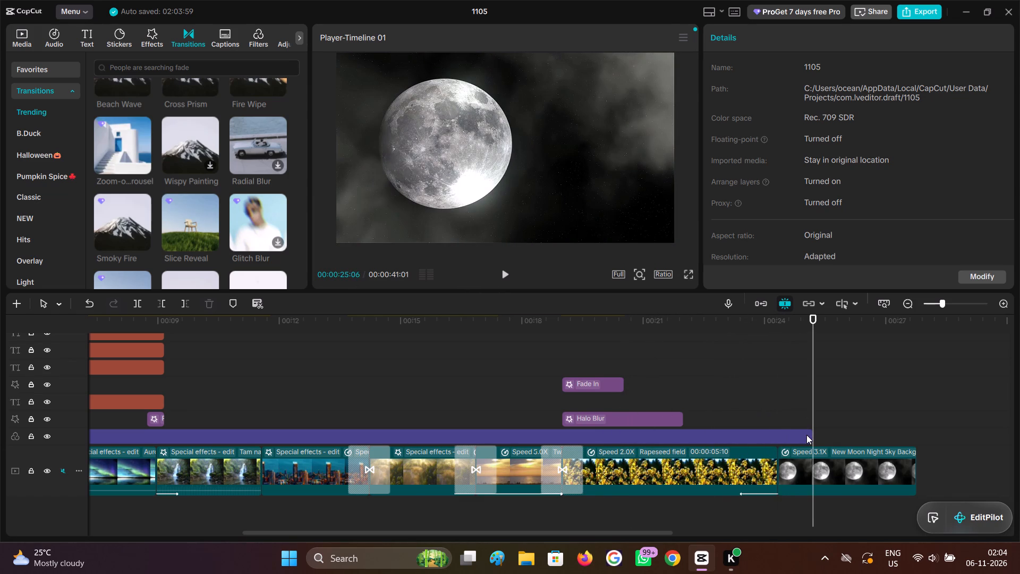
{"action": "left_click_drag", "start_coordinate": [811, 435], "coordinate": [915, 439]}
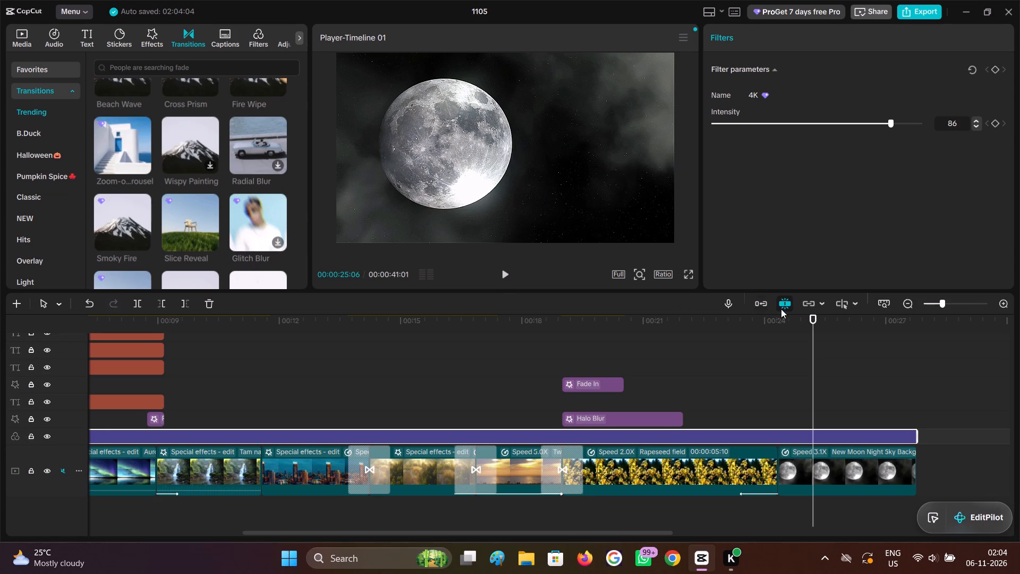
Scrub through the opening of the video and inspect the Portal Opening effect on the Earth clip.
{"action": "left_click", "coordinate": [899, 302]}
{"action": "double_click", "coordinate": [904, 302]}
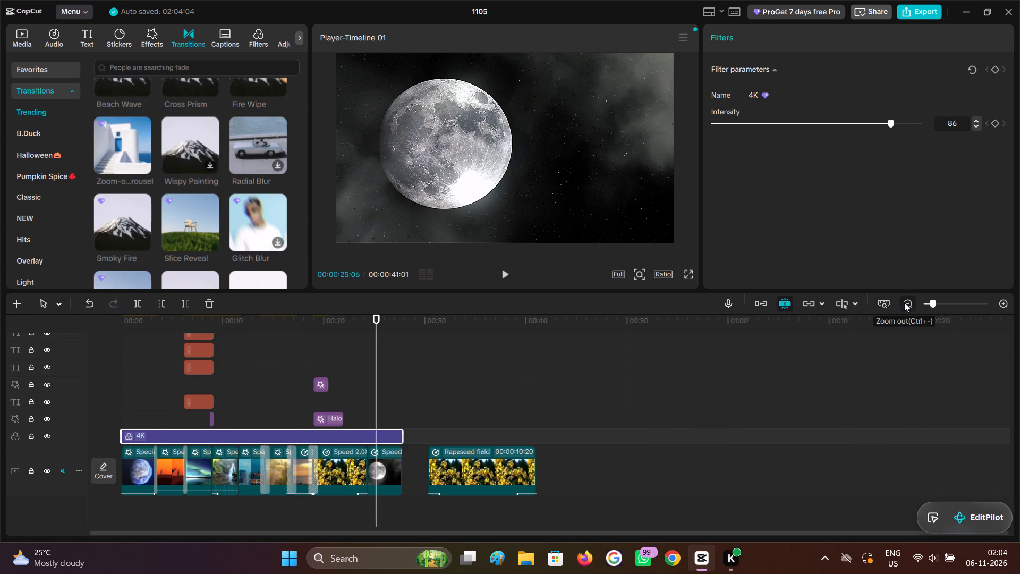
{"action": "left_click", "coordinate": [131, 378]}
{"action": "left_click_drag", "start_coordinate": [131, 378], "coordinate": [115, 389]}
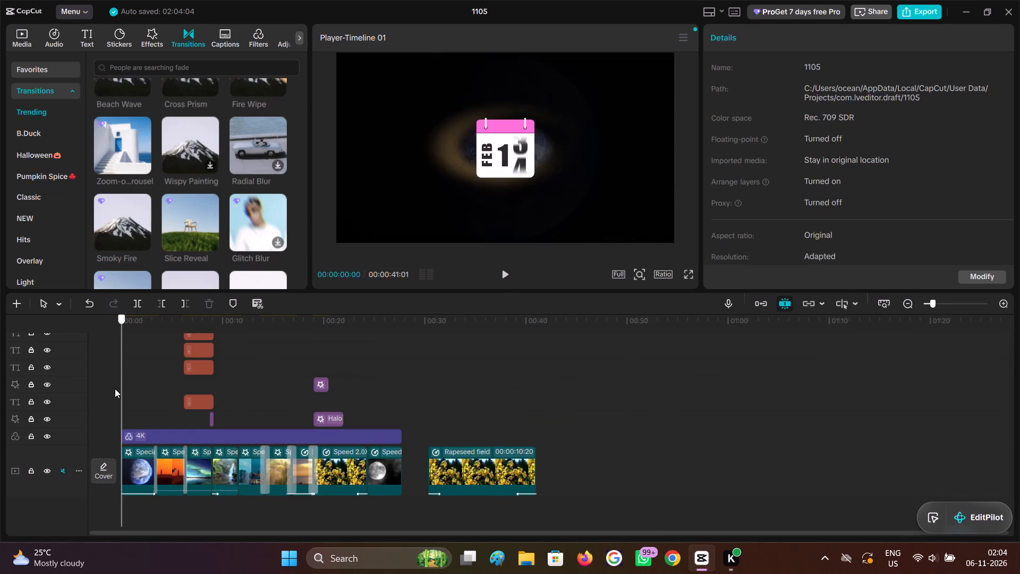
{"action": "left_click_drag", "start_coordinate": [115, 389], "coordinate": [153, 409]}
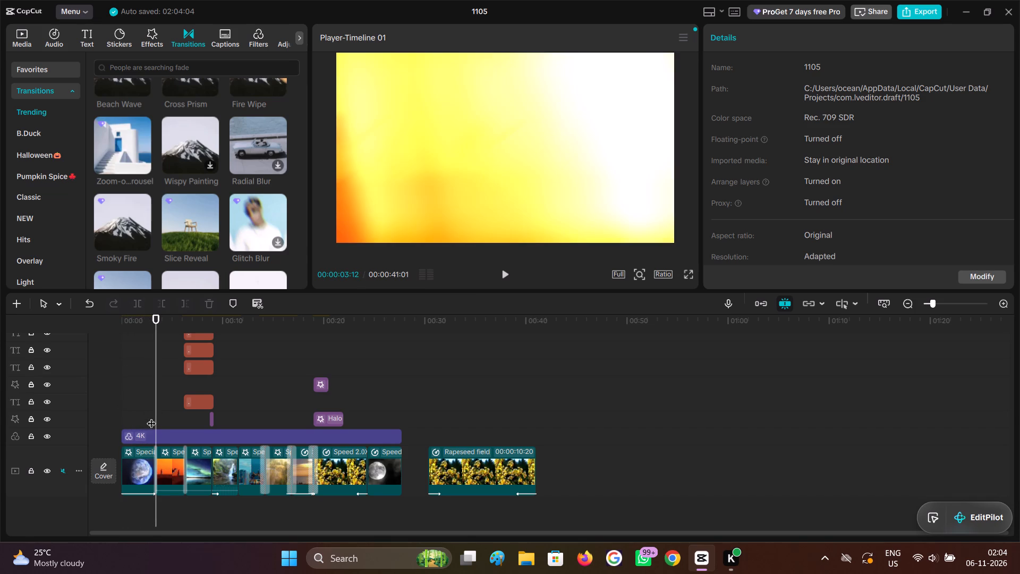
{"action": "left_click", "coordinate": [153, 462]}
{"action": "left_click", "coordinate": [143, 432]}
{"action": "left_click", "coordinate": [143, 455]}
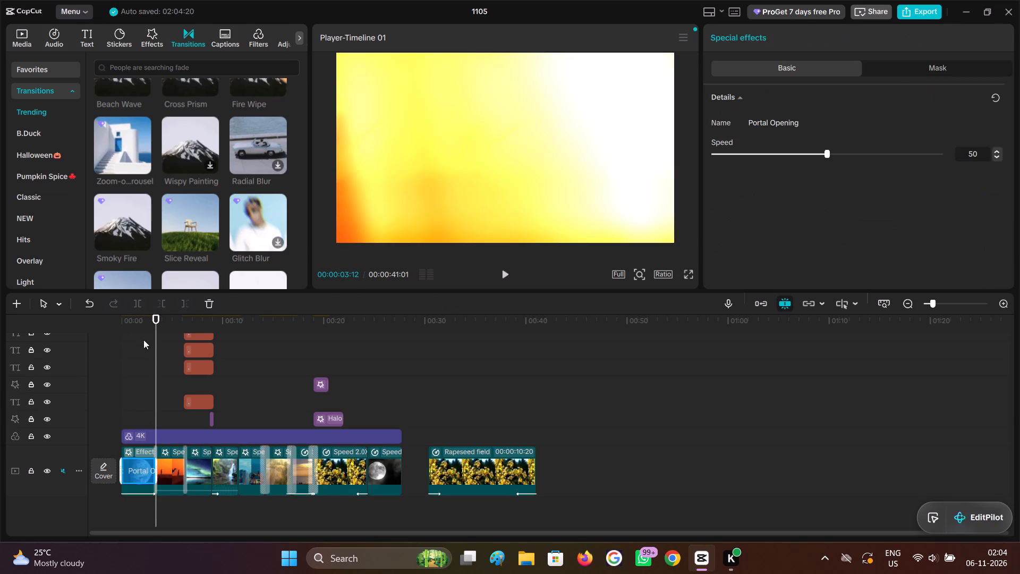
Apply the Fold In animation to the calendar sticker at the video's start with a 0.9s duration.
{"action": "left_click", "coordinate": [141, 378]}
{"action": "scroll", "coordinate": [142, 379], "scroll_direction": "up", "scroll_amount": 20}
{"action": "scroll", "coordinate": [142, 379], "scroll_direction": "up", "scroll_amount": 1}
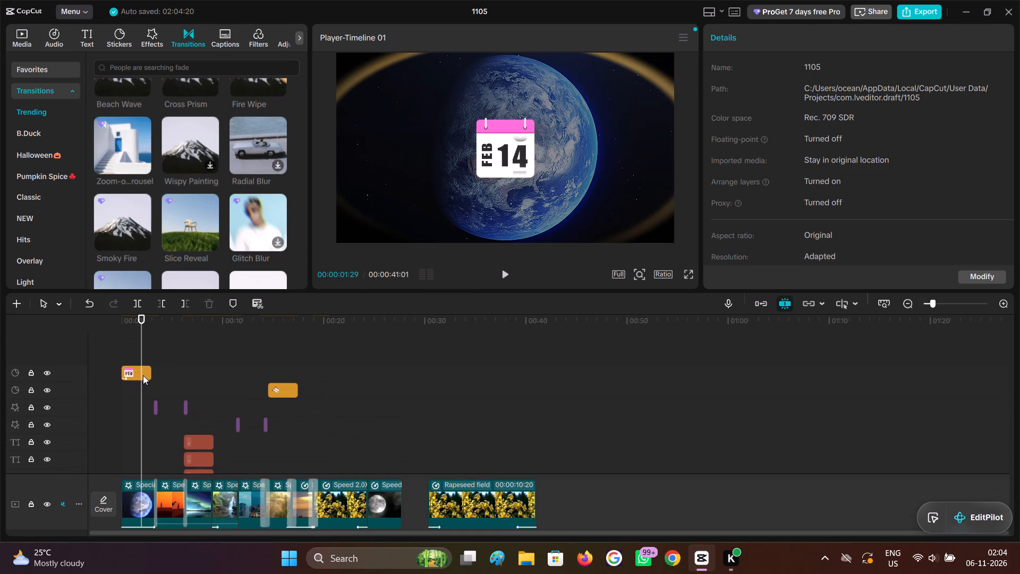
{"action": "left_click", "coordinate": [143, 375]}
{"action": "left_click", "coordinate": [778, 124]}
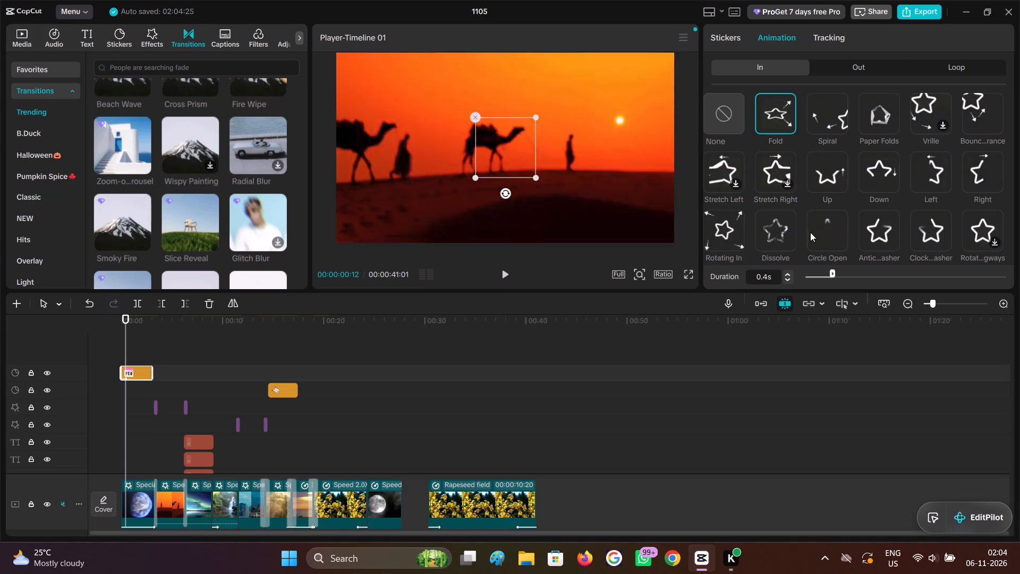
{"action": "left_click", "coordinate": [867, 277]}
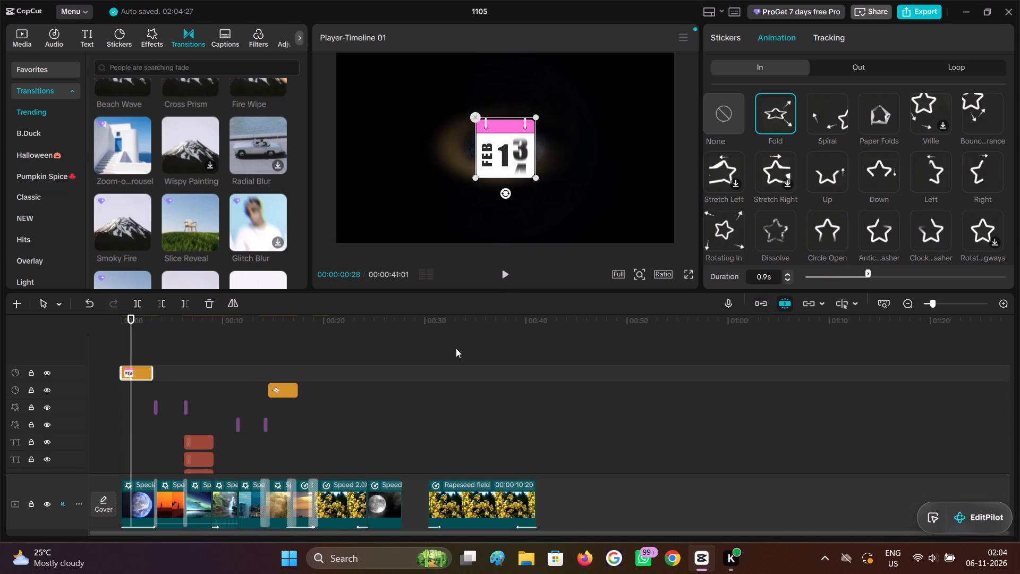
Preview the calendar sticker's opening, and change its In animation to Dissolve with a 3.0s duration.
{"action": "left_click_drag", "start_coordinate": [130, 413], "coordinate": [104, 415]}
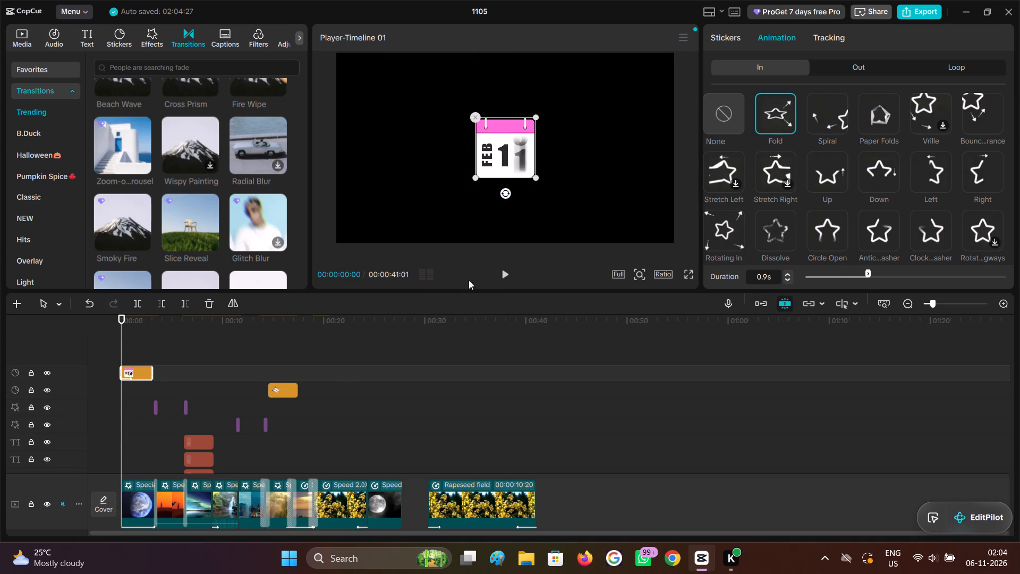
{"action": "left_click", "coordinate": [504, 273]}
{"action": "left_click", "coordinate": [503, 273]}
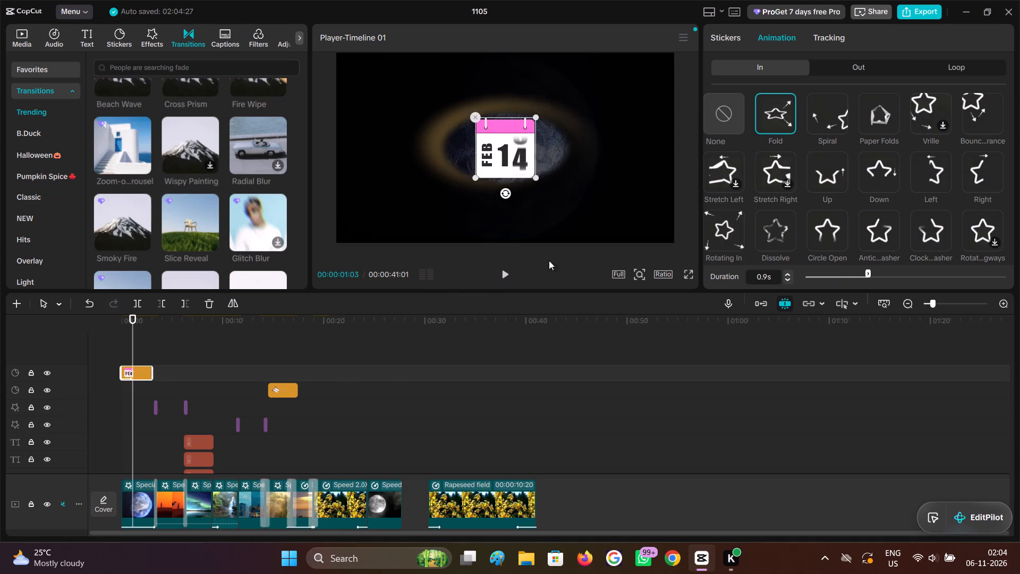
{"action": "left_click", "coordinate": [776, 225]}
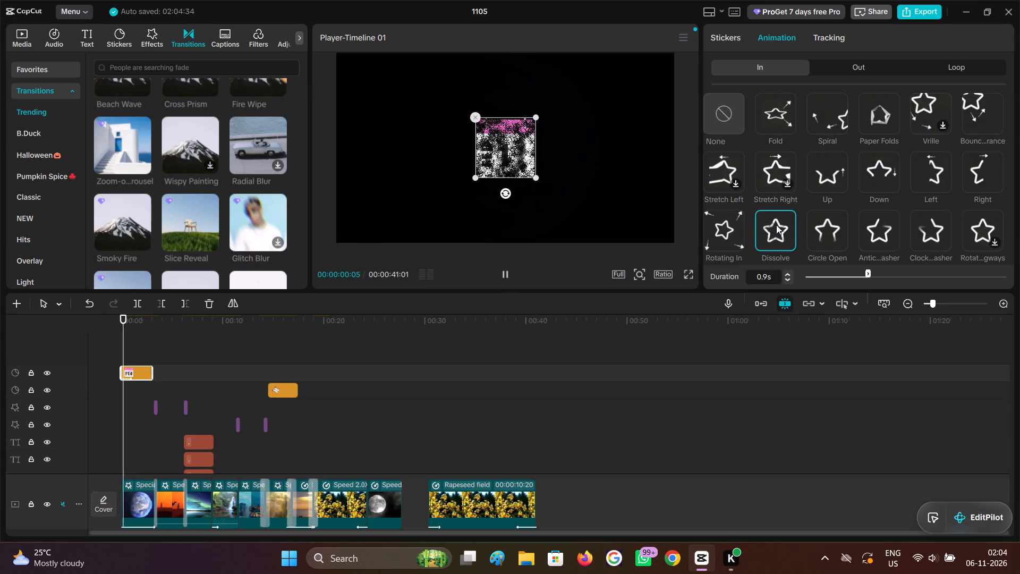
{"action": "left_click_drag", "start_coordinate": [915, 287], "coordinate": [962, 276]}
{"action": "left_click", "coordinate": [962, 276]}
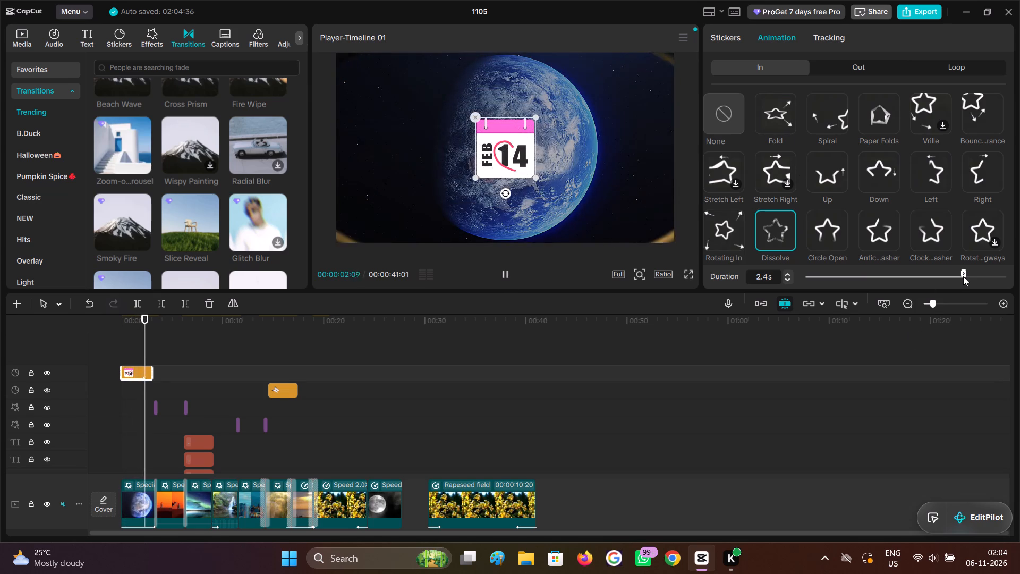
{"action": "left_click_drag", "start_coordinate": [963, 276], "coordinate": [1018, 272]}
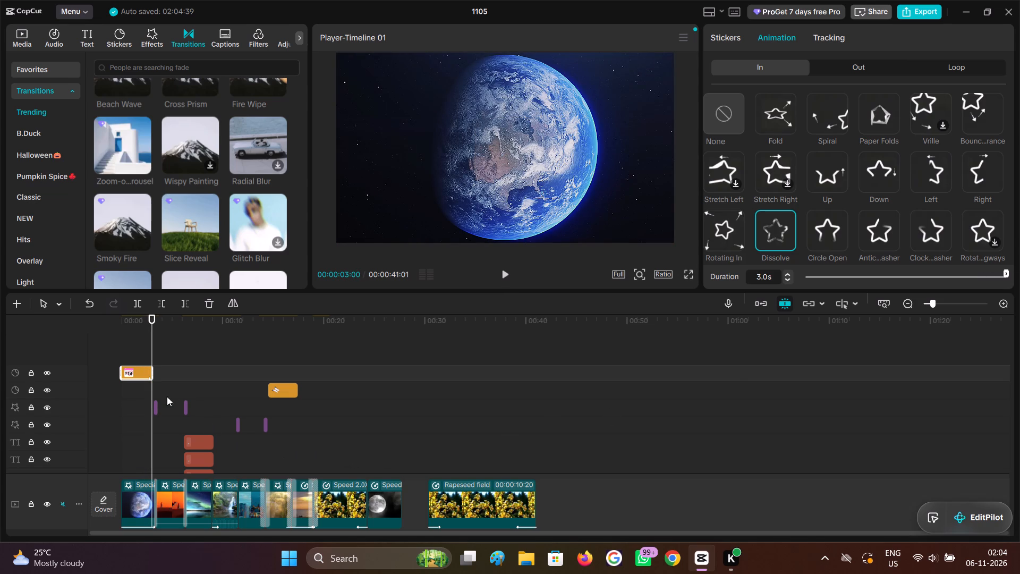
Inspect the Repeated Shake effect at the Desert camel to Aurora lake transition and scrub through the Aurora lake clip.
{"action": "left_click_drag", "start_coordinate": [151, 391], "coordinate": [150, 403]}
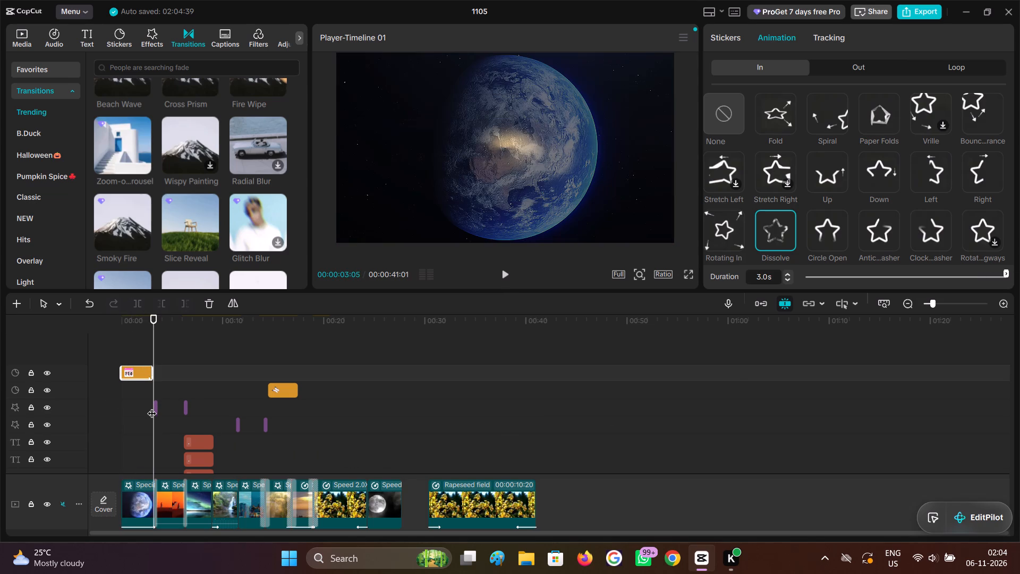
{"action": "left_click", "coordinate": [152, 407]}
{"action": "triple_click", "coordinate": [1008, 300]}
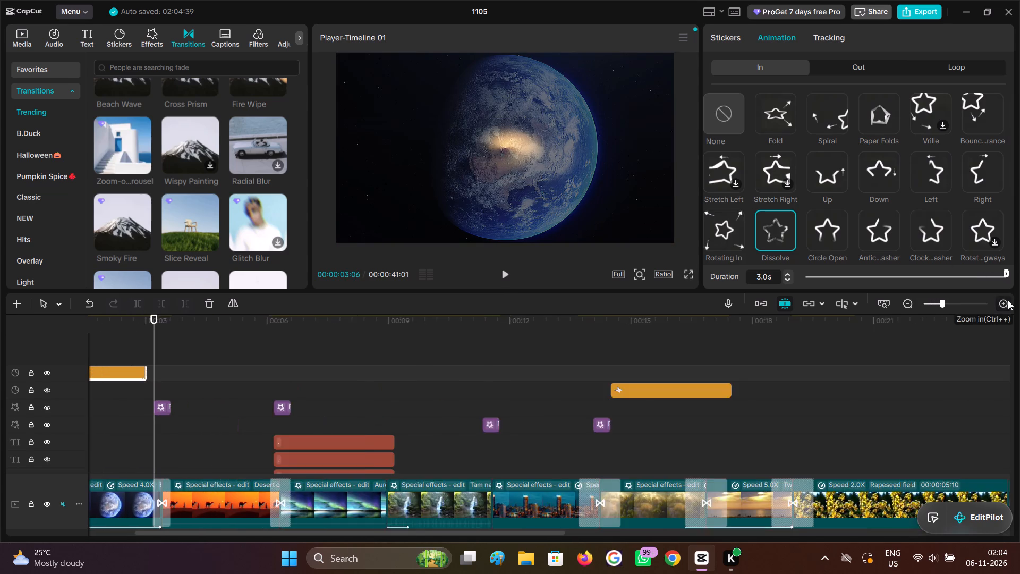
{"action": "scroll", "coordinate": [398, 409], "scroll_direction": "down", "scroll_amount": 1}
{"action": "left_click", "coordinate": [403, 364]}
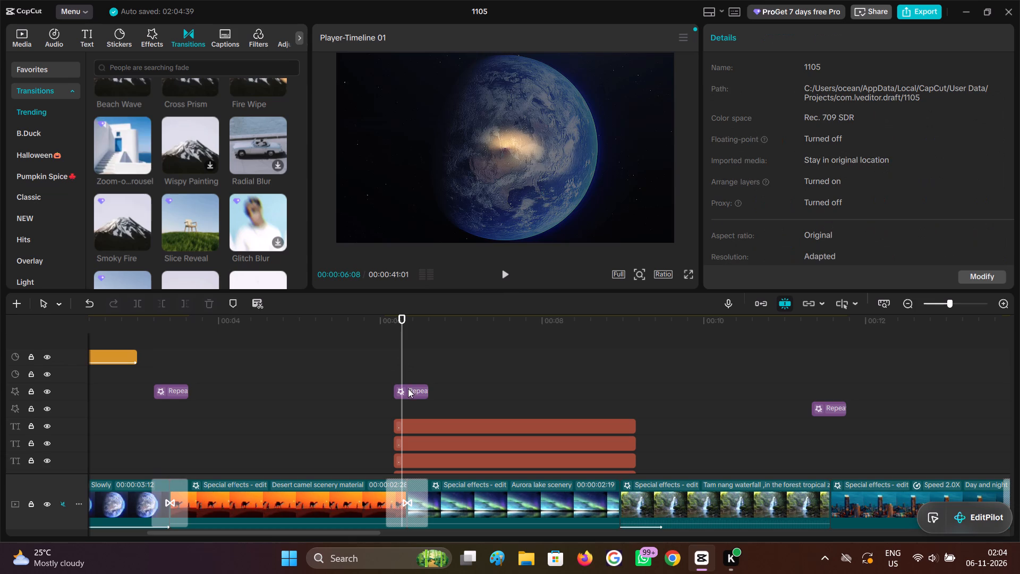
{"action": "left_click", "coordinate": [408, 389]}
{"action": "left_click_drag", "start_coordinate": [401, 367], "coordinate": [402, 367]}
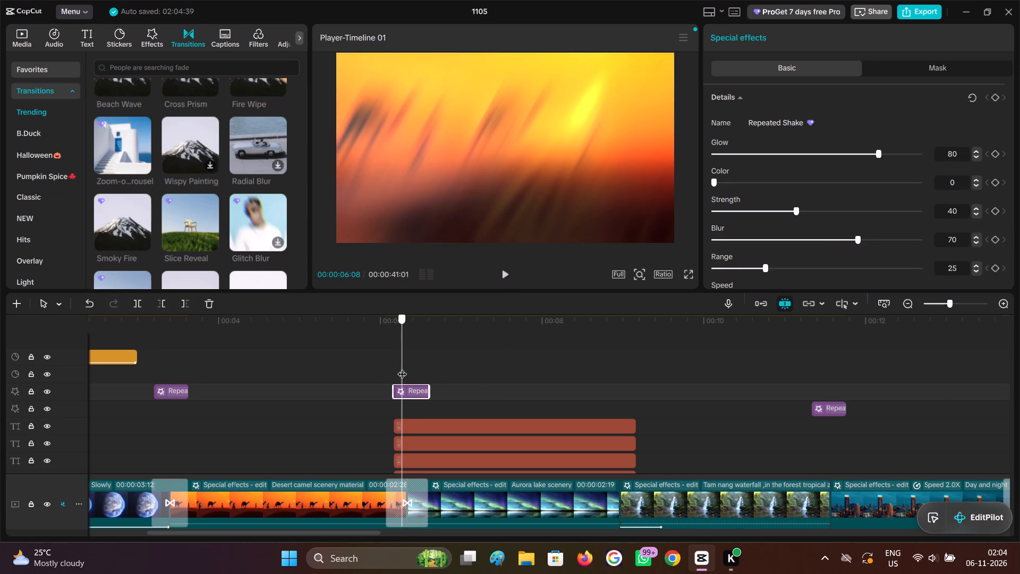
{"action": "left_click_drag", "start_coordinate": [402, 367], "coordinate": [558, 389]}
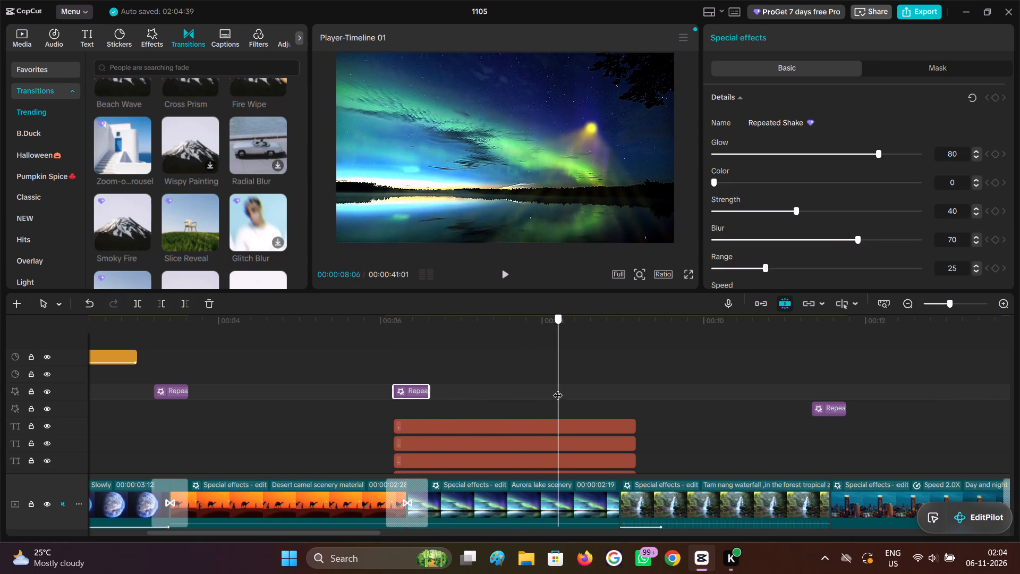
{"action": "left_click_drag", "start_coordinate": [558, 389], "coordinate": [503, 395]}
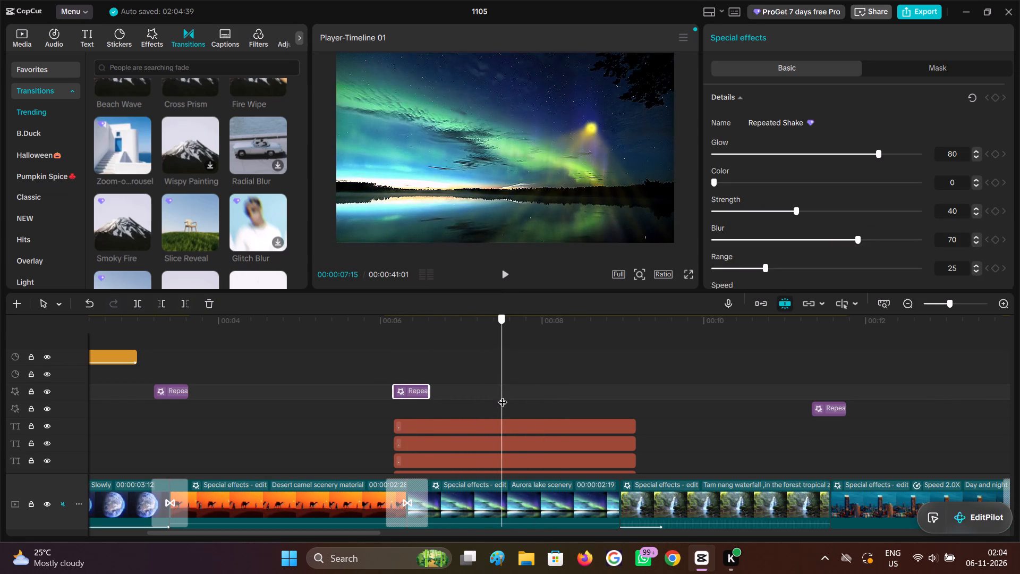
{"action": "left_click_drag", "start_coordinate": [503, 395], "coordinate": [504, 395]}
{"action": "scroll", "coordinate": [491, 391], "scroll_direction": "down", "scroll_amount": 3}
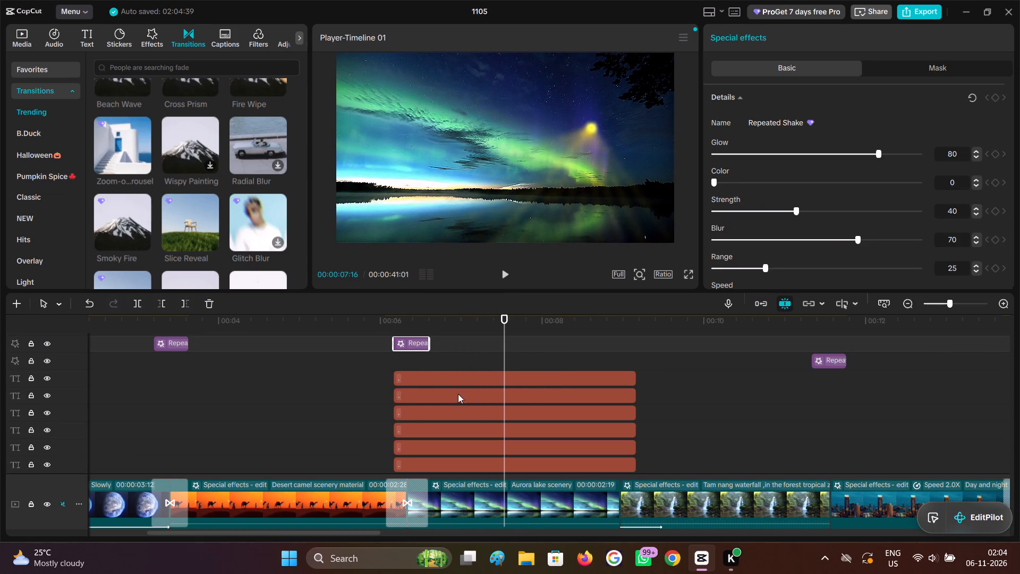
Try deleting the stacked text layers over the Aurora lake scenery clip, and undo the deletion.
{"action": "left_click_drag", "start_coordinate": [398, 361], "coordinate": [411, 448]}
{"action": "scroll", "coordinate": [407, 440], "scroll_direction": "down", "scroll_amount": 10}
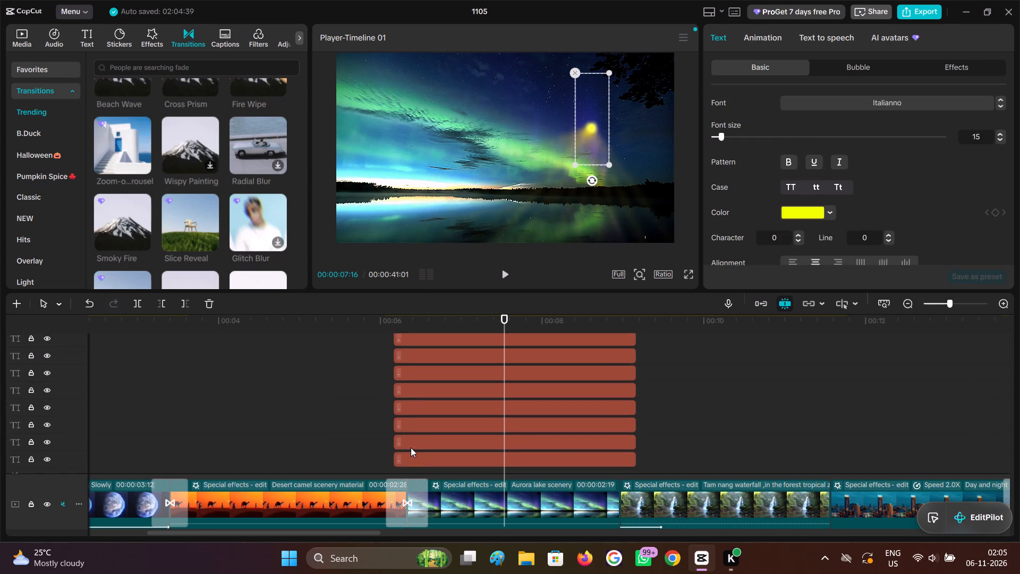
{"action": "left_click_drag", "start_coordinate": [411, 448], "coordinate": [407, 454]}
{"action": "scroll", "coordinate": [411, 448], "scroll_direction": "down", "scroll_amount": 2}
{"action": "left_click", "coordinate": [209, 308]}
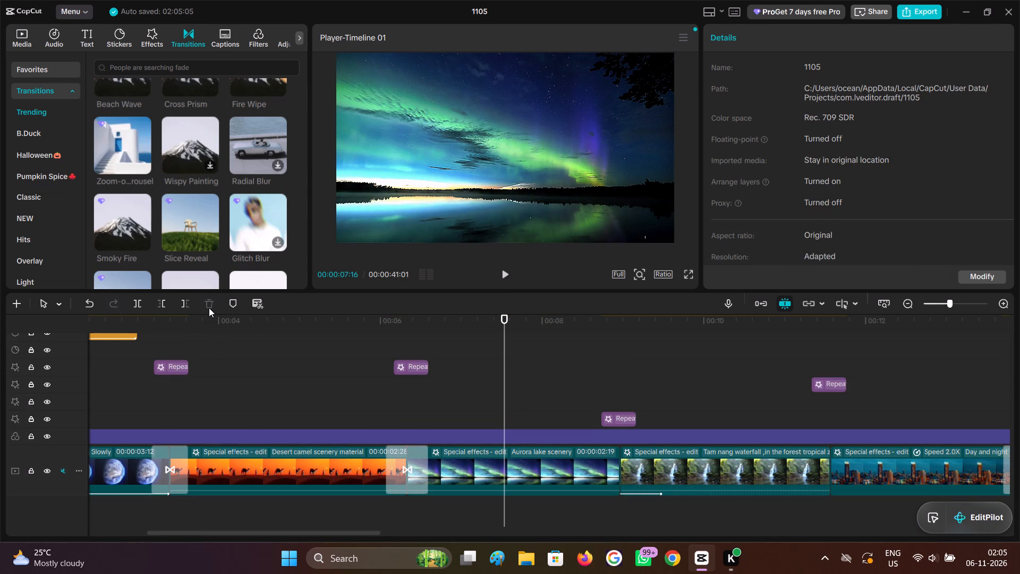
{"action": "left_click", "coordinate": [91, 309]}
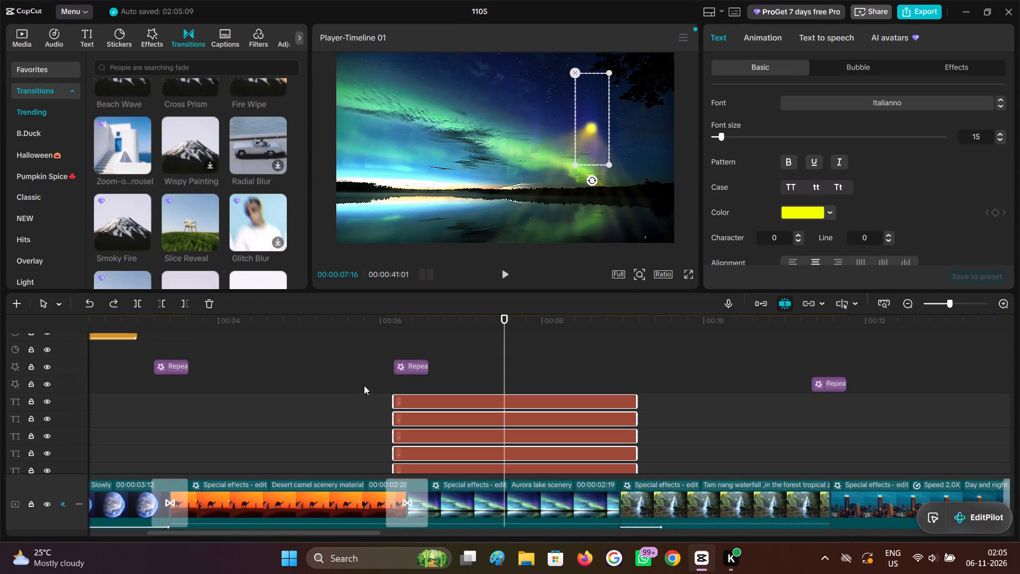
Scrub from the Aurora lake transition through the later clips to review the text layers, shake effects and butterfly sticker.
{"action": "left_click", "coordinate": [387, 388]}
{"action": "left_click_drag", "start_coordinate": [387, 388], "coordinate": [411, 391]}
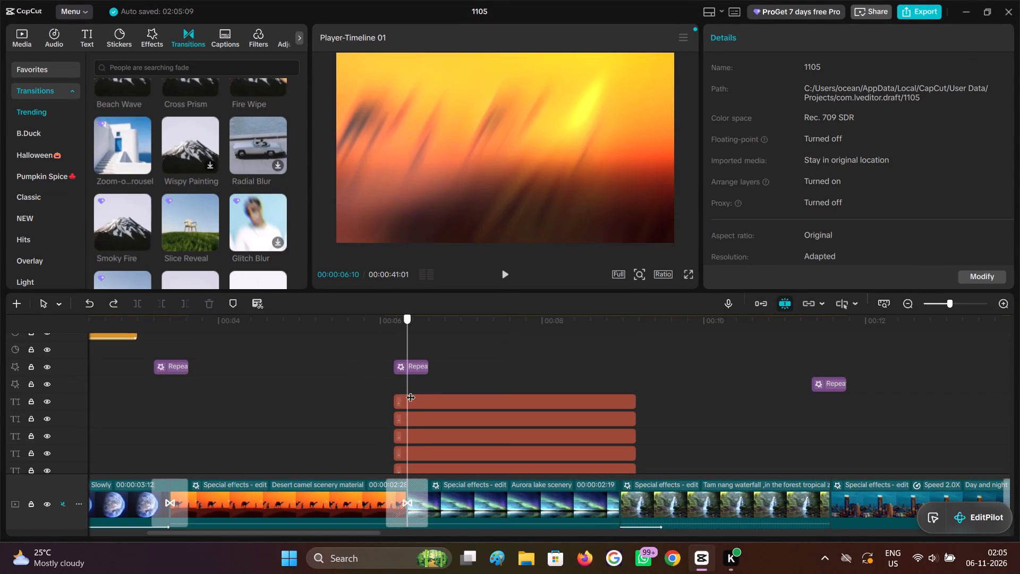
{"action": "left_click_drag", "start_coordinate": [411, 391], "coordinate": [528, 402]}
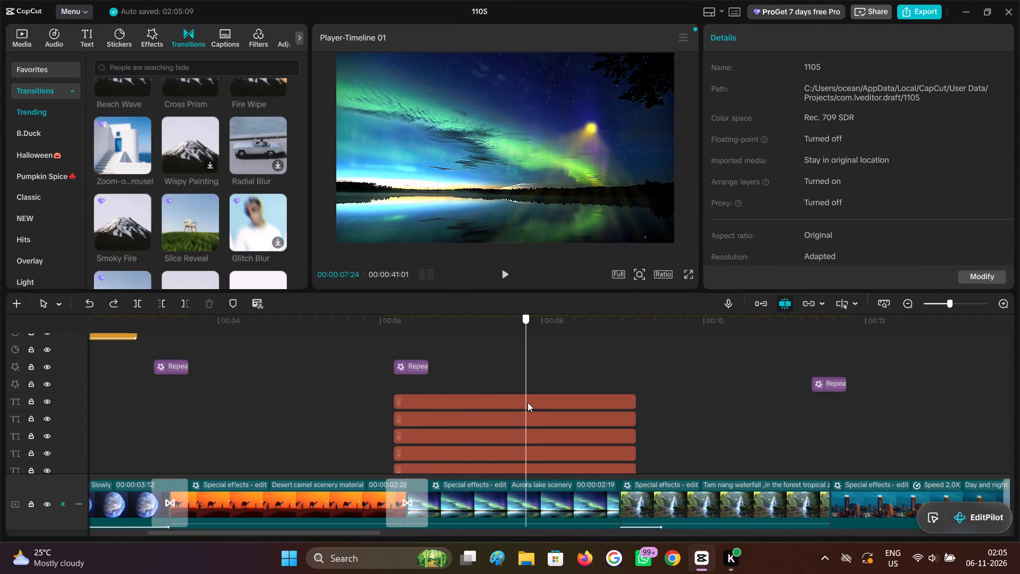
{"action": "left_click_drag", "start_coordinate": [528, 402], "coordinate": [525, 404]}
{"action": "left_click", "coordinate": [596, 415]}
{"action": "left_click", "coordinate": [610, 365]}
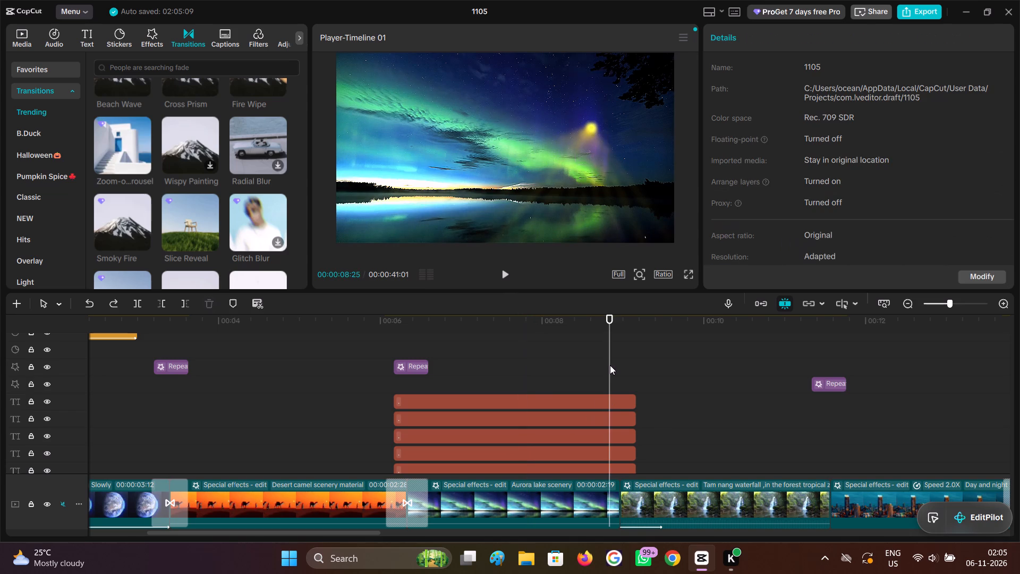
{"action": "left_click_drag", "start_coordinate": [610, 365], "coordinate": [1019, 401]}
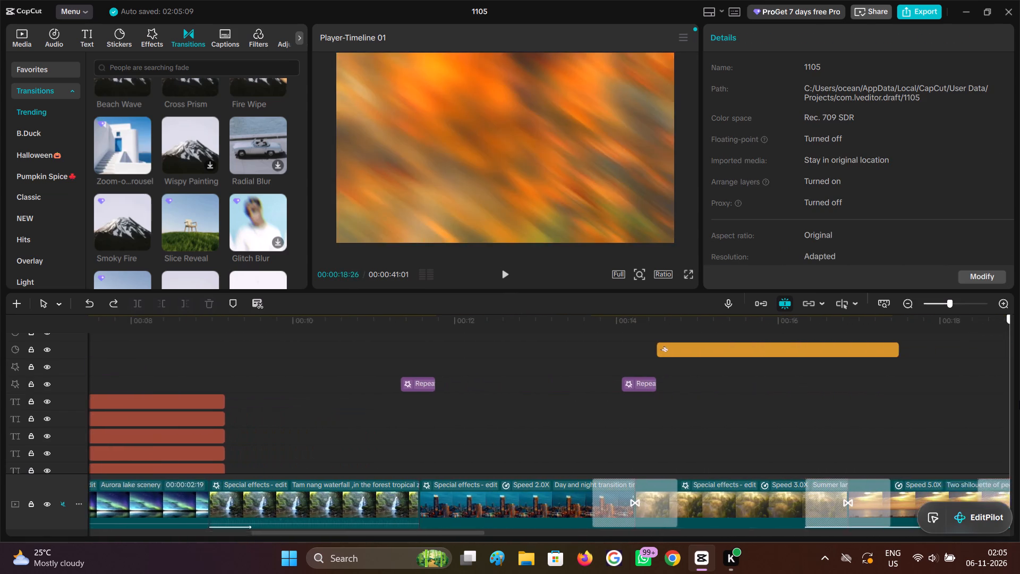
{"action": "left_click_drag", "start_coordinate": [1019, 401], "coordinate": [399, 441]}
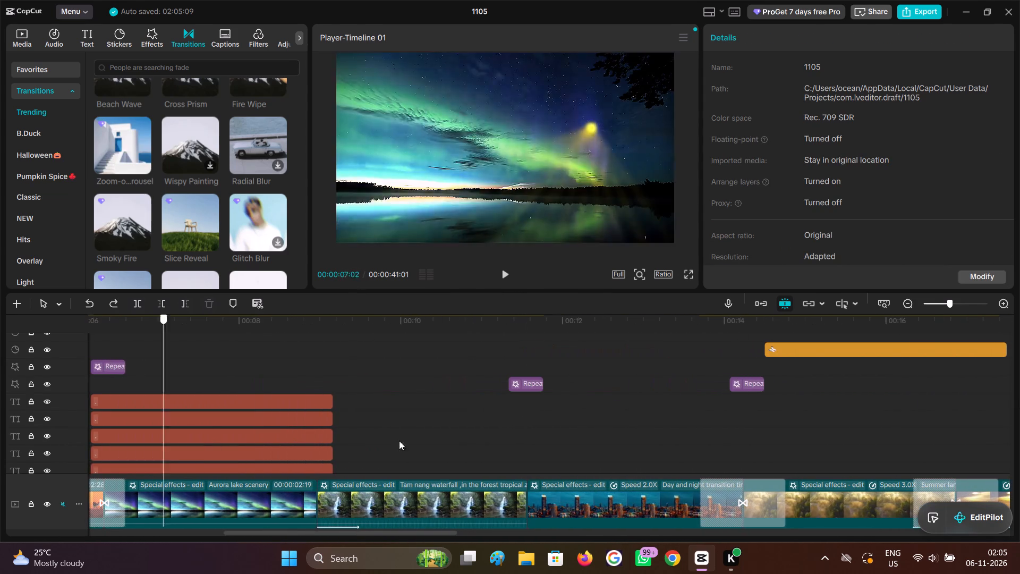
{"action": "left_click_drag", "start_coordinate": [399, 441], "coordinate": [669, 434]}
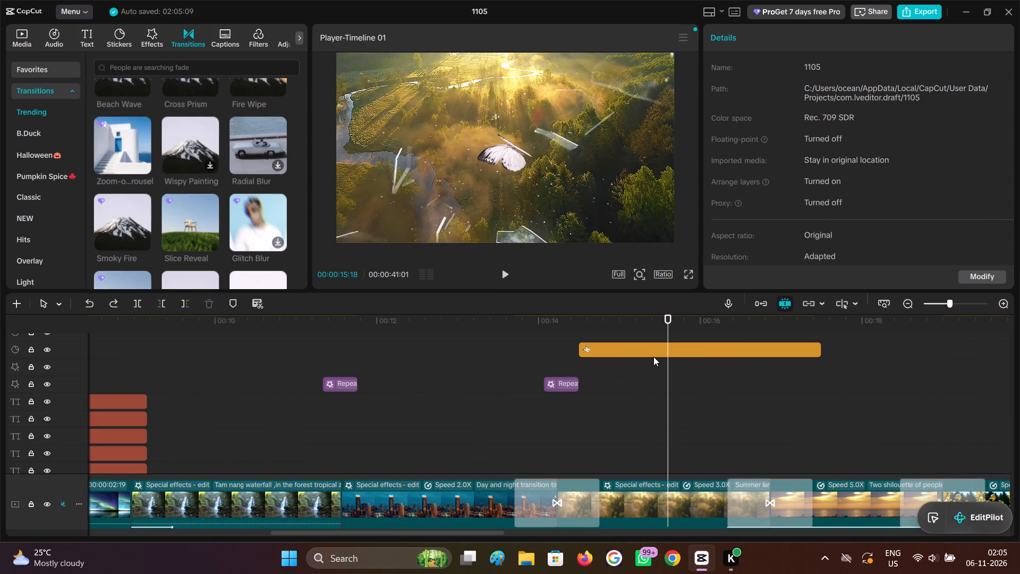
Apply the Up In animation to the butterfly sticker over the Summer landscape clip.
{"action": "left_click", "coordinate": [656, 354]}
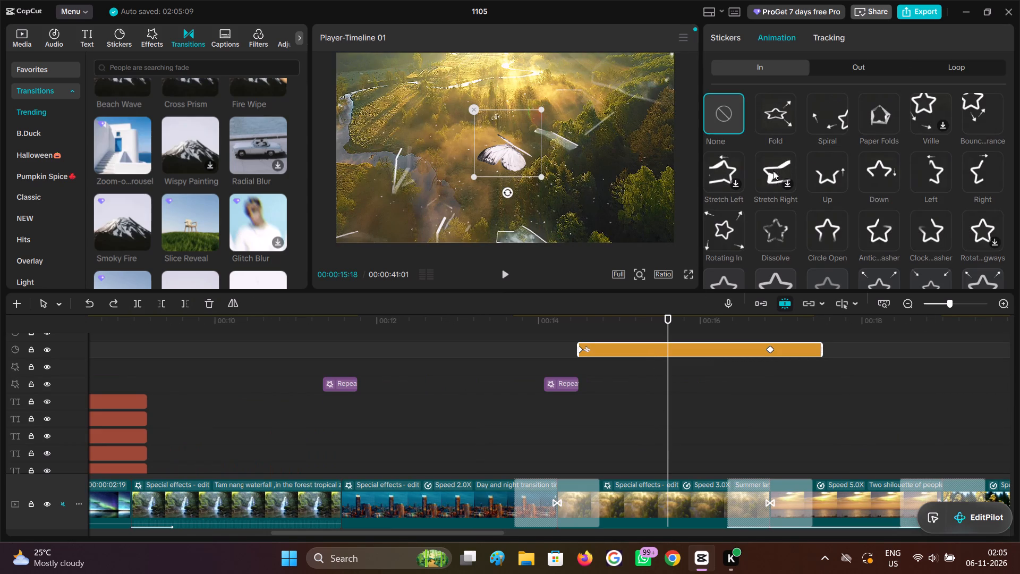
{"action": "left_click", "coordinate": [839, 168]}
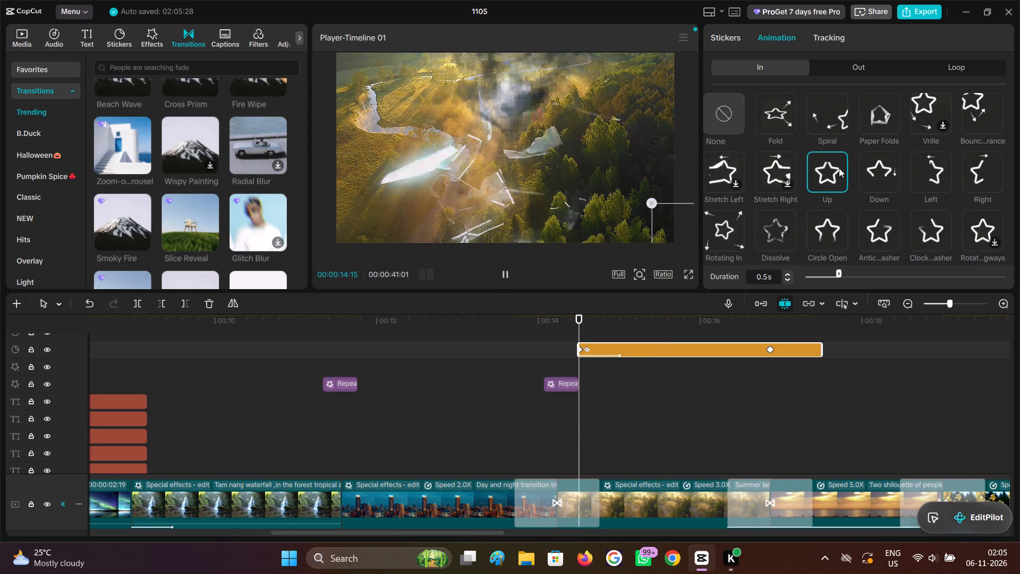
Retouch the Summer landscape clip with Clear set to 76 and Smooth set to 100.
{"action": "scroll", "coordinate": [677, 428], "scroll_direction": "down", "scroll_amount": 8}
{"action": "scroll", "coordinate": [624, 415], "scroll_direction": "down", "scroll_amount": 7}
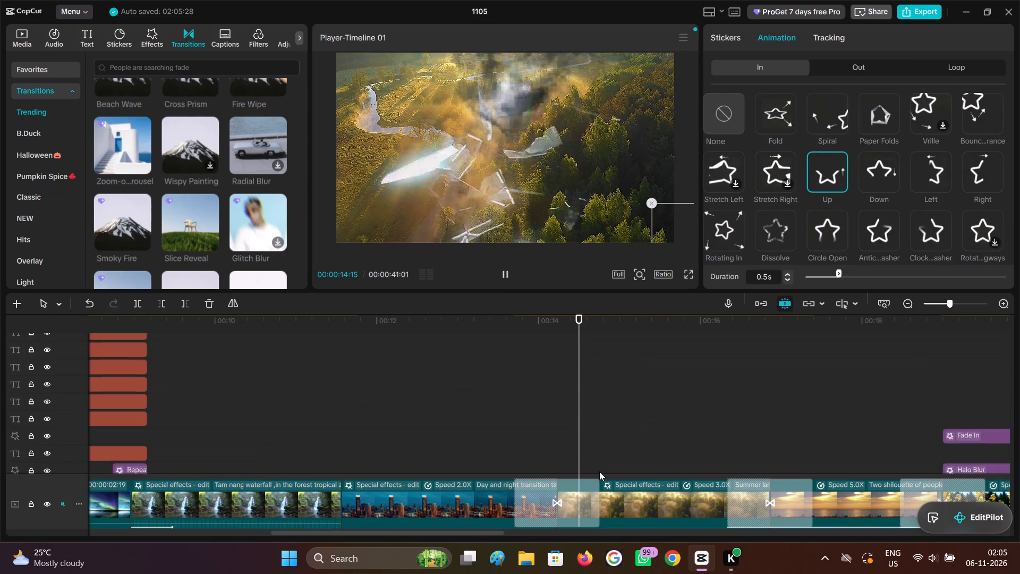
{"action": "scroll", "coordinate": [599, 471], "scroll_direction": "down", "scroll_amount": 7}
{"action": "left_click", "coordinate": [610, 461]}
{"action": "left_click", "coordinate": [624, 382]}
{"action": "left_click", "coordinate": [647, 461]}
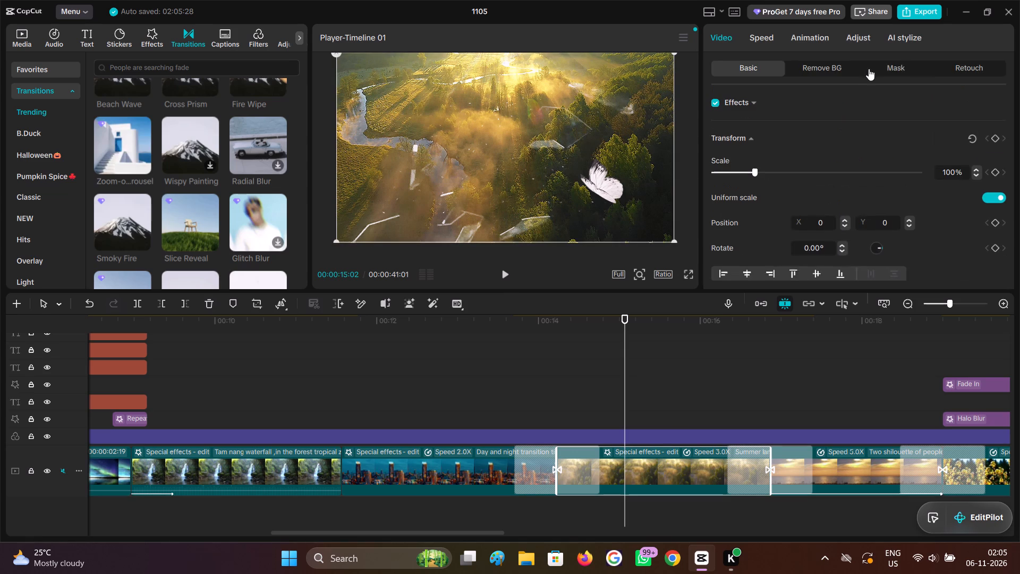
{"action": "left_click", "coordinate": [984, 72]}
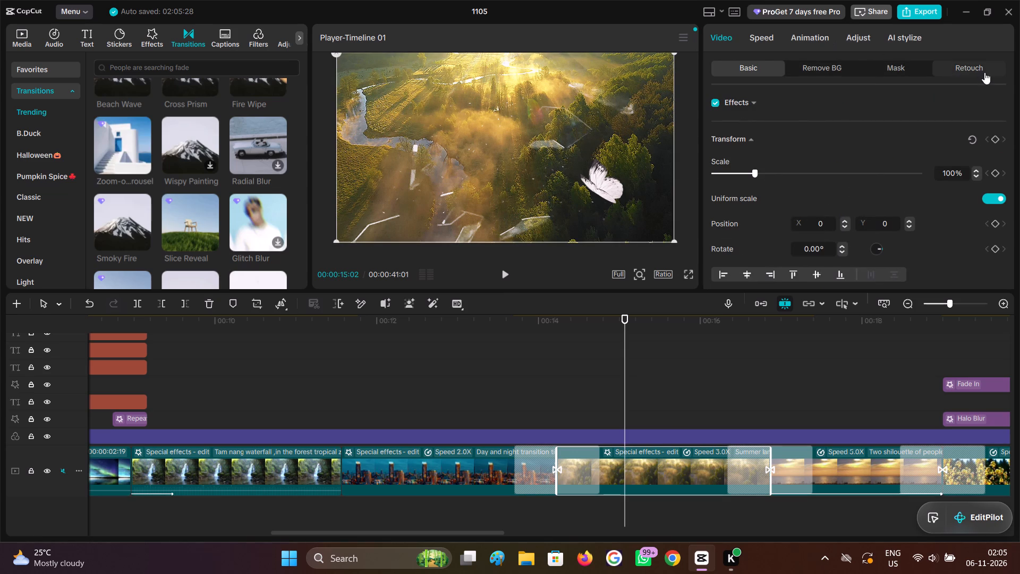
{"action": "scroll", "coordinate": [777, 207], "scroll_direction": "down", "scroll_amount": 7}
{"action": "left_click_drag", "start_coordinate": [717, 164], "coordinate": [888, 167]}
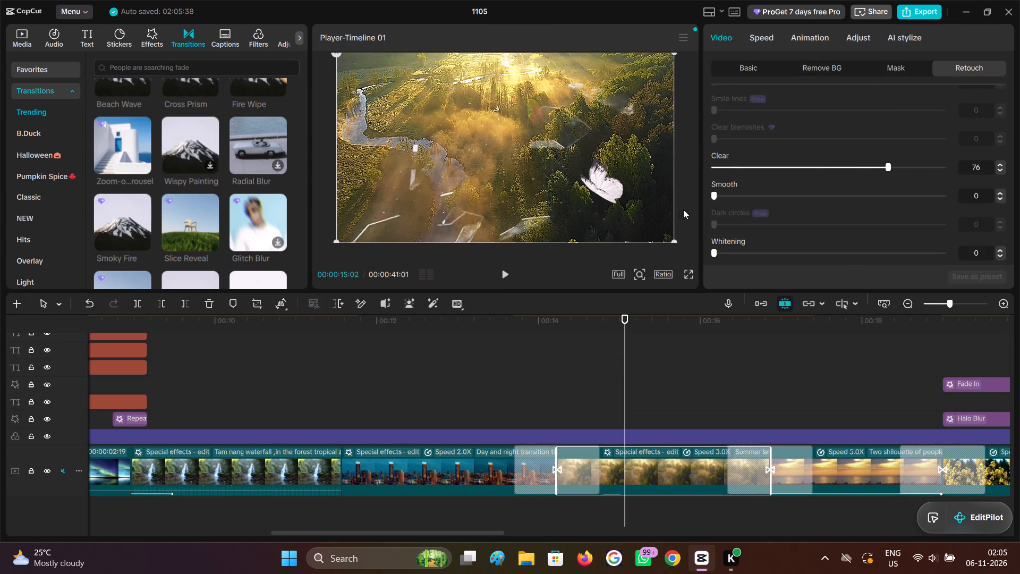
{"action": "left_click_drag", "start_coordinate": [718, 199], "coordinate": [988, 195]}
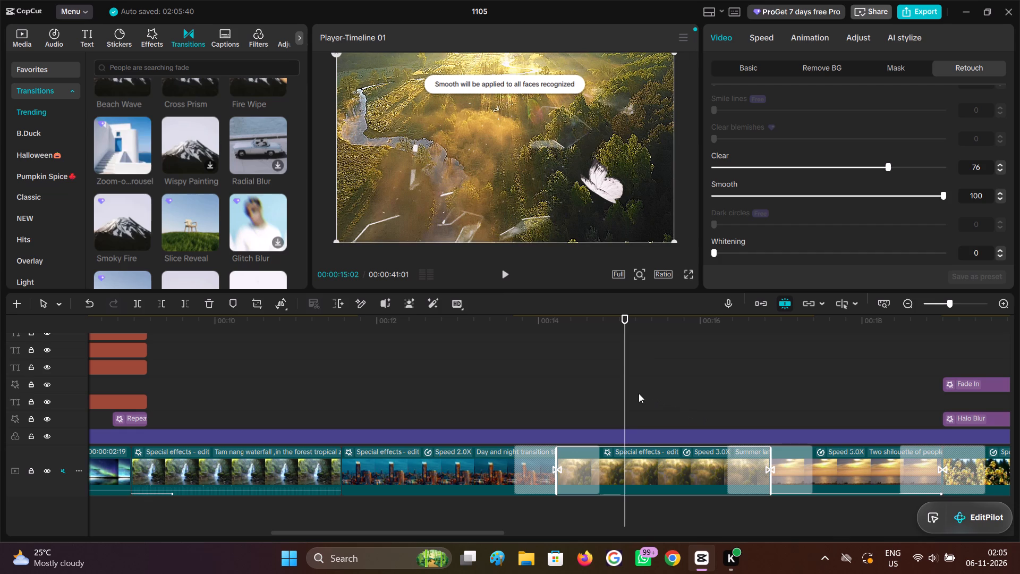
Increase the speed of the Fade In effect at the start of the first Rapeseed field clip.
{"action": "left_click_drag", "start_coordinate": [626, 393], "coordinate": [1019, 394]}
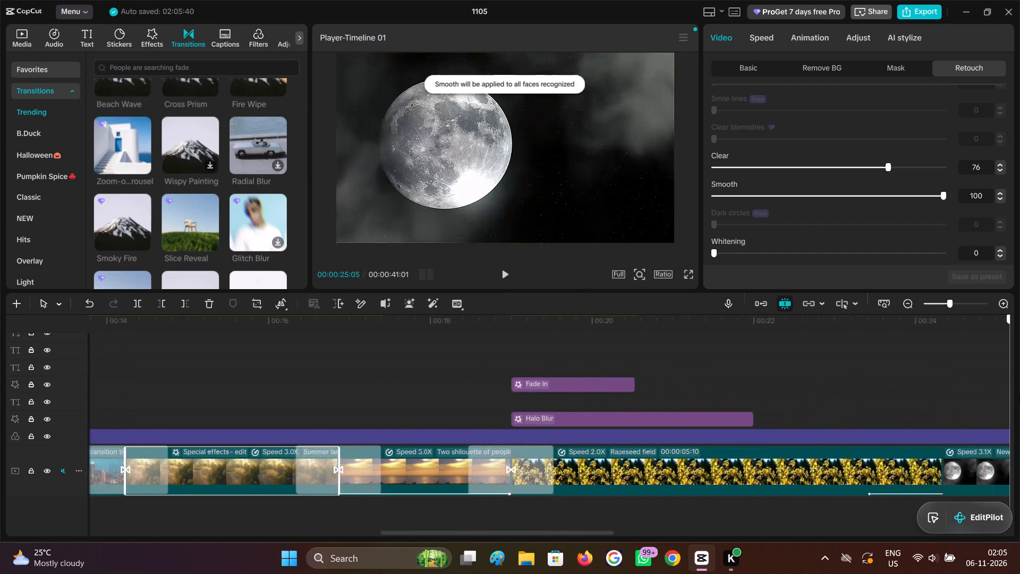
{"action": "left_click_drag", "start_coordinate": [1019, 394], "coordinate": [551, 396]}
{"action": "left_click", "coordinate": [446, 370]}
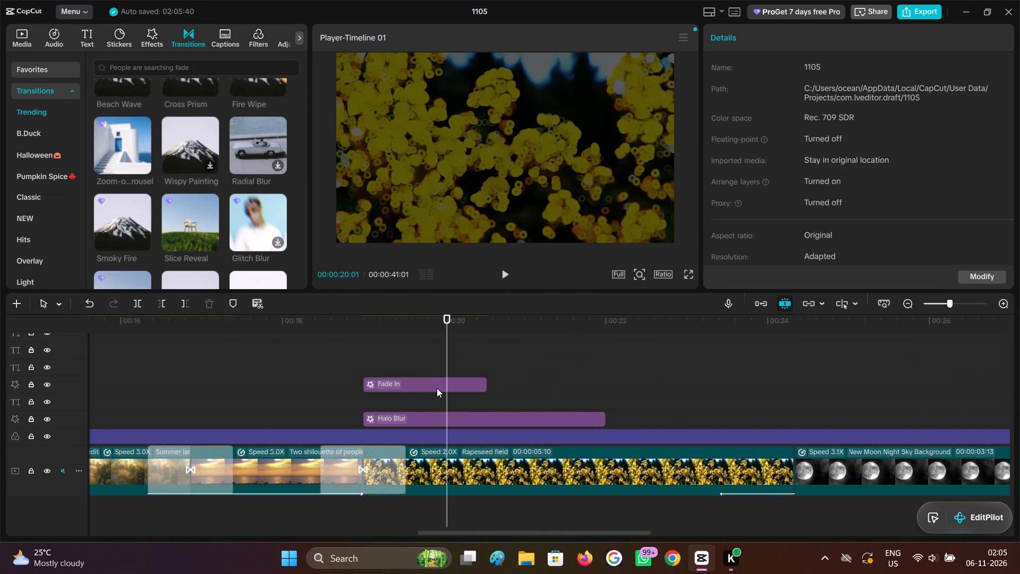
{"action": "left_click", "coordinate": [436, 389]}
{"action": "left_click", "coordinate": [745, 158]}
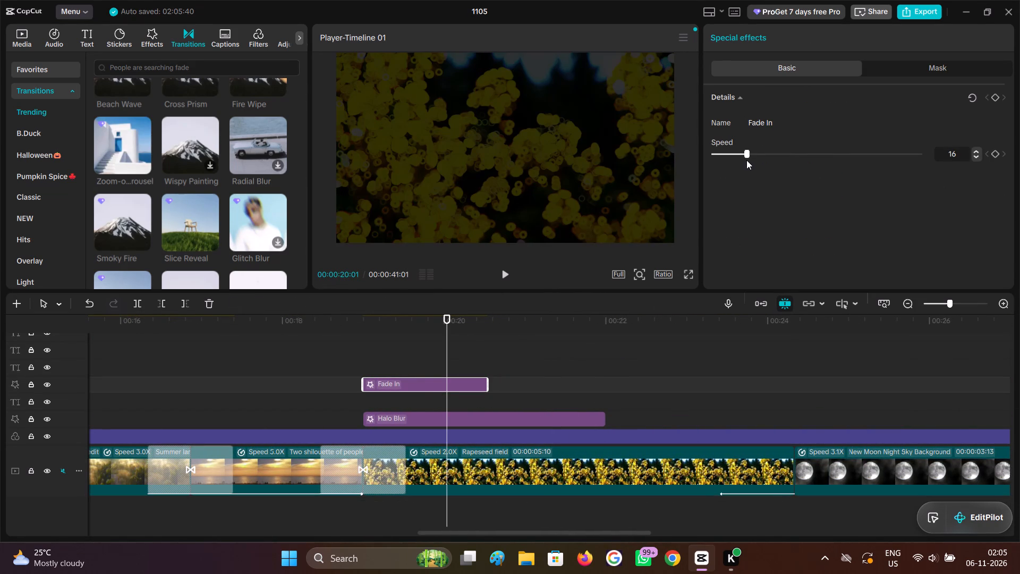
{"action": "left_click_drag", "start_coordinate": [746, 160], "coordinate": [769, 159]}
Raise the Halo Blur effect's speed, lower its strength, and preview onward through the New Moon Night Sky clip.
{"action": "left_click", "coordinate": [481, 417]}
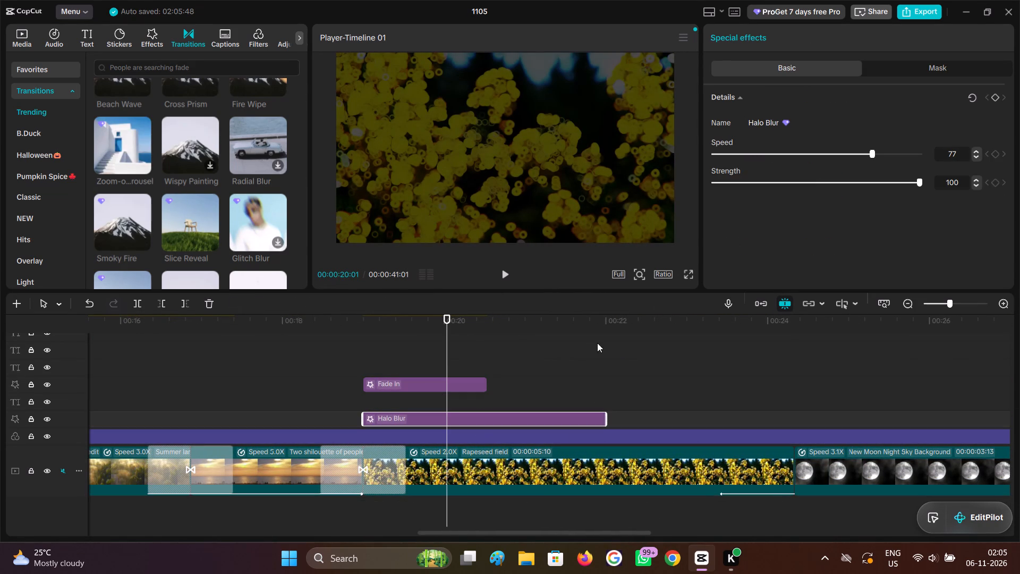
{"action": "left_click_drag", "start_coordinate": [872, 153], "coordinate": [897, 162]}
{"action": "left_click_drag", "start_coordinate": [905, 183], "coordinate": [852, 195]}
{"action": "left_click", "coordinate": [641, 379]}
{"action": "left_click_drag", "start_coordinate": [641, 379], "coordinate": [1019, 378]}
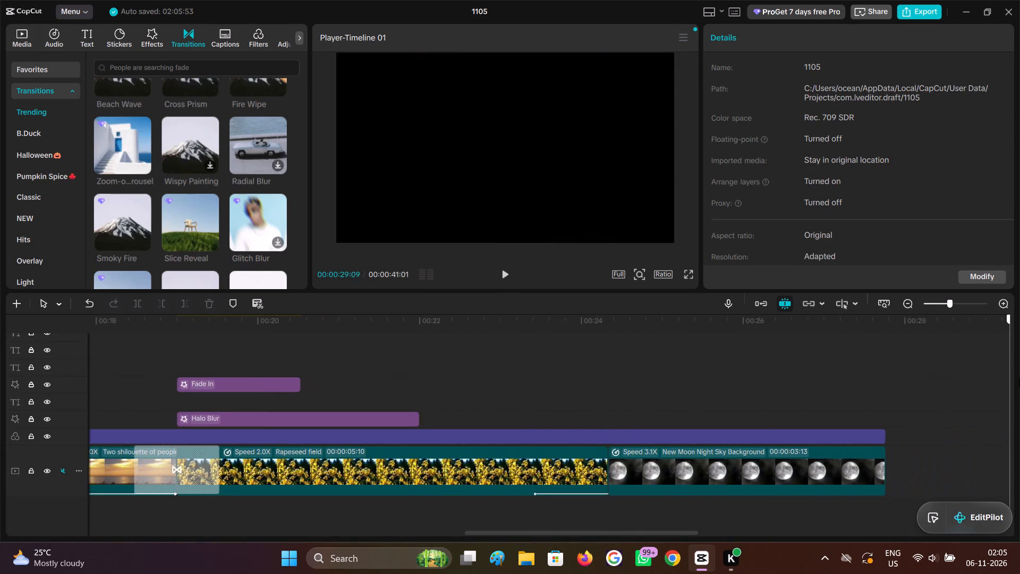
{"action": "left_click_drag", "start_coordinate": [1019, 378], "coordinate": [499, 426]}
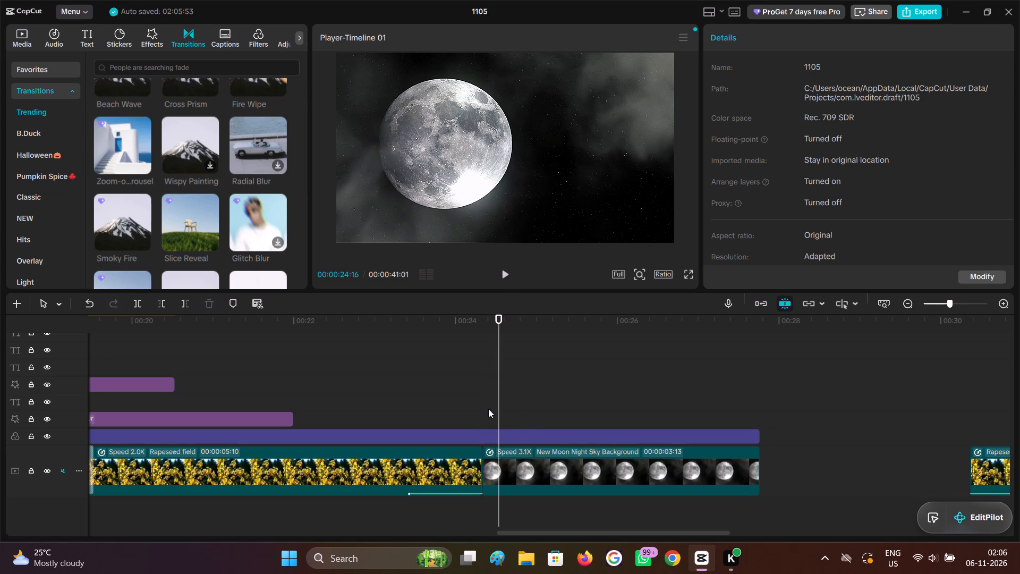
Apply the Smoke Out animation to the New Moon Night Sky clip with a 0.9 s duration and preview the clip.
{"action": "left_click_drag", "start_coordinate": [497, 408], "coordinate": [572, 408]}
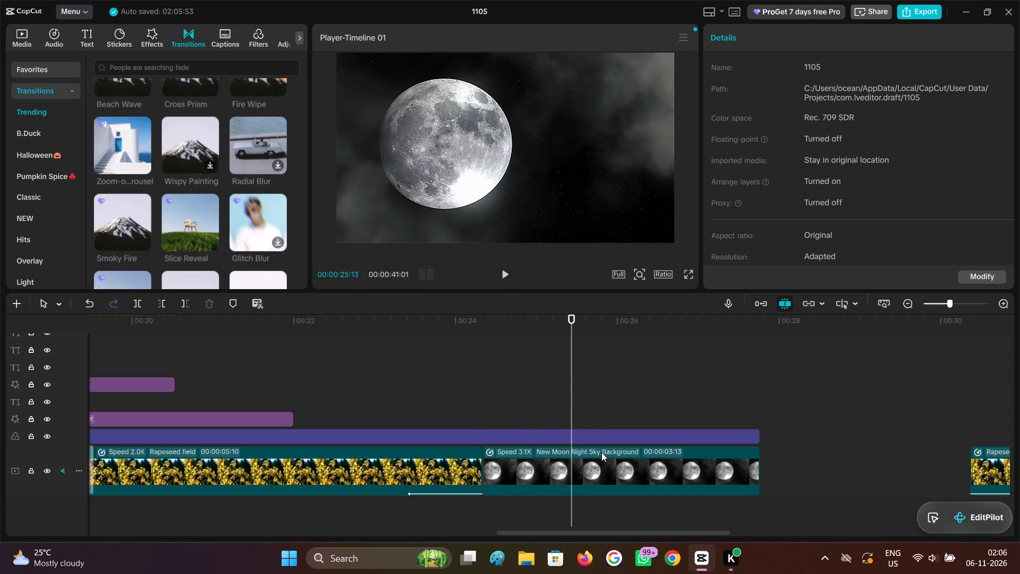
{"action": "left_click", "coordinate": [601, 452]}
{"action": "left_click", "coordinate": [757, 67]}
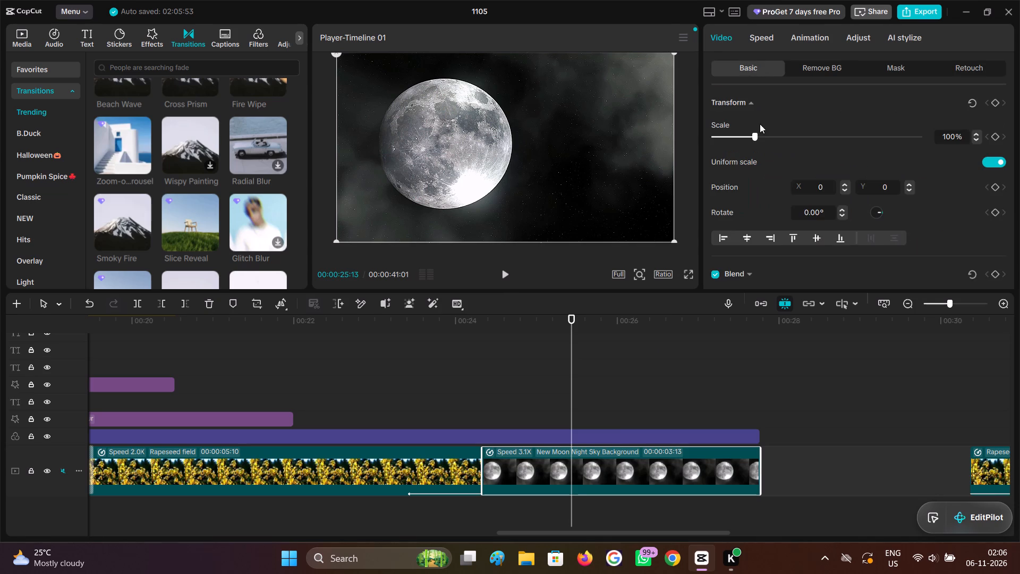
{"action": "left_click_drag", "start_coordinate": [753, 132], "coordinate": [755, 138]}
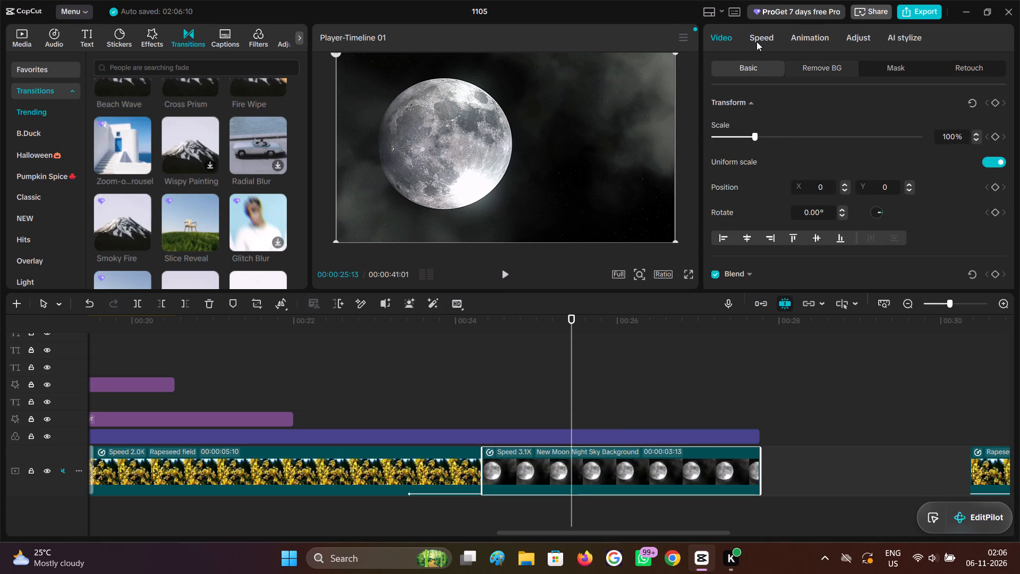
{"action": "left_click", "coordinate": [755, 40]}
{"action": "left_click", "coordinate": [805, 46]}
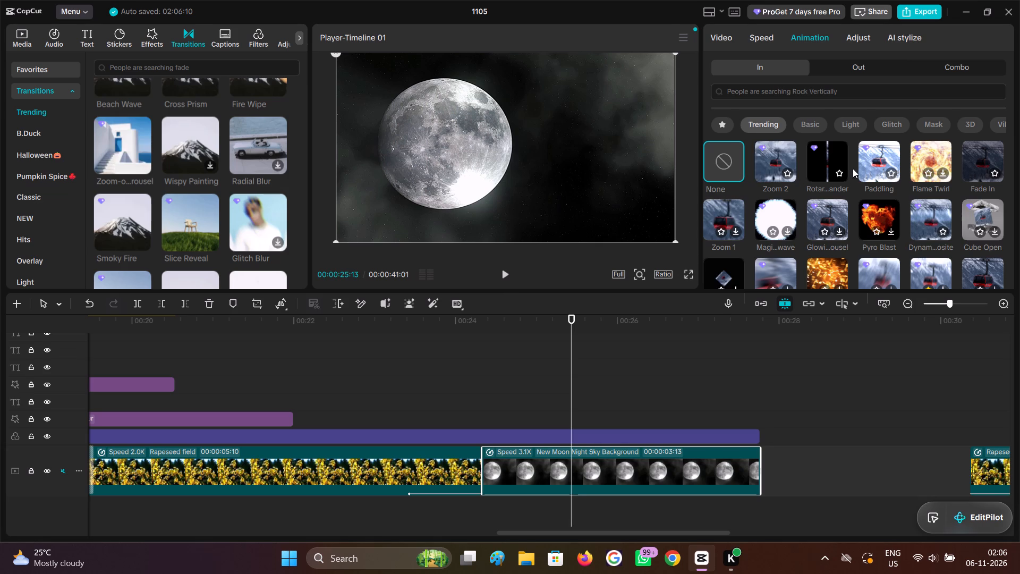
{"action": "left_click", "coordinate": [854, 73]}
{"action": "left_click", "coordinate": [818, 156]}
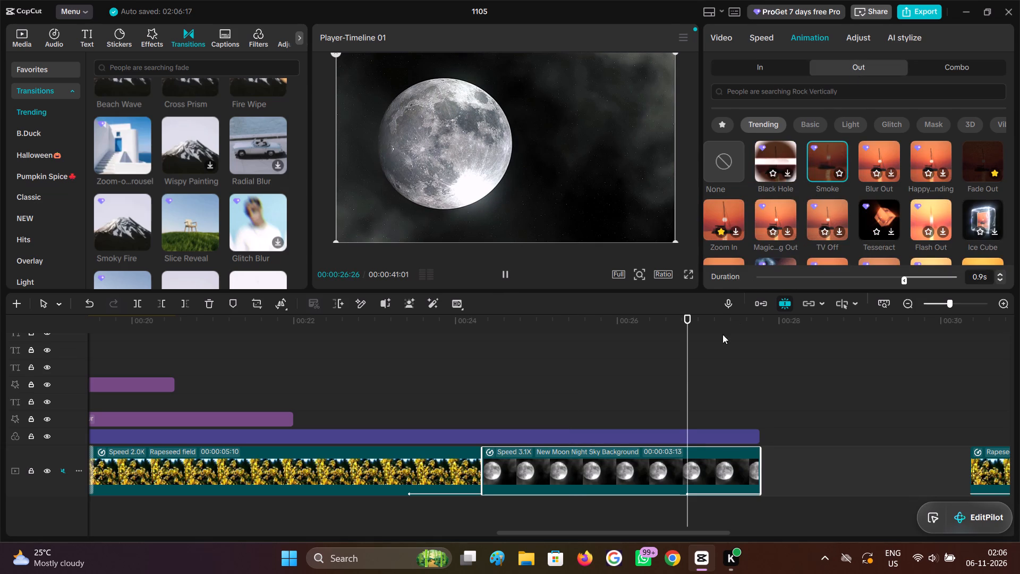
{"action": "left_click", "coordinate": [571, 378]}
{"action": "left_click_drag", "start_coordinate": [563, 379], "coordinate": [478, 382]}
{"action": "double_click", "coordinate": [480, 379]}
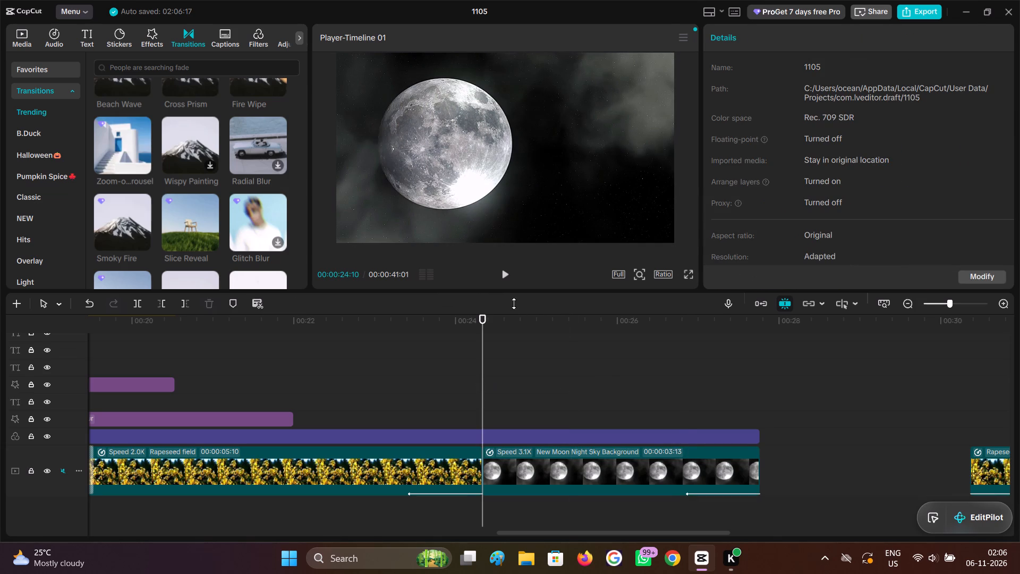
{"action": "left_click", "coordinate": [505, 272]}
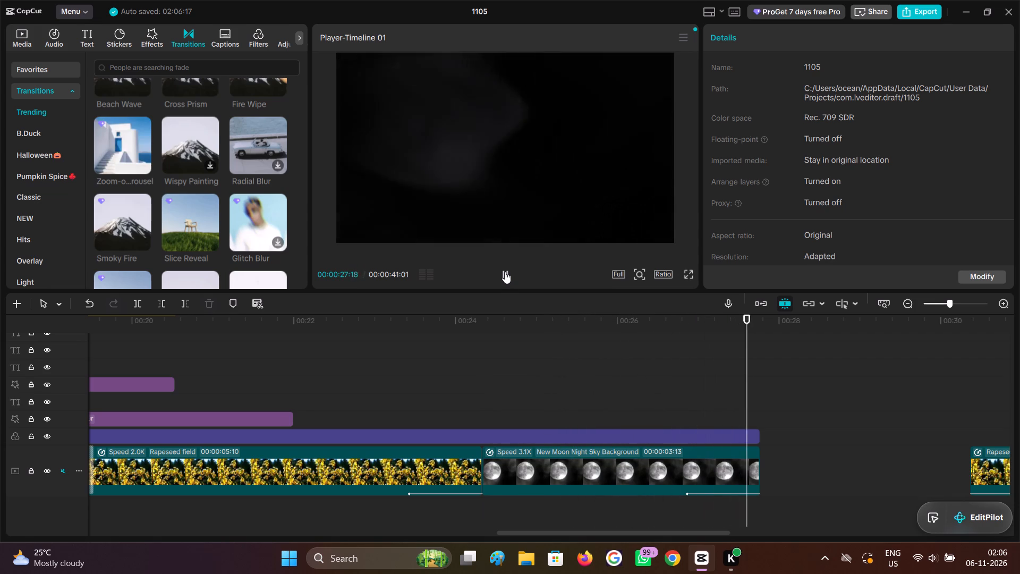
{"action": "left_click", "coordinate": [505, 272]}
{"action": "left_click", "coordinate": [739, 389]}
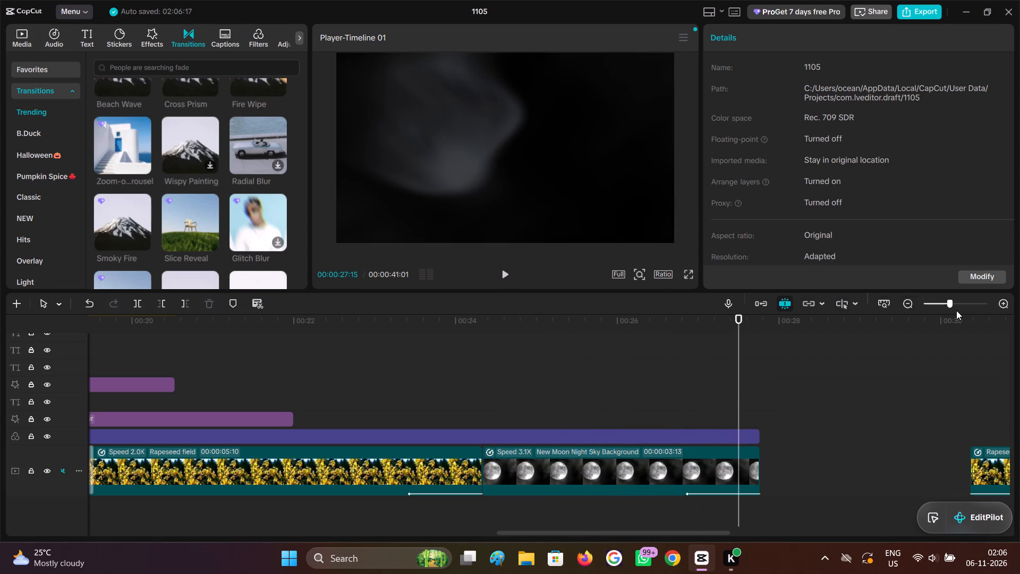
Move the last Rapeseed field clip directly against the end of the New Moon Night Sky clip and play across the join.
{"action": "left_click", "coordinate": [904, 308]}
{"action": "left_click", "coordinate": [904, 308]}
{"action": "left_click_drag", "start_coordinate": [818, 462], "coordinate": [789, 467]}
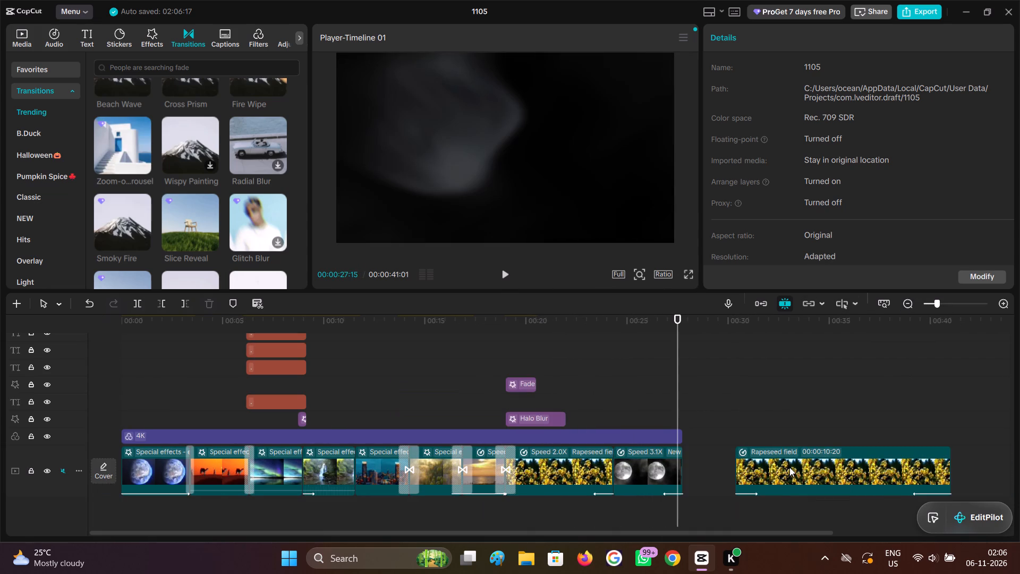
{"action": "left_click_drag", "start_coordinate": [789, 467], "coordinate": [773, 462]}
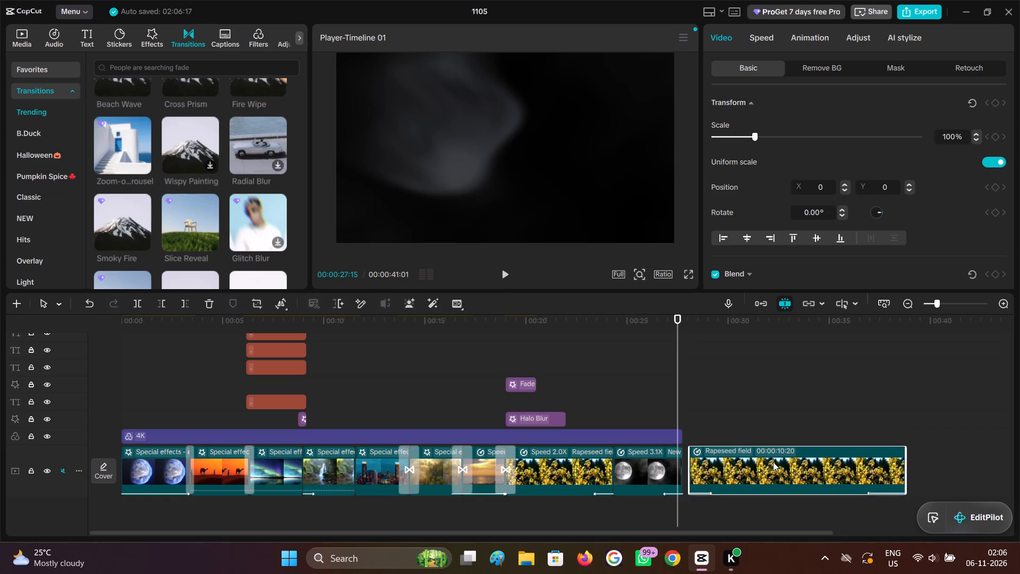
{"action": "left_click_drag", "start_coordinate": [773, 462], "coordinate": [766, 462]}
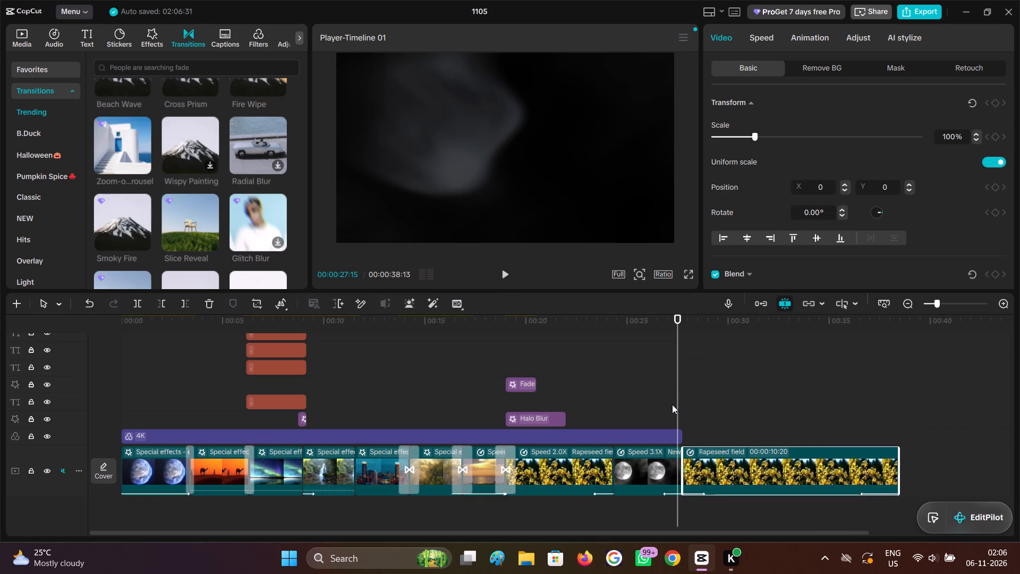
{"action": "left_click", "coordinate": [500, 276]}
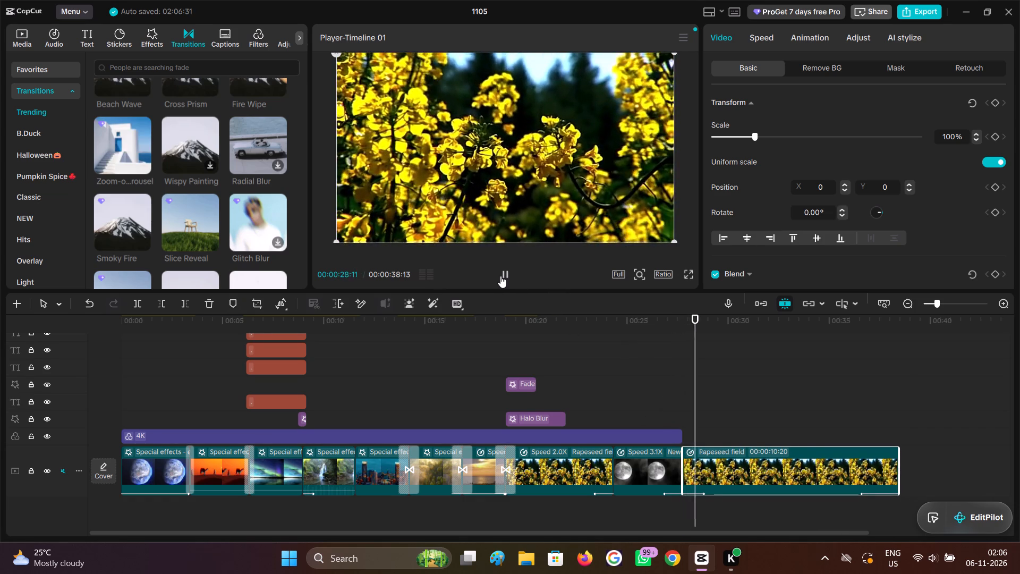
{"action": "left_click", "coordinate": [500, 276]}
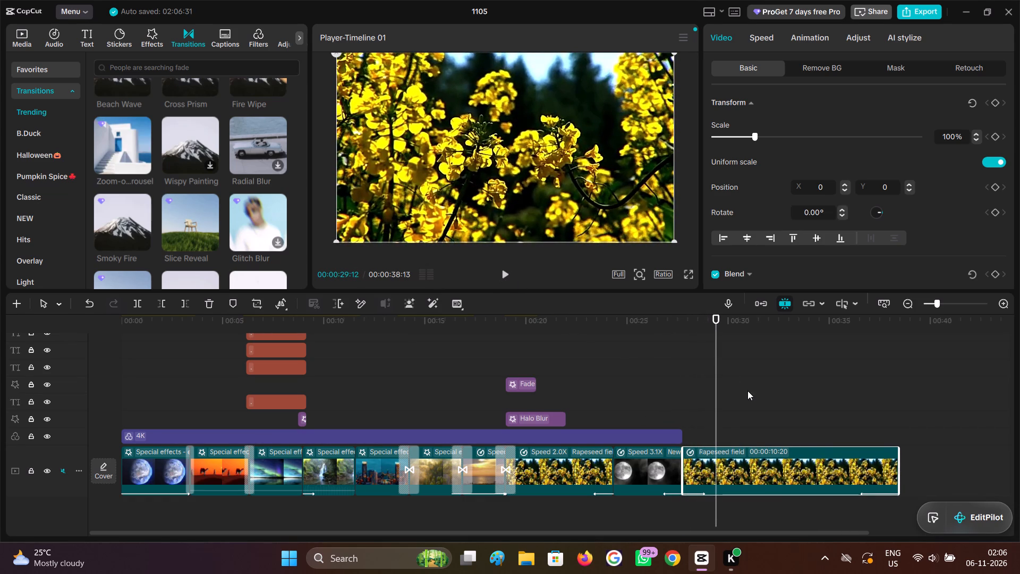
Review the edited video from the opening Earth clip through the transitions to the first Rapeseed field clip.
{"action": "scroll", "coordinate": [338, 401], "scroll_direction": "down", "scroll_amount": 5}
{"action": "left_click", "coordinate": [193, 387]}
{"action": "left_click_drag", "start_coordinate": [193, 384], "coordinate": [133, 416]}
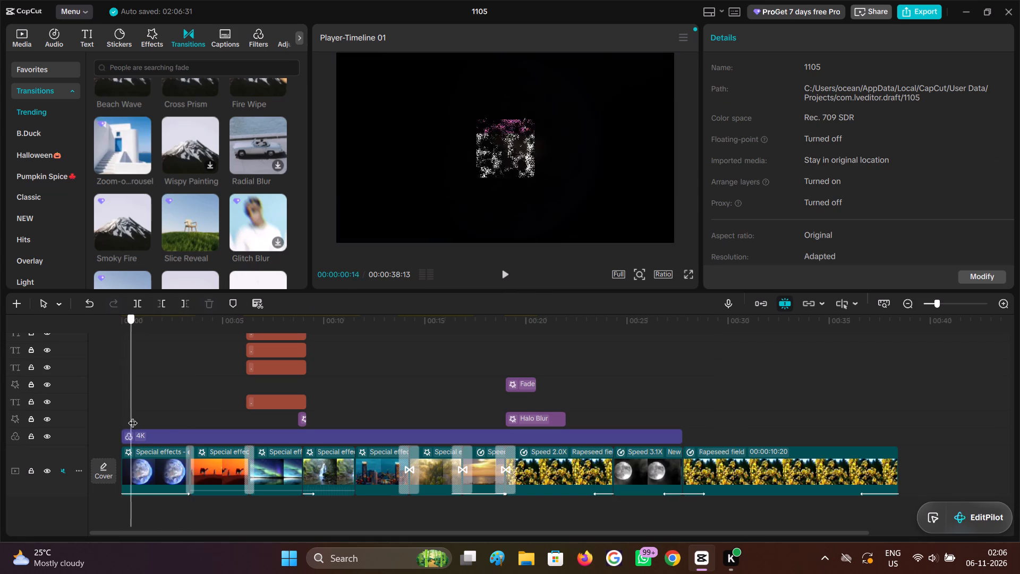
{"action": "left_click_drag", "start_coordinate": [133, 416], "coordinate": [188, 430]}
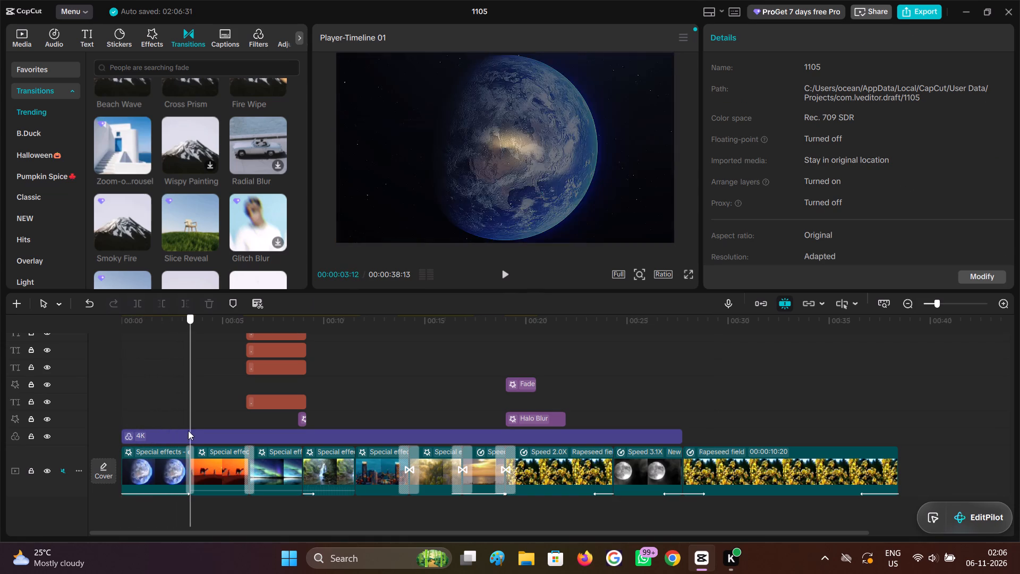
{"action": "left_click_drag", "start_coordinate": [188, 430], "coordinate": [277, 458]}
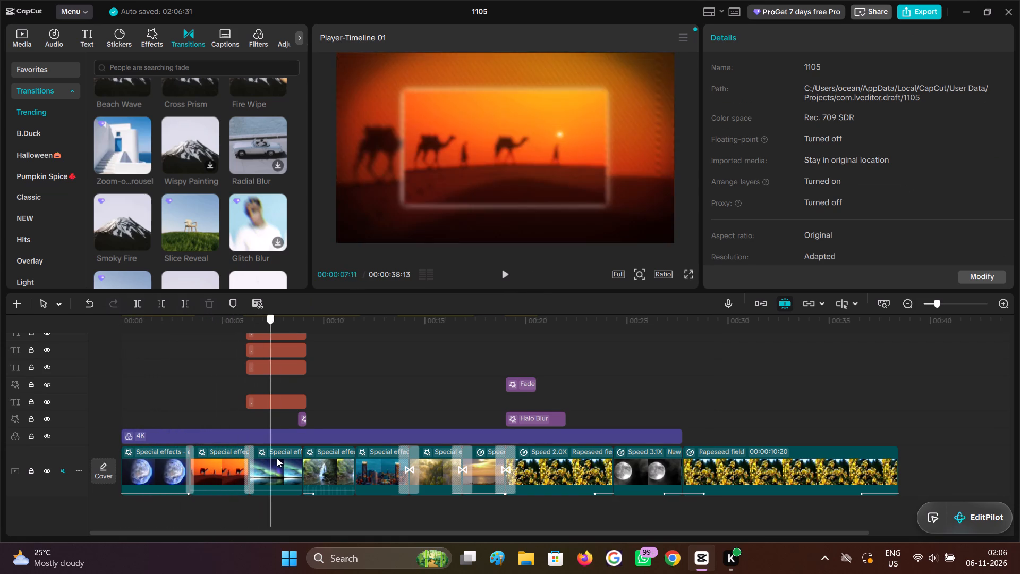
{"action": "left_click_drag", "start_coordinate": [277, 458], "coordinate": [369, 469]}
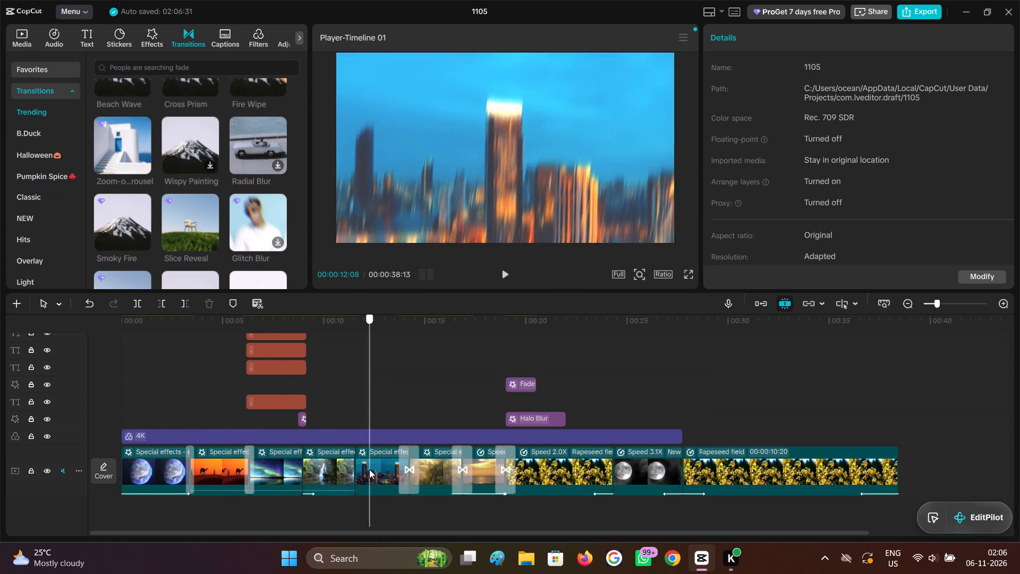
{"action": "left_click_drag", "start_coordinate": [369, 469], "coordinate": [401, 489]}
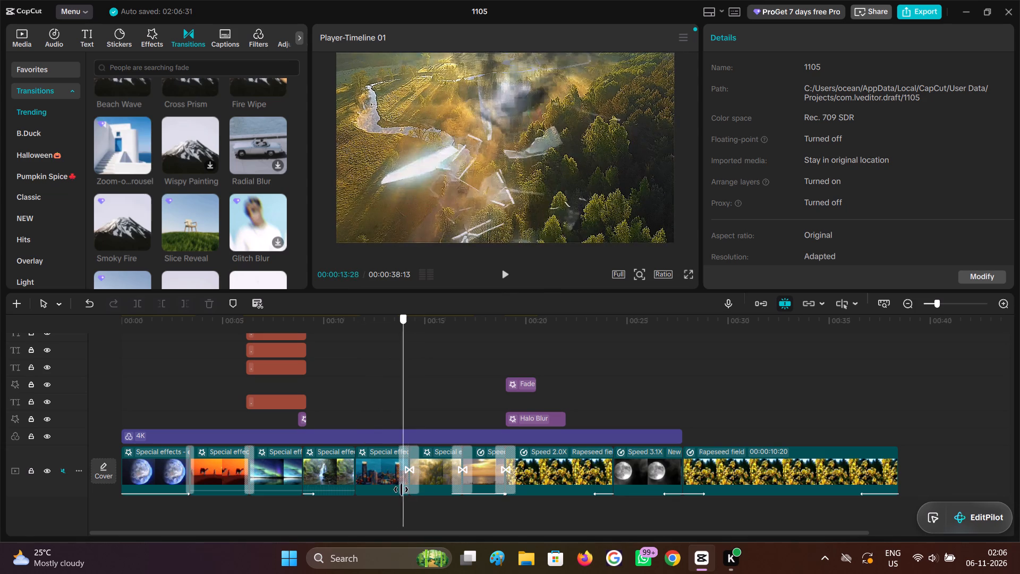
{"action": "left_click_drag", "start_coordinate": [401, 489], "coordinate": [430, 495]}
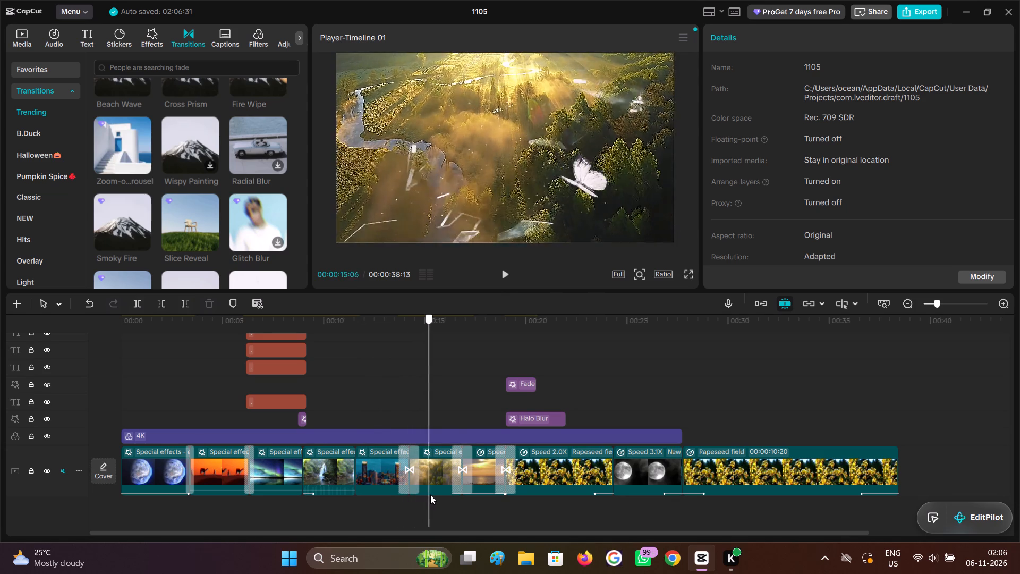
{"action": "left_click_drag", "start_coordinate": [430, 495], "coordinate": [464, 511]}
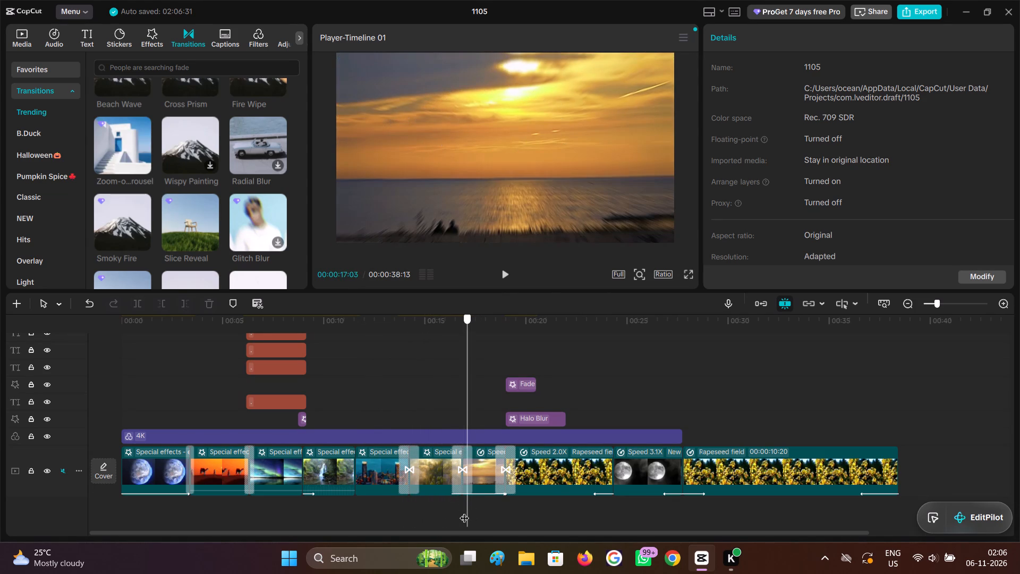
{"action": "left_click_drag", "start_coordinate": [464, 511], "coordinate": [464, 511]}
{"action": "left_click_drag", "start_coordinate": [464, 511], "coordinate": [475, 511]}
{"action": "left_click", "coordinate": [488, 473]}
{"action": "double_click", "coordinate": [1004, 303]}
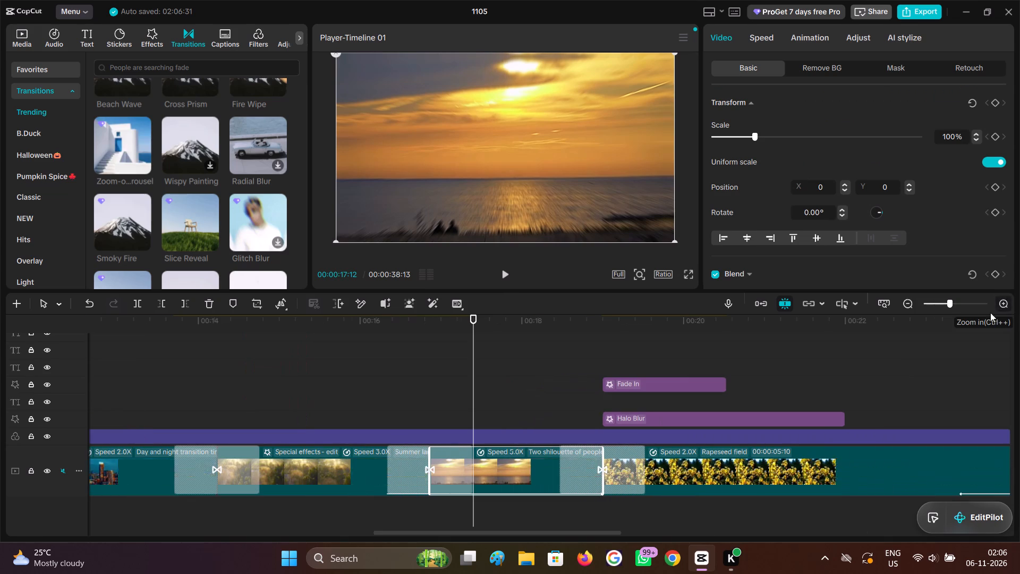
{"action": "left_click", "coordinate": [505, 406]}
{"action": "left_click_drag", "start_coordinate": [505, 406], "coordinate": [626, 393]}
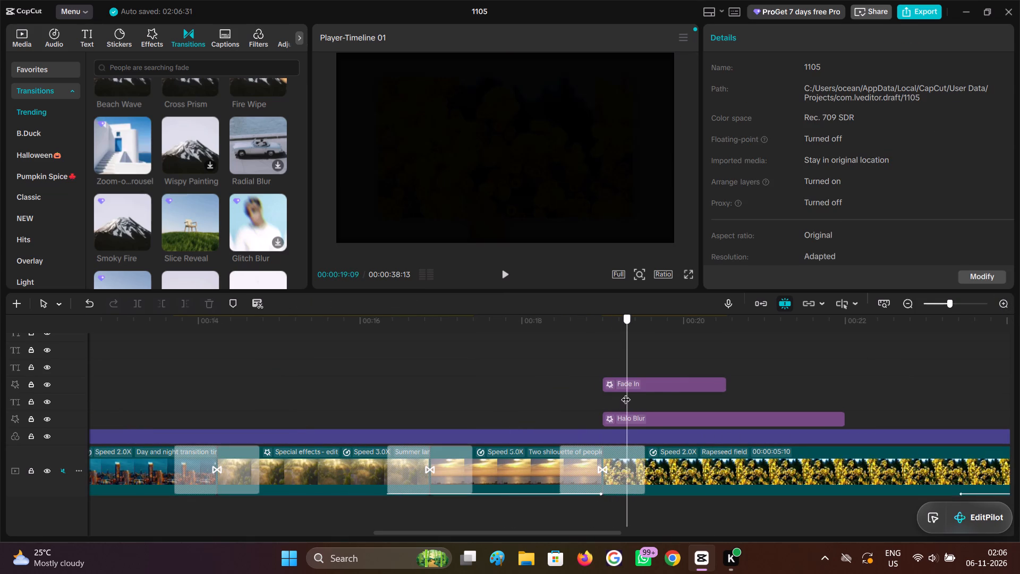
{"action": "left_click_drag", "start_coordinate": [626, 393], "coordinate": [745, 394]}
Set the Halo Blur effect over the first Rapeseed field clip to speed 100 and strength 51.
{"action": "left_click", "coordinate": [730, 418]}
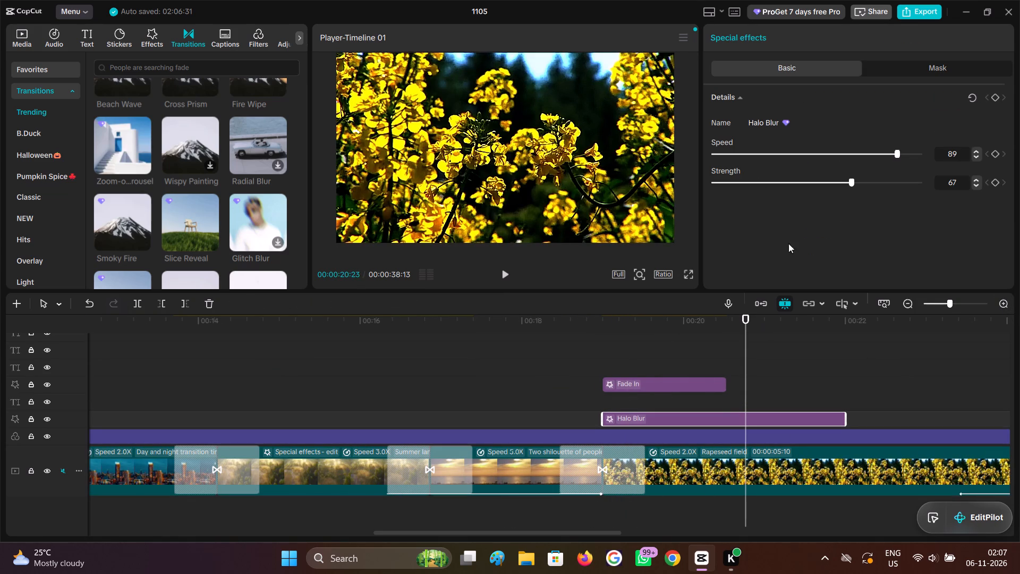
{"action": "left_click_drag", "start_coordinate": [811, 192], "coordinate": [806, 188]}
{"action": "left_click_drag", "start_coordinate": [803, 185], "coordinate": [819, 175]}
{"action": "left_click_drag", "start_coordinate": [820, 155], "coordinate": [749, 155]}
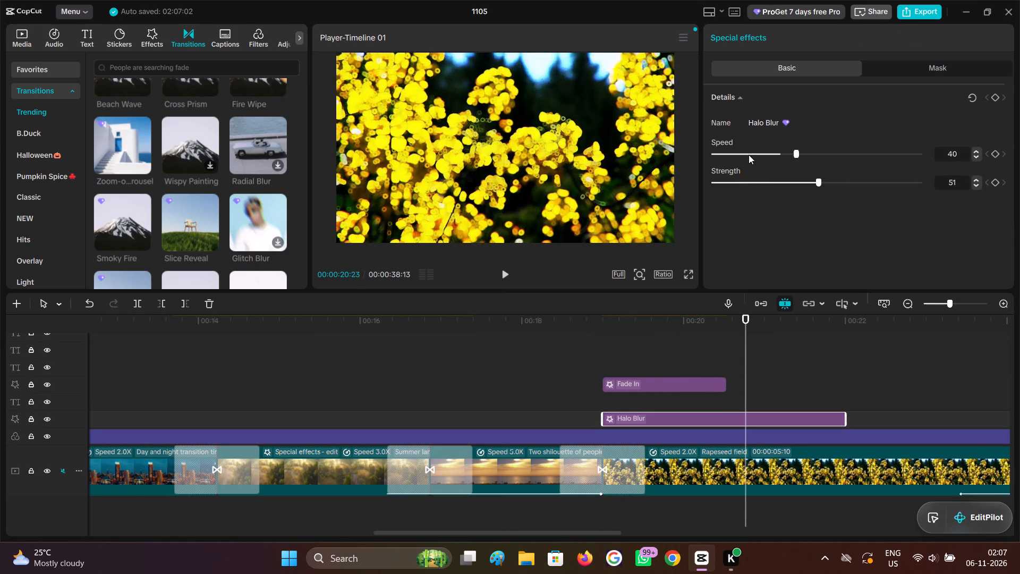
{"action": "left_click_drag", "start_coordinate": [749, 155], "coordinate": [864, 161]}
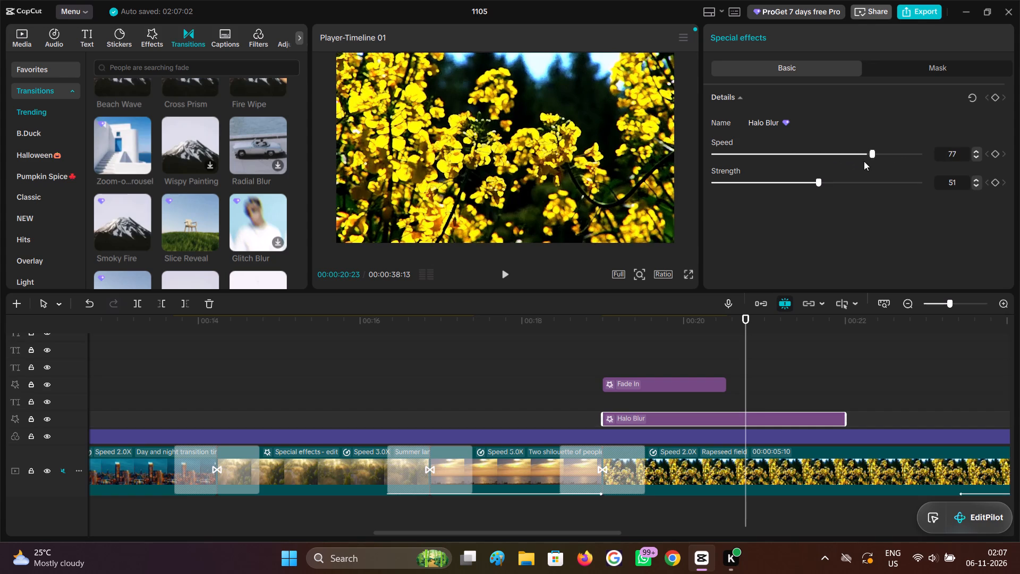
{"action": "left_click_drag", "start_coordinate": [864, 161], "coordinate": [923, 162]}
{"action": "left_click_drag", "start_coordinate": [745, 366], "coordinate": [980, 352]}
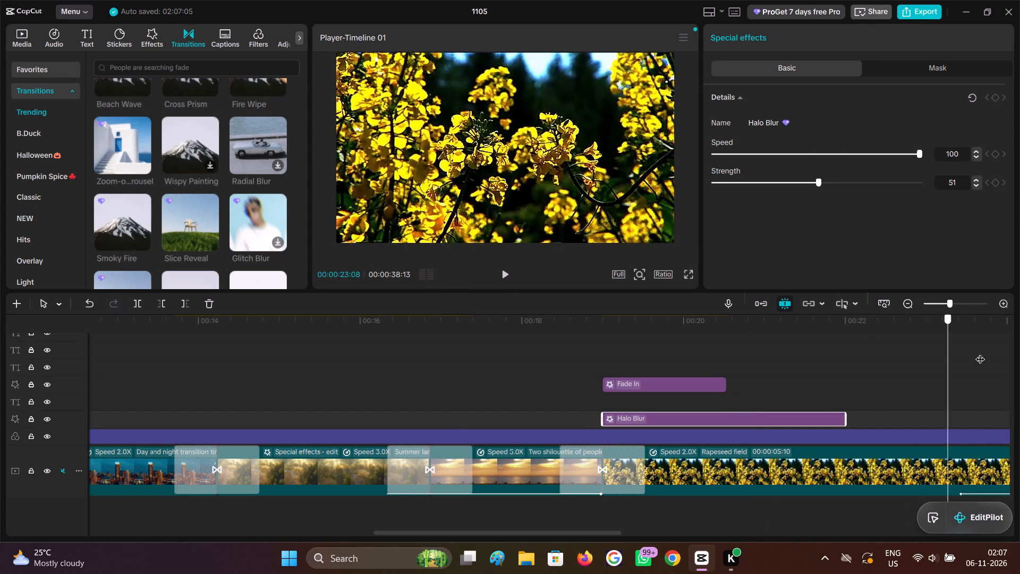
{"action": "left_click_drag", "start_coordinate": [980, 352], "coordinate": [594, 382]}
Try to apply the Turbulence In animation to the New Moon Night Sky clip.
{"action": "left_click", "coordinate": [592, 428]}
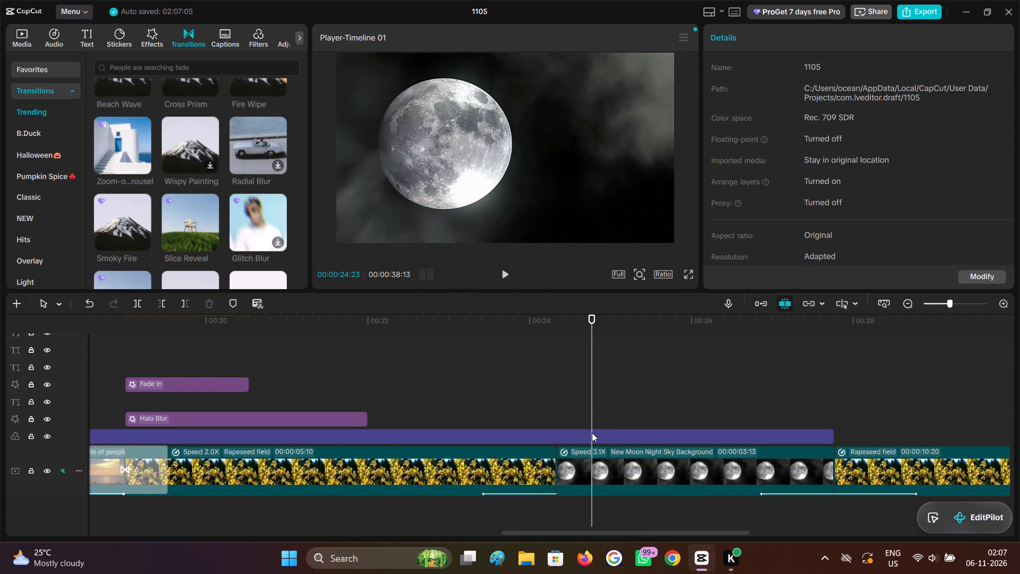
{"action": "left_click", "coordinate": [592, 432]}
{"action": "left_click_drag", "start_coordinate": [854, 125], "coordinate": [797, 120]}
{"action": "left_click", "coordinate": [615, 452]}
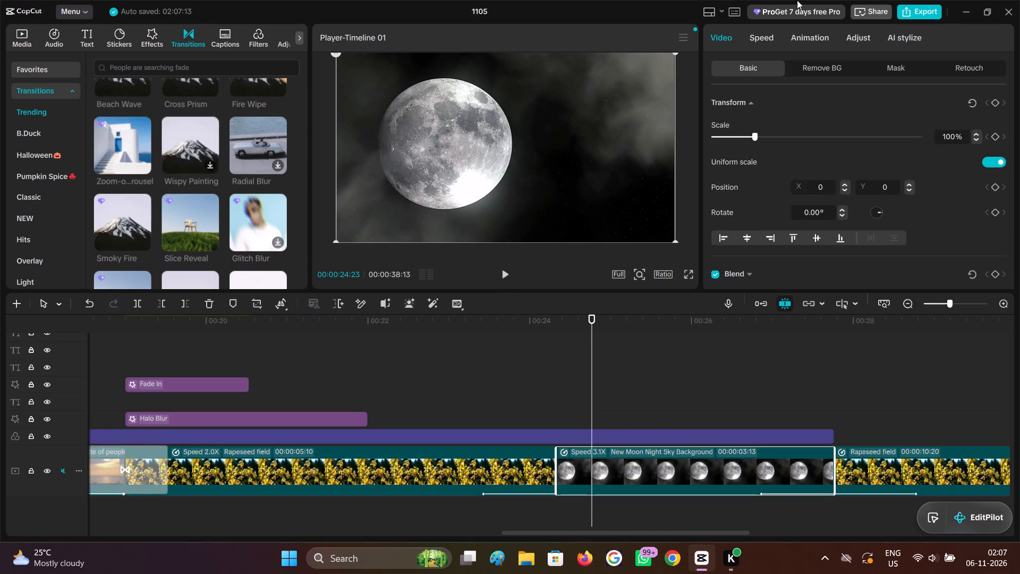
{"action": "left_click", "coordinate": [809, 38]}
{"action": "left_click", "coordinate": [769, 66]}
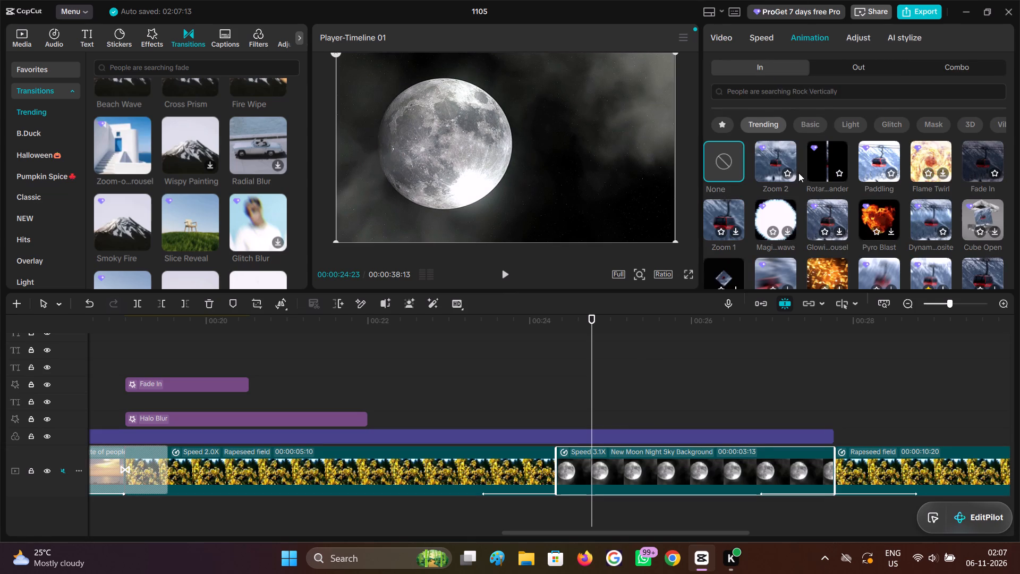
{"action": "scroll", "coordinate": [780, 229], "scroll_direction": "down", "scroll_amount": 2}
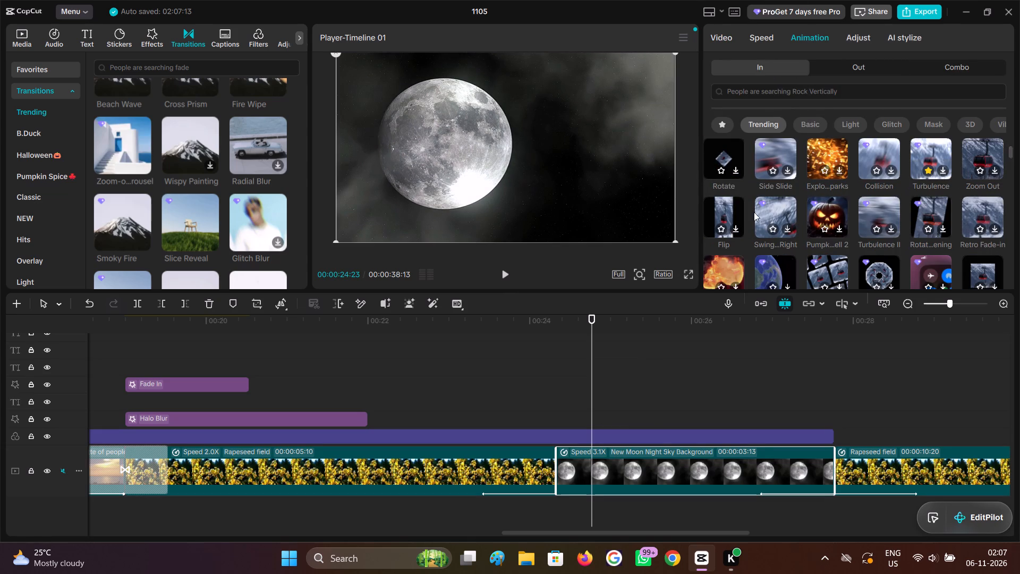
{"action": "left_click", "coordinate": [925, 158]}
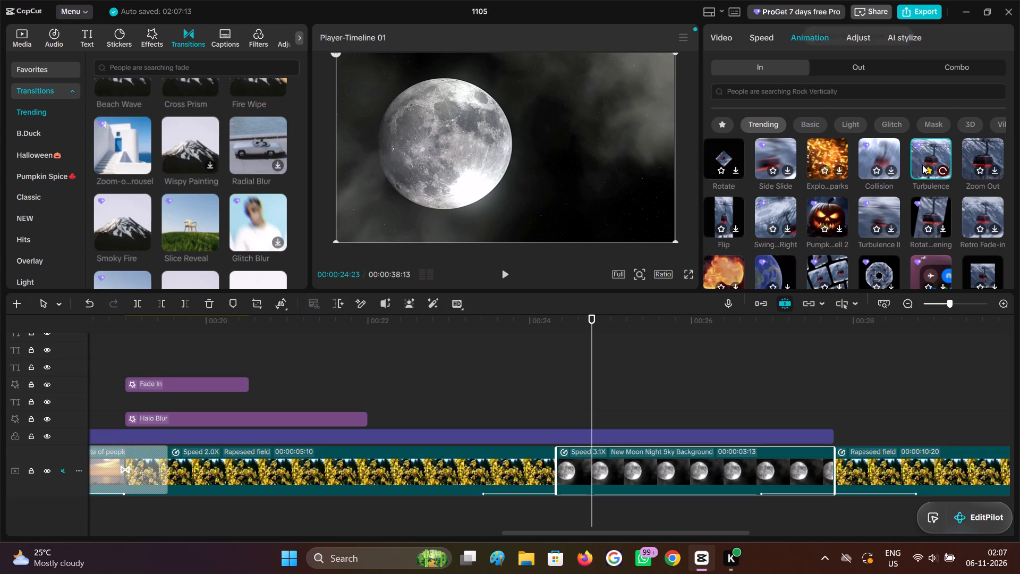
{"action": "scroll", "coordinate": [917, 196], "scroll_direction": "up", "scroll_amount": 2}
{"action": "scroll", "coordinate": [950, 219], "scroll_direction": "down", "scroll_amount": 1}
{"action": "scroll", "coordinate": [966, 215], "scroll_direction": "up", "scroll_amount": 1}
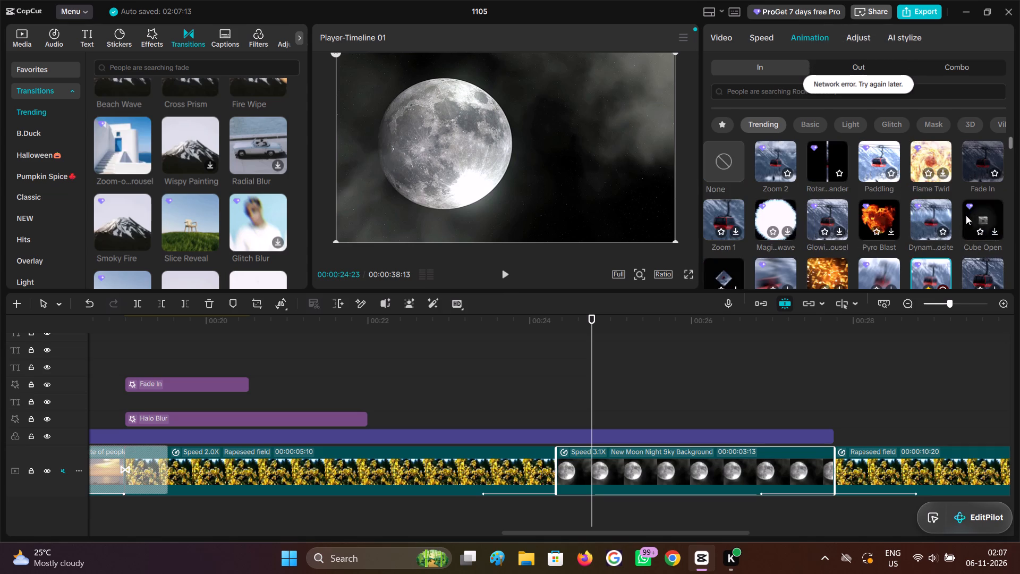
Apply the Fade In entrance animation to the New Moon Night Sky clip with a 2.0 s duration.
{"action": "scroll", "coordinate": [966, 215], "scroll_direction": "up", "scroll_amount": 1}
{"action": "left_click", "coordinate": [983, 153]}
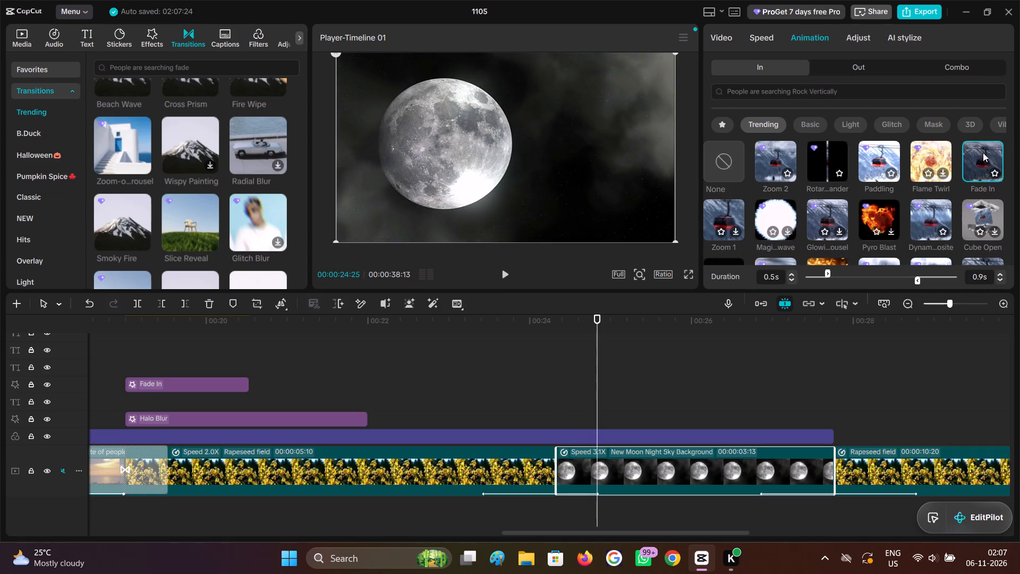
{"action": "left_click_drag", "start_coordinate": [835, 271], "coordinate": [892, 274]}
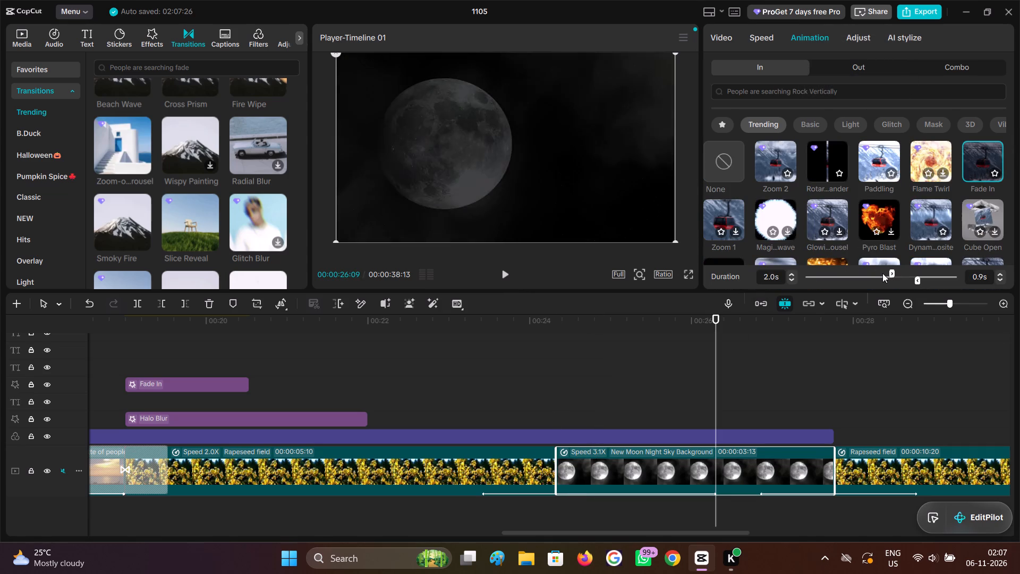
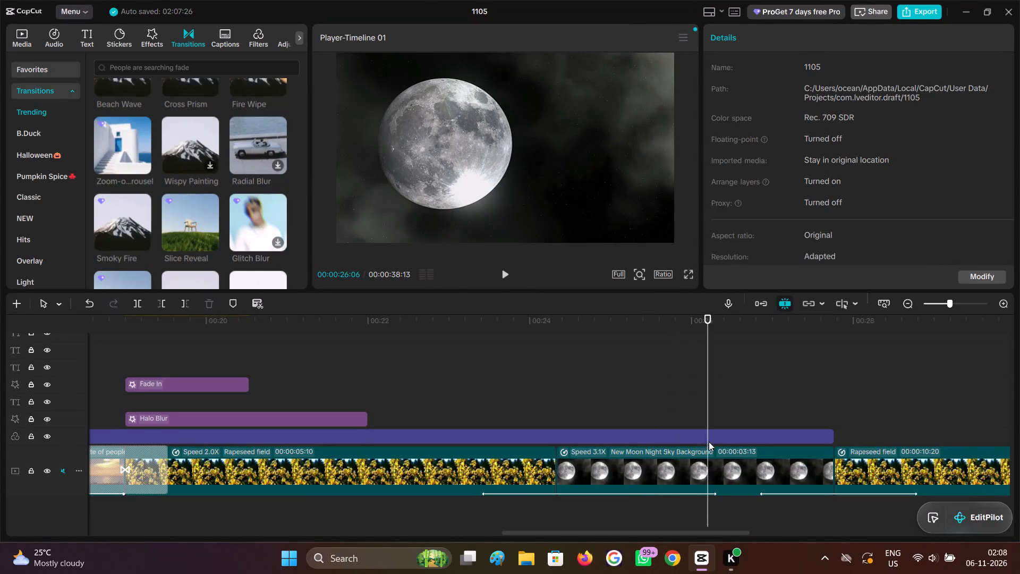
Apply the Montage speed curve to the New Moon Night Sky clip and lower the curve's first speed point below 1x.
{"action": "left_click", "coordinate": [713, 467]}
{"action": "left_click", "coordinate": [805, 37]}
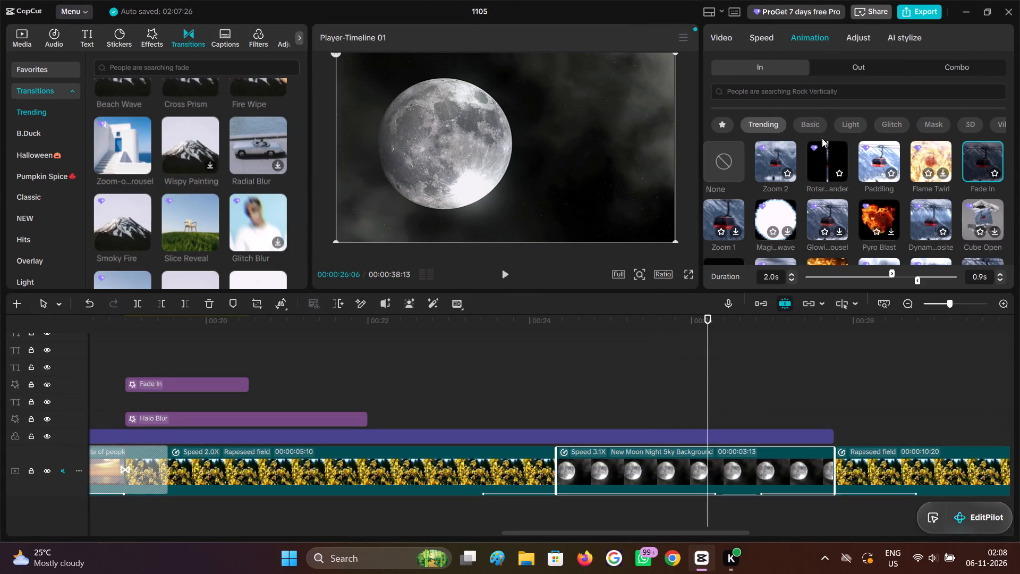
{"action": "left_click", "coordinate": [769, 37]}
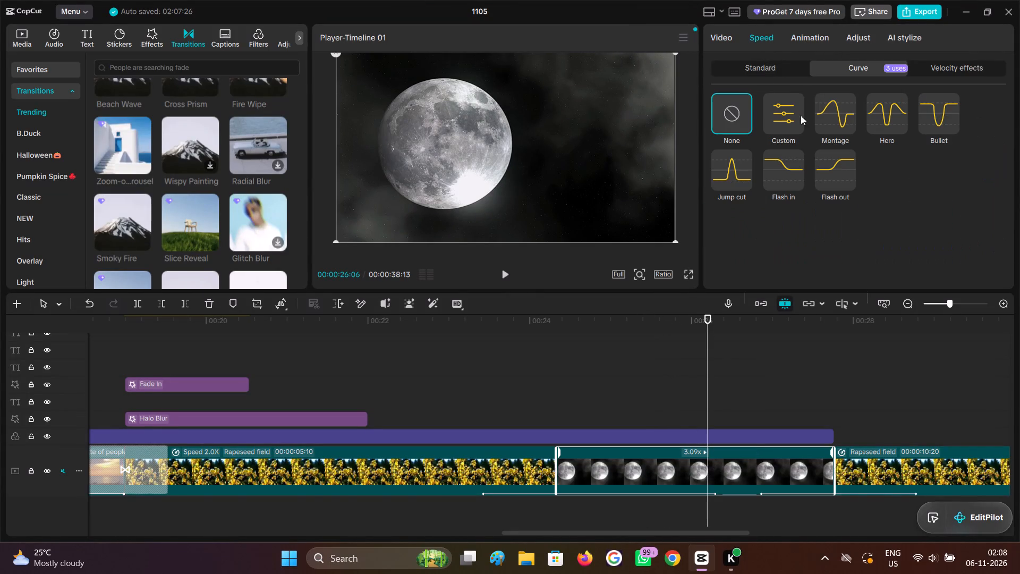
{"action": "left_click", "coordinate": [838, 115]}
{"action": "scroll", "coordinate": [767, 266], "scroll_direction": "down", "scroll_amount": 3}
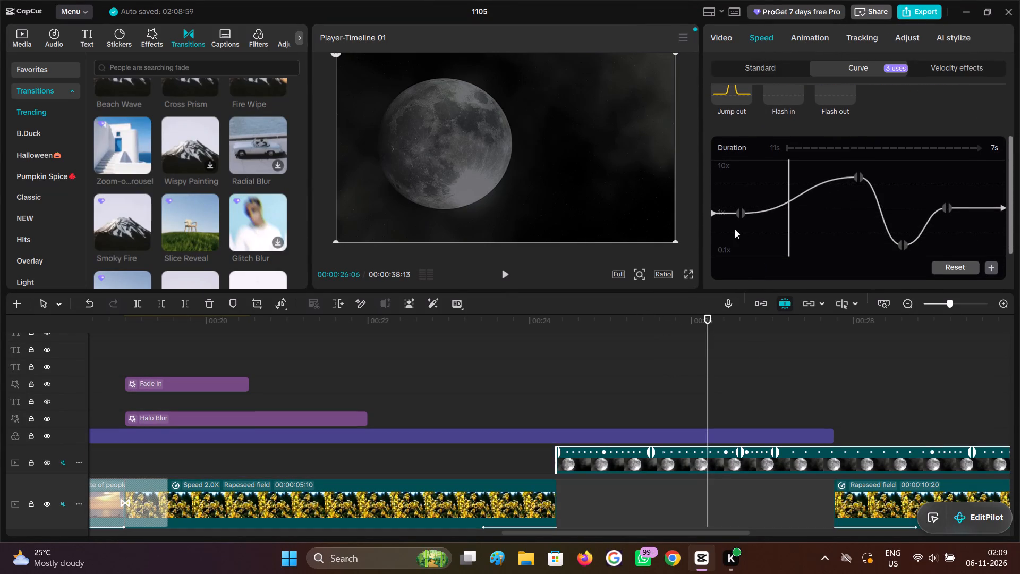
{"action": "left_click_drag", "start_coordinate": [743, 215], "coordinate": [738, 231]}
{"action": "left_click_drag", "start_coordinate": [739, 215], "coordinate": [738, 231]}
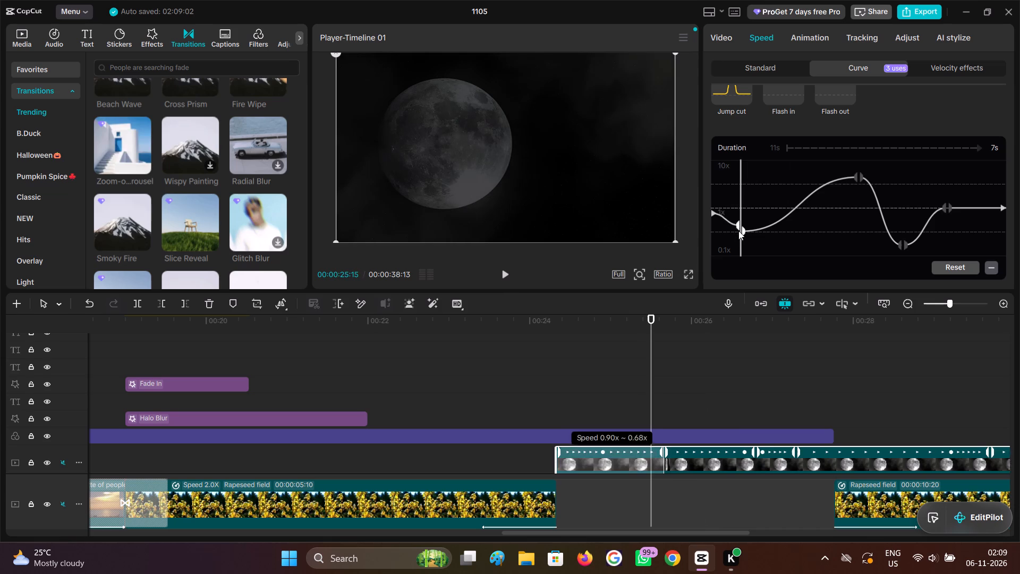
{"action": "left_click_drag", "start_coordinate": [738, 231], "coordinate": [738, 229]}
{"action": "left_click", "coordinate": [739, 222]}
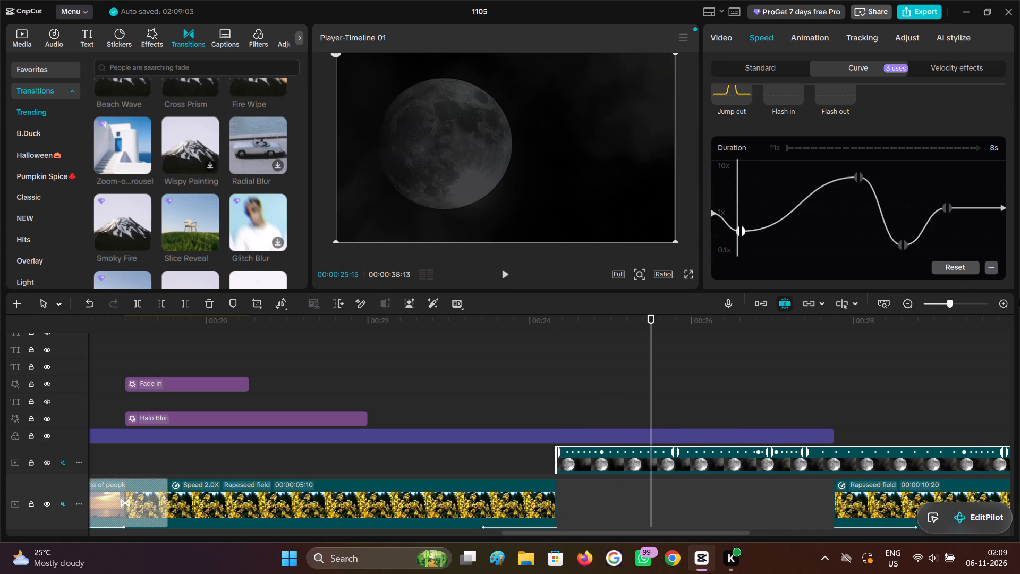
Move the last Rapeseed field clip later so it starts where the slowed New Moon Night Sky clip ends, and play the join.
{"action": "left_click", "coordinate": [589, 411]}
{"action": "left_click_drag", "start_coordinate": [588, 410], "coordinate": [565, 401]}
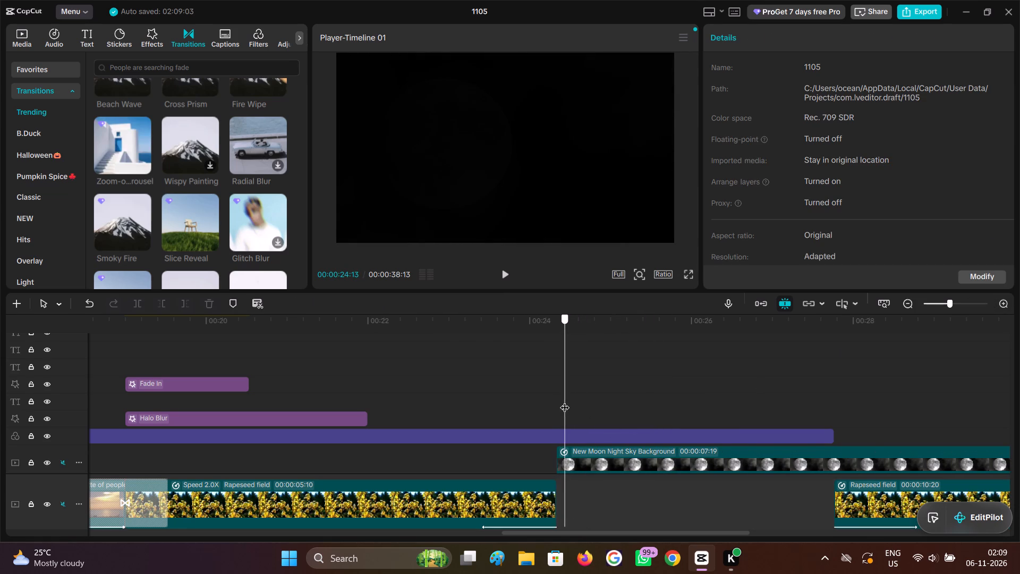
{"action": "left_click_drag", "start_coordinate": [565, 401], "coordinate": [566, 401]}
{"action": "scroll", "coordinate": [647, 387], "scroll_direction": "down", "scroll_amount": 4}
{"action": "double_click", "coordinate": [906, 305]}
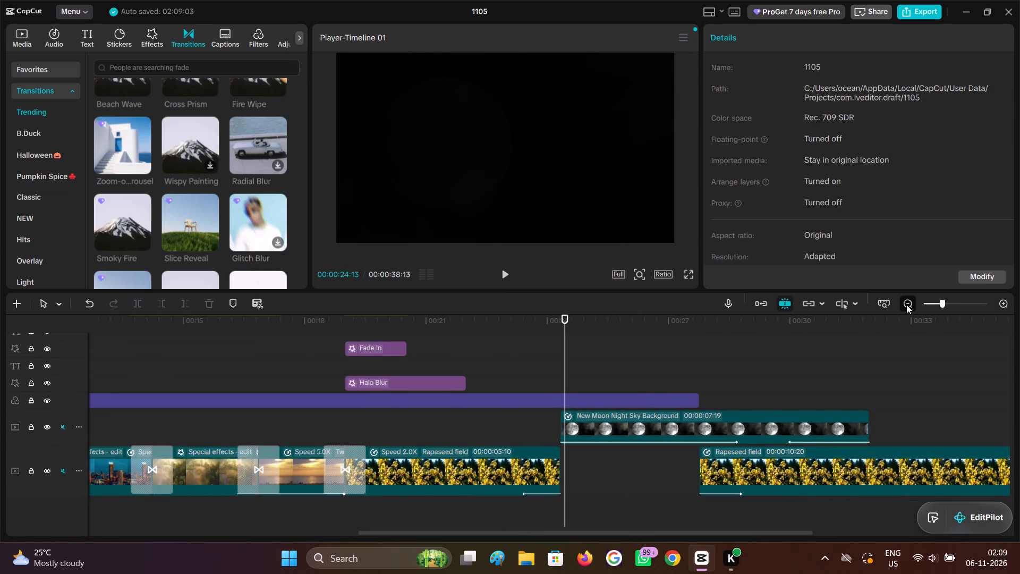
{"action": "left_click", "coordinate": [709, 463]}
{"action": "left_click_drag", "start_coordinate": [711, 468], "coordinate": [800, 466]}
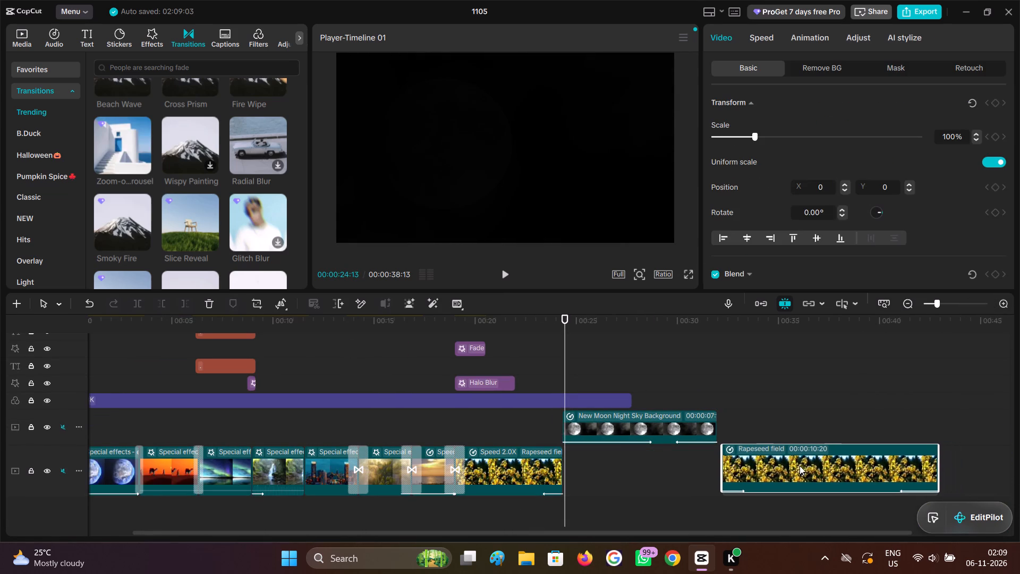
{"action": "left_click_drag", "start_coordinate": [800, 466], "coordinate": [798, 465]}
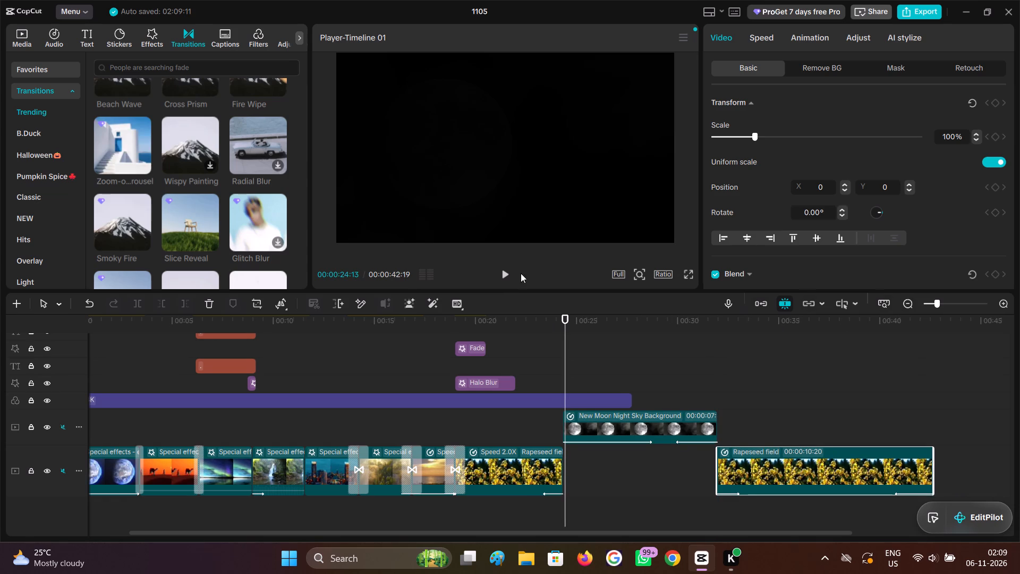
{"action": "left_click", "coordinate": [508, 276]}
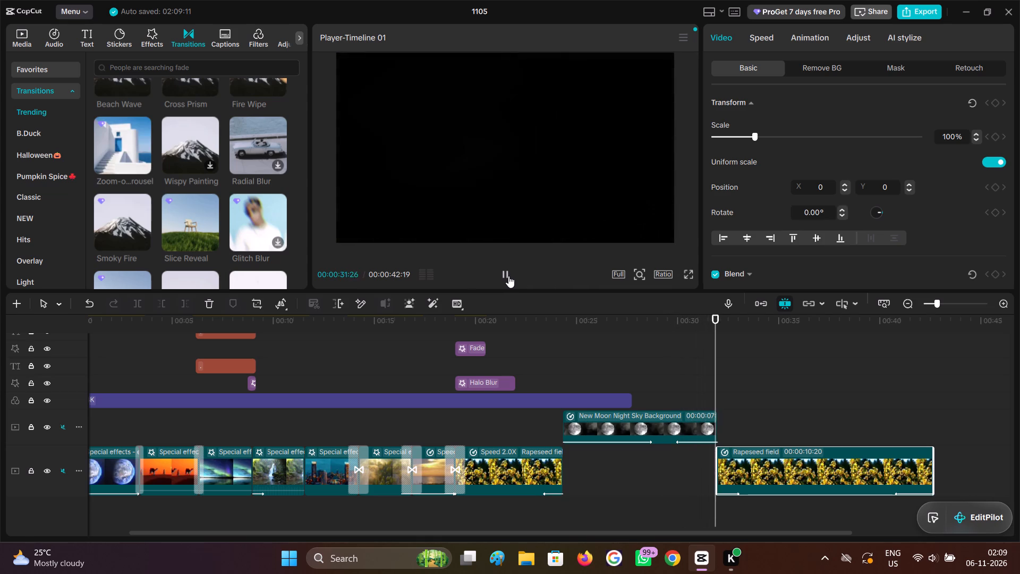
{"action": "left_click", "coordinate": [508, 276]}
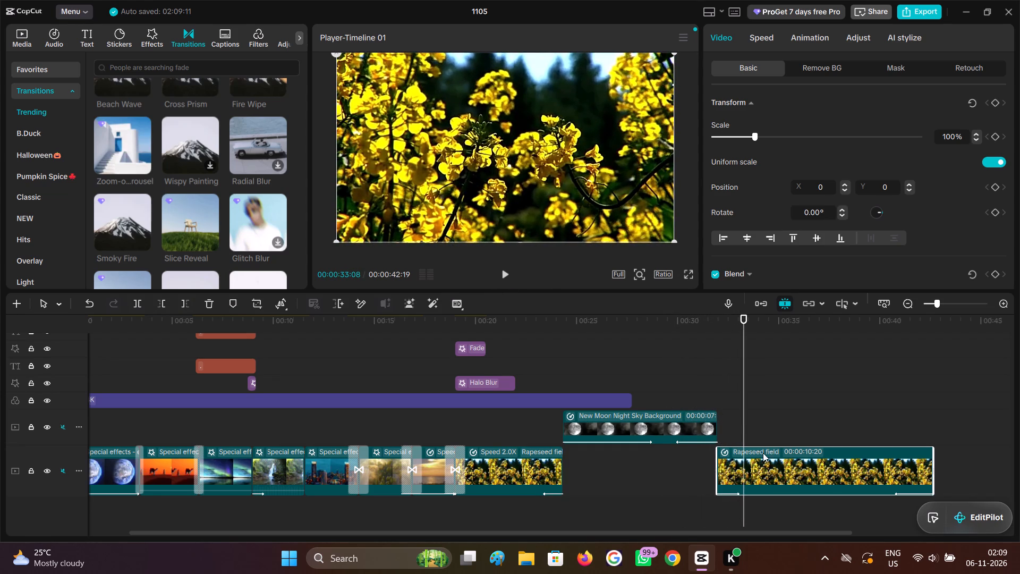
Lengthen the last Rapeseed field clip's Zoom 2 entrance animation to just over half the clip and preview it.
{"action": "left_click", "coordinate": [759, 475]}
{"action": "left_click", "coordinate": [807, 38]}
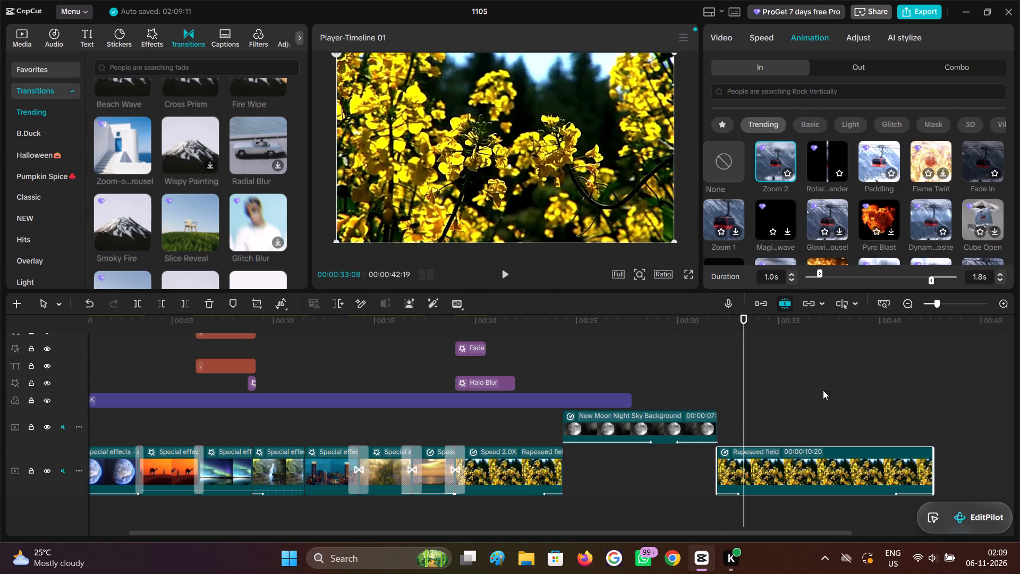
{"action": "left_click_drag", "start_coordinate": [831, 276], "coordinate": [886, 278]}
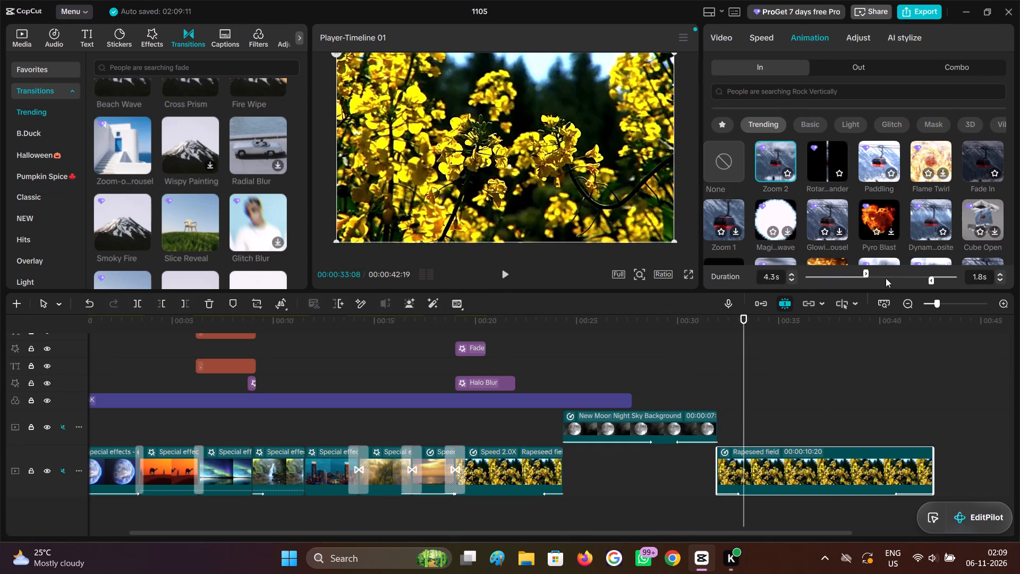
{"action": "left_click_drag", "start_coordinate": [886, 278], "coordinate": [886, 278]}
{"action": "left_click", "coordinate": [715, 385]}
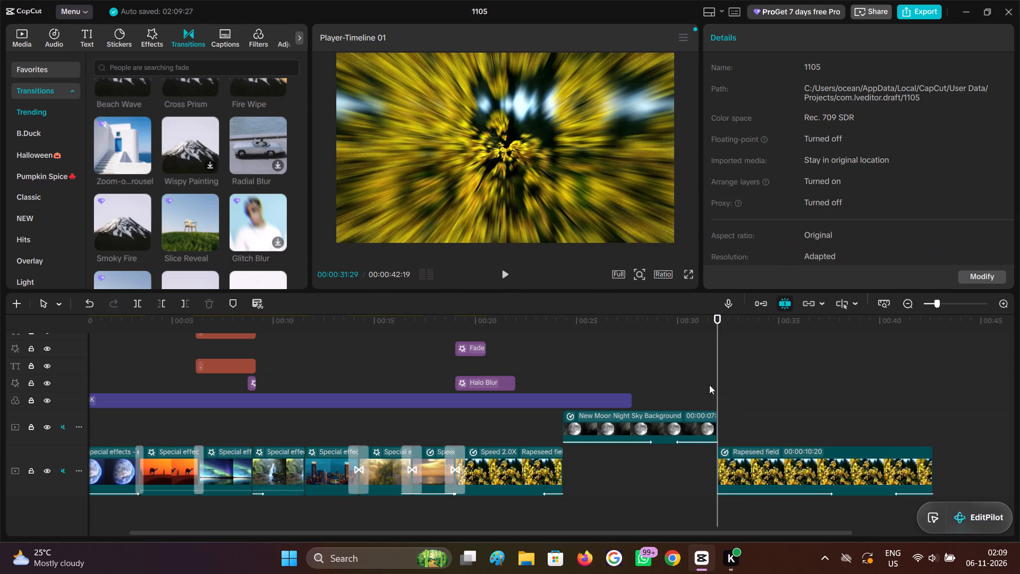
{"action": "left_click", "coordinate": [694, 390]}
{"action": "left_click_drag", "start_coordinate": [696, 390], "coordinate": [701, 402]}
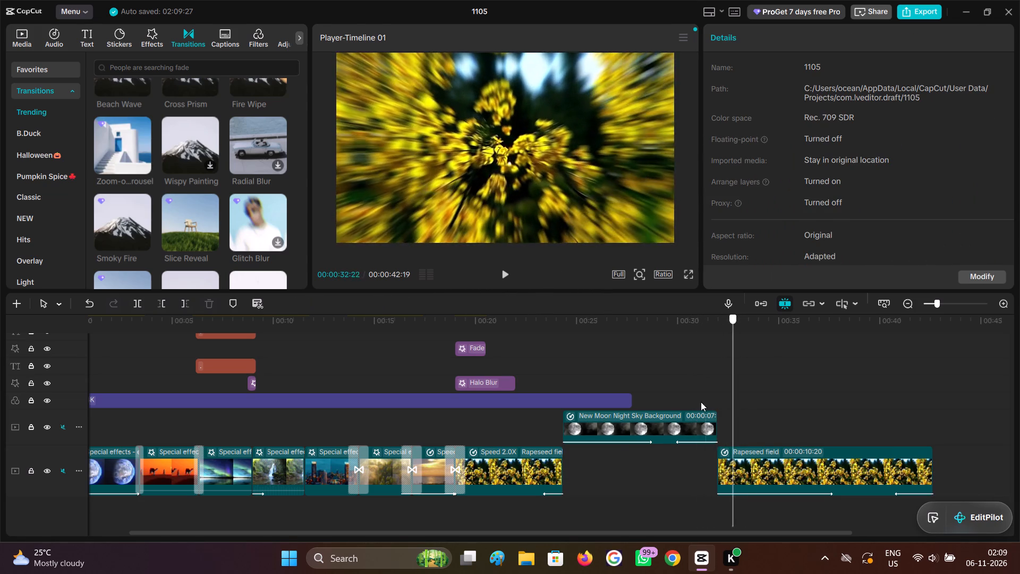
{"action": "left_click_drag", "start_coordinate": [701, 402], "coordinate": [683, 400]}
{"action": "left_click", "coordinate": [505, 278]}
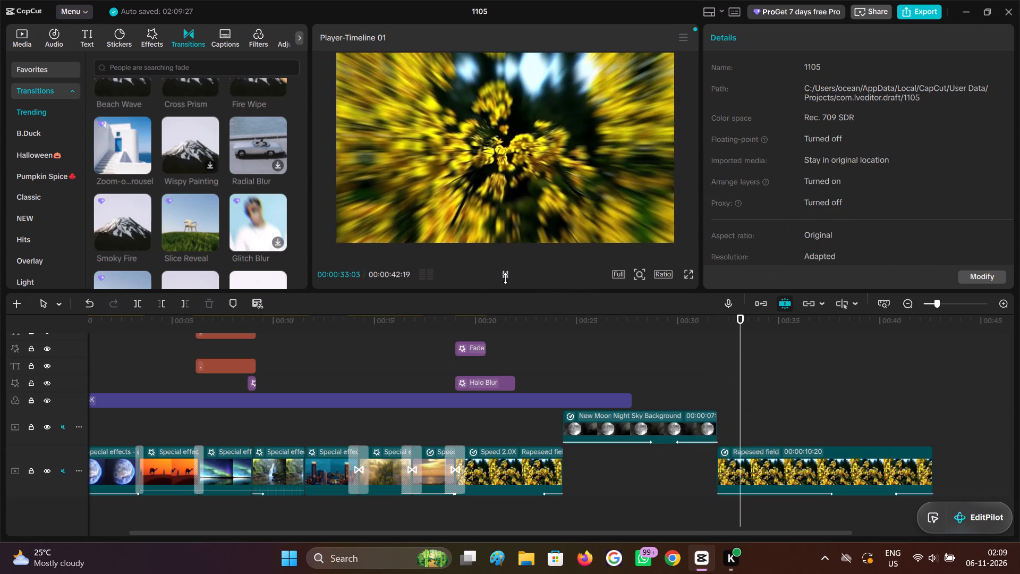
{"action": "left_click", "coordinate": [505, 278]}
Move the last Rapeseed field clip about 0.8 s earlier so its start overlaps the end of the New Moon Night Sky clip.
{"action": "left_click", "coordinate": [736, 370]}
{"action": "left_click", "coordinate": [694, 383]}
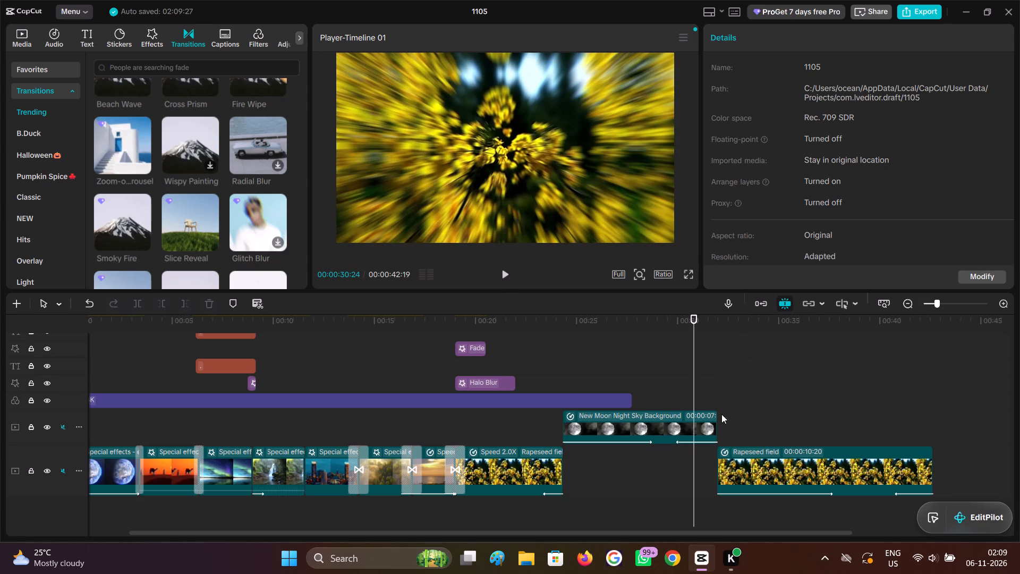
{"action": "left_click_drag", "start_coordinate": [742, 469], "coordinate": [725, 466]}
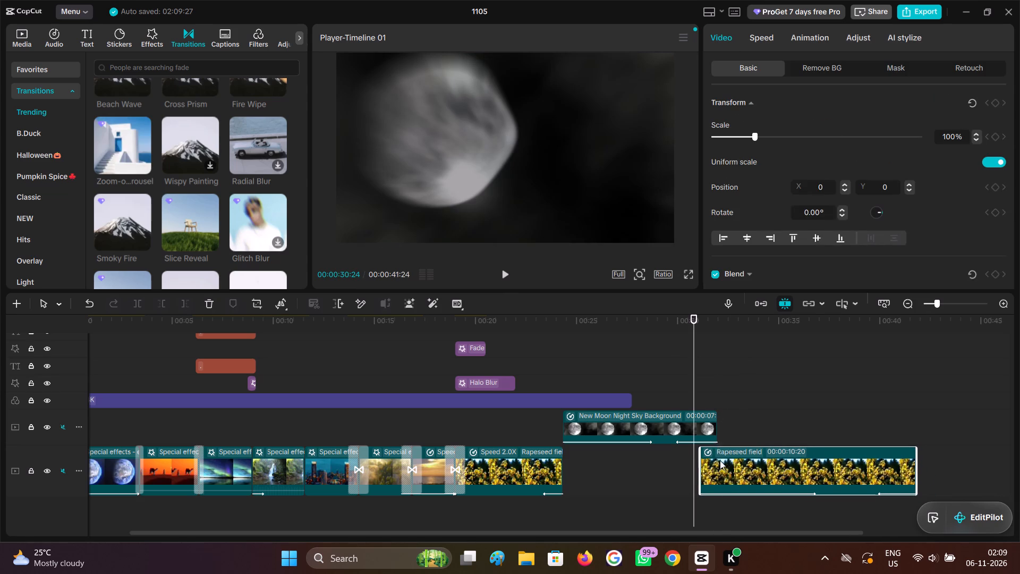
Review the overlap between the New Moon Night Sky clip and the last Rapeseed field clip's zoom entrance.
{"action": "left_click", "coordinate": [690, 383]}
{"action": "left_click_drag", "start_coordinate": [691, 383], "coordinate": [636, 369]}
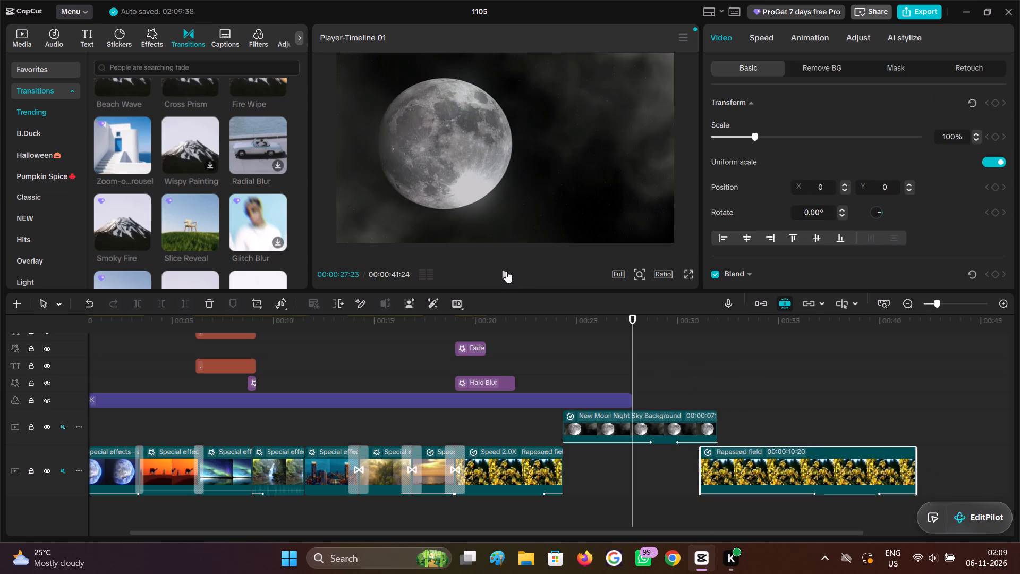
{"action": "left_click", "coordinate": [506, 271]}
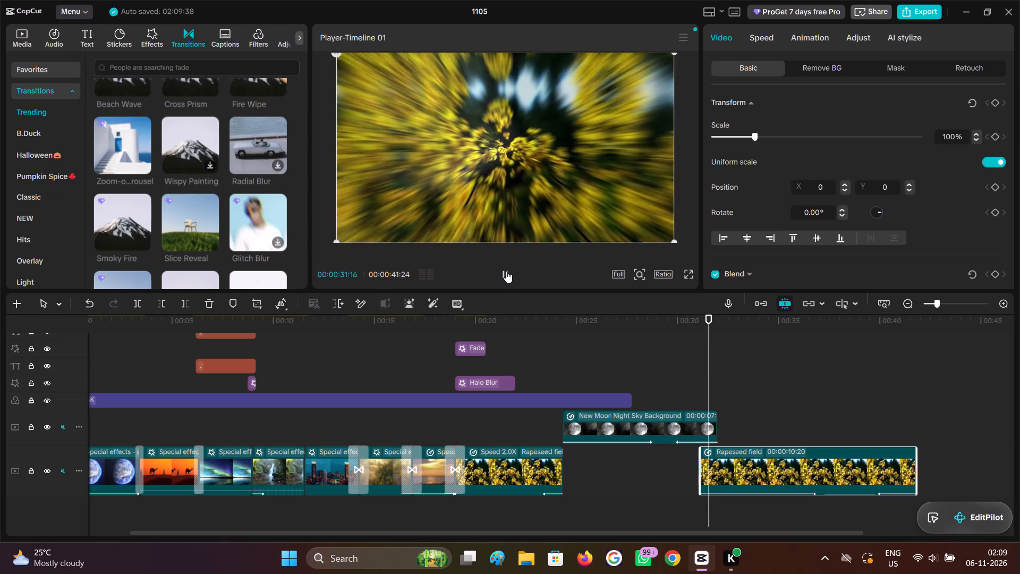
{"action": "left_click", "coordinate": [506, 271]}
{"action": "left_click", "coordinate": [707, 381]}
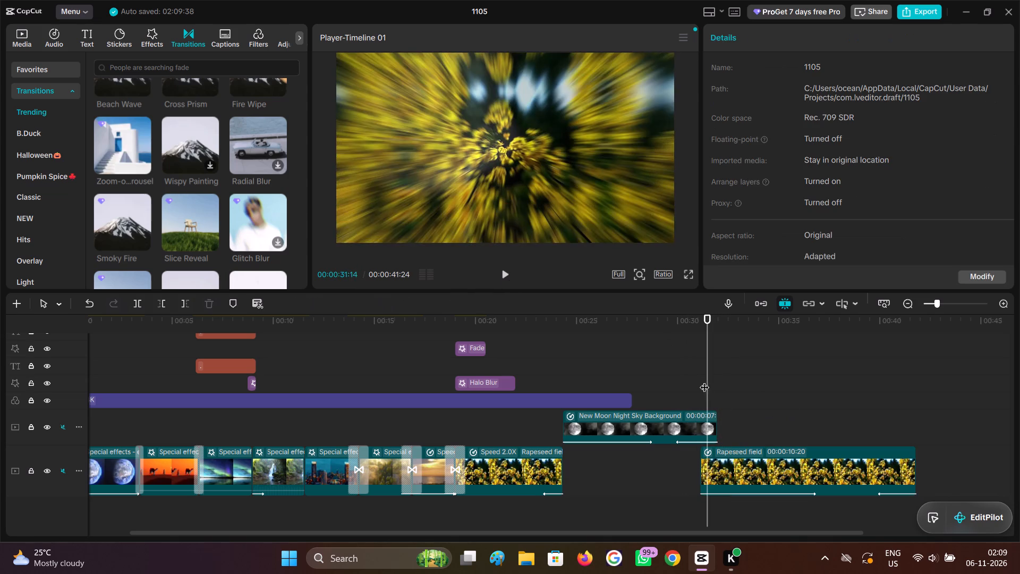
{"action": "left_click", "coordinate": [699, 382]}
{"action": "left_click_drag", "start_coordinate": [699, 382], "coordinate": [707, 390]}
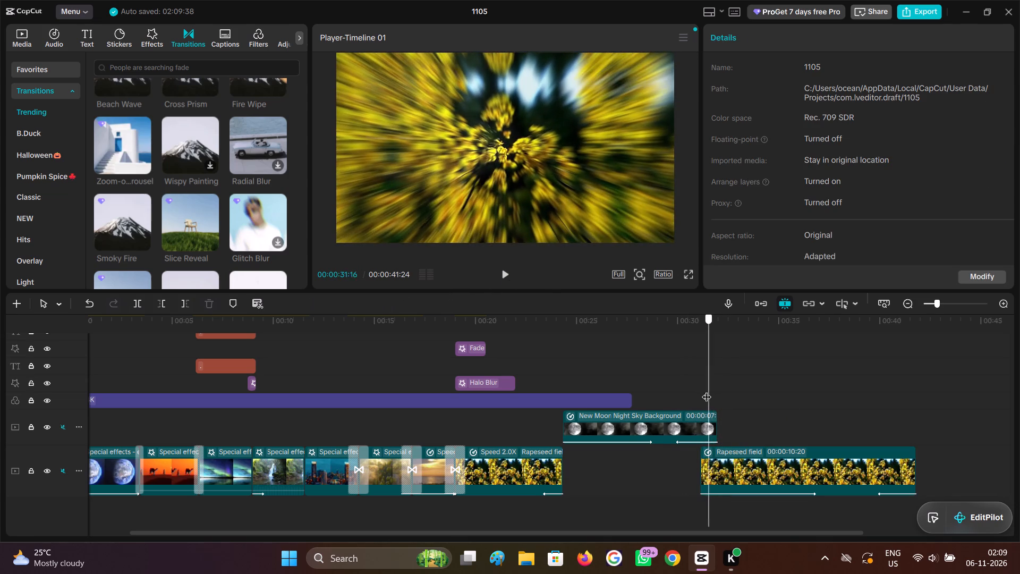
{"action": "left_click_drag", "start_coordinate": [707, 390], "coordinate": [701, 389]}
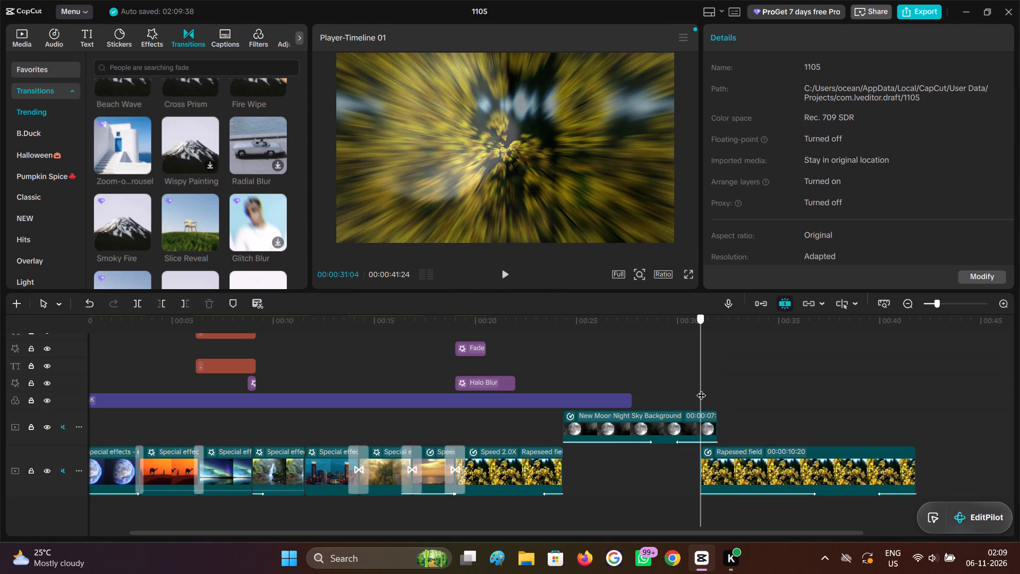
{"action": "left_click_drag", "start_coordinate": [701, 389], "coordinate": [695, 388]}
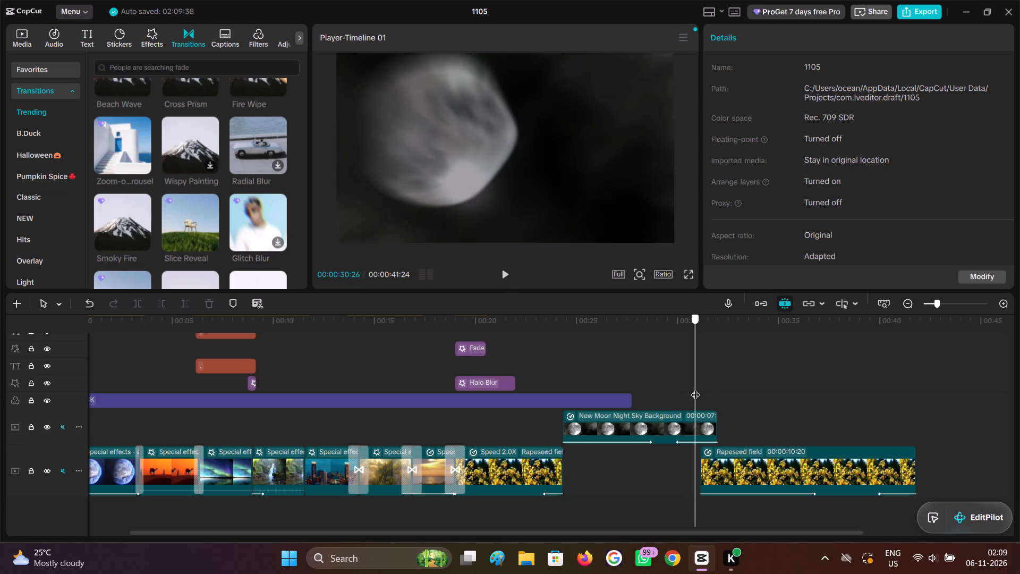
{"action": "left_click_drag", "start_coordinate": [695, 388], "coordinate": [694, 389]}
{"action": "left_click", "coordinate": [505, 275]}
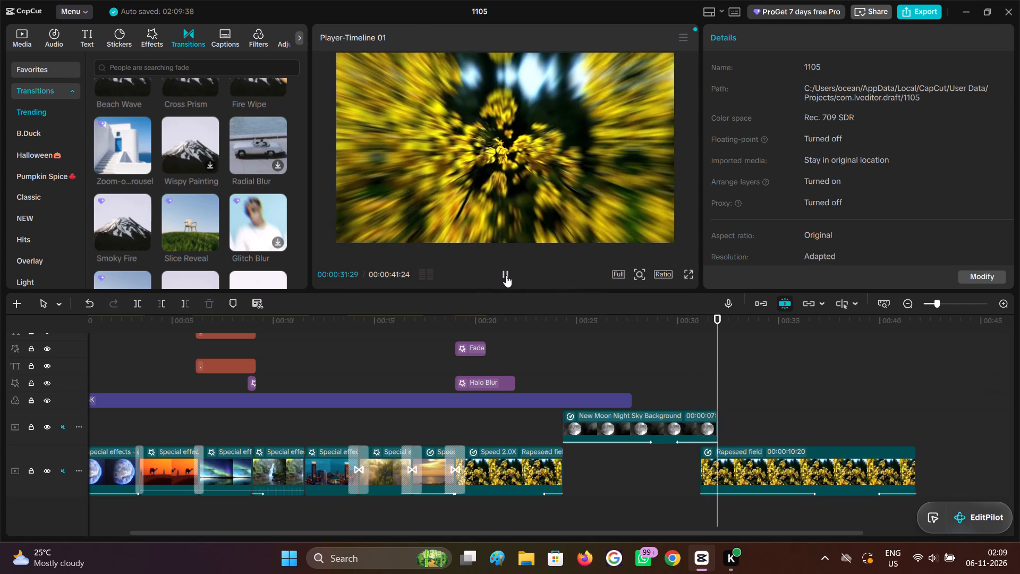
{"action": "left_click", "coordinate": [506, 275]}
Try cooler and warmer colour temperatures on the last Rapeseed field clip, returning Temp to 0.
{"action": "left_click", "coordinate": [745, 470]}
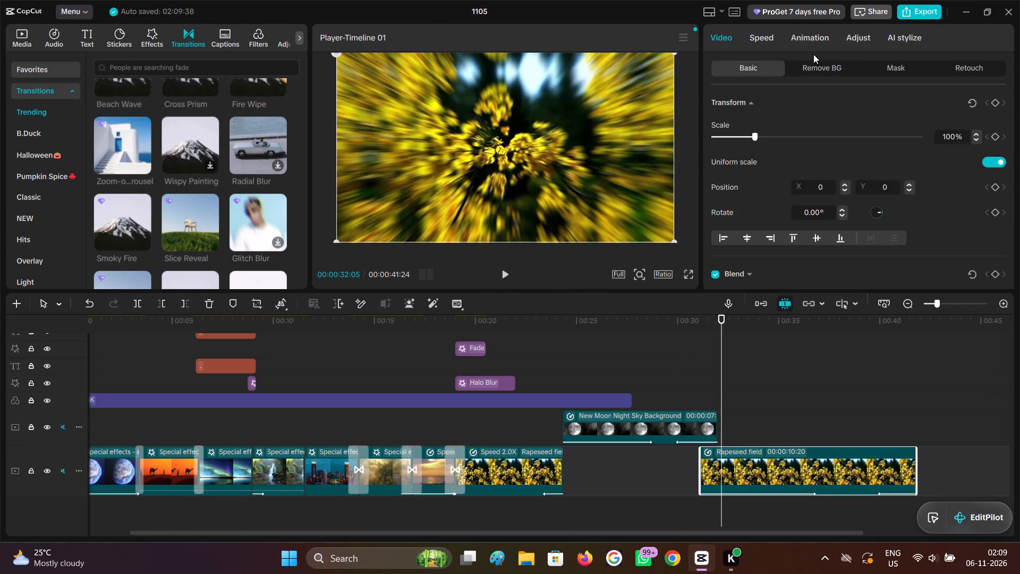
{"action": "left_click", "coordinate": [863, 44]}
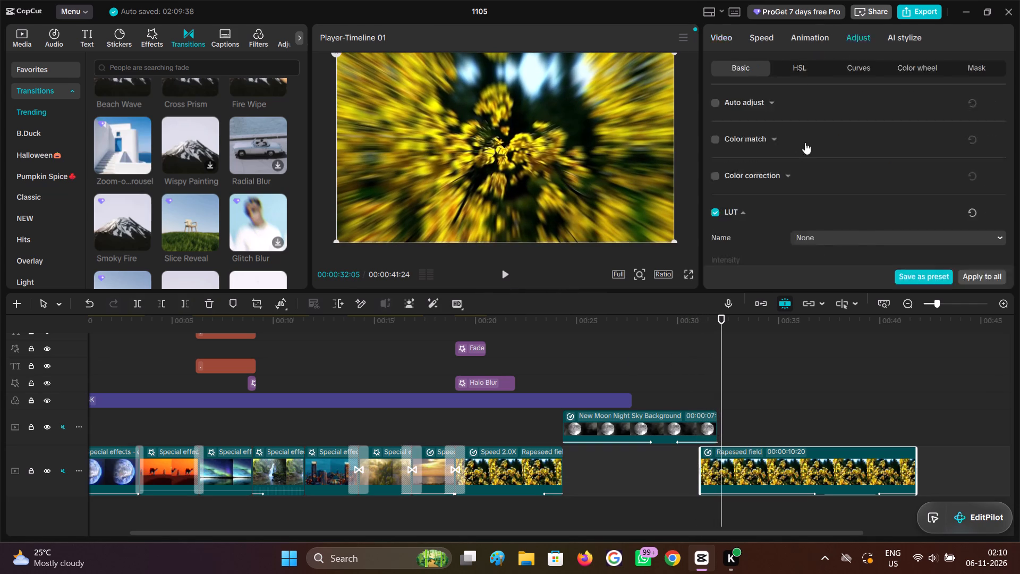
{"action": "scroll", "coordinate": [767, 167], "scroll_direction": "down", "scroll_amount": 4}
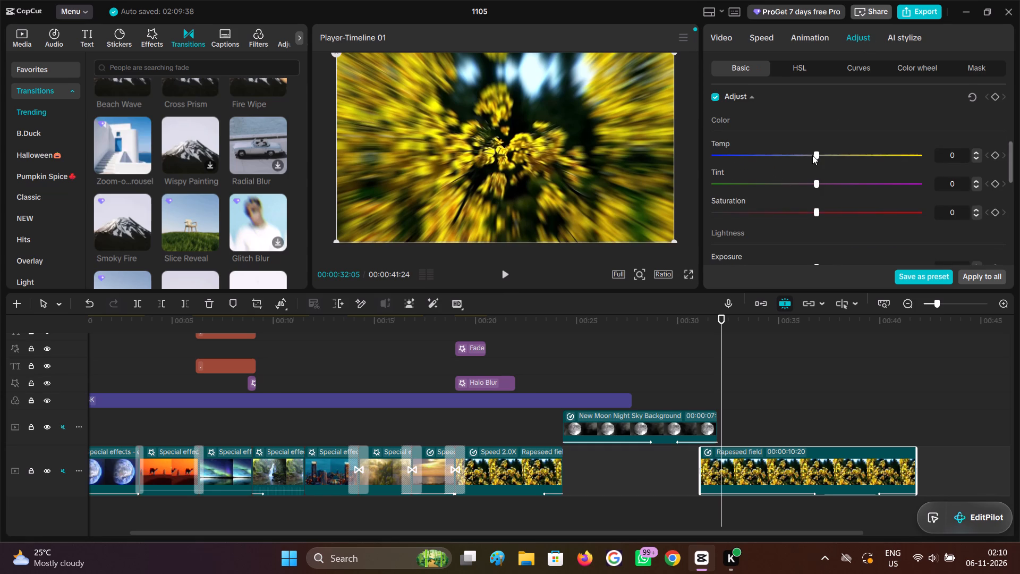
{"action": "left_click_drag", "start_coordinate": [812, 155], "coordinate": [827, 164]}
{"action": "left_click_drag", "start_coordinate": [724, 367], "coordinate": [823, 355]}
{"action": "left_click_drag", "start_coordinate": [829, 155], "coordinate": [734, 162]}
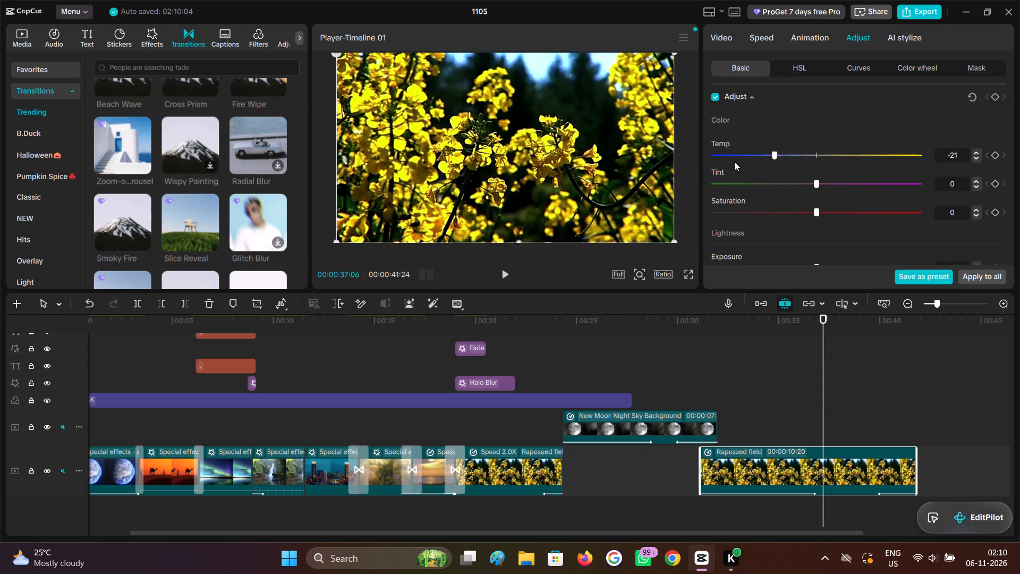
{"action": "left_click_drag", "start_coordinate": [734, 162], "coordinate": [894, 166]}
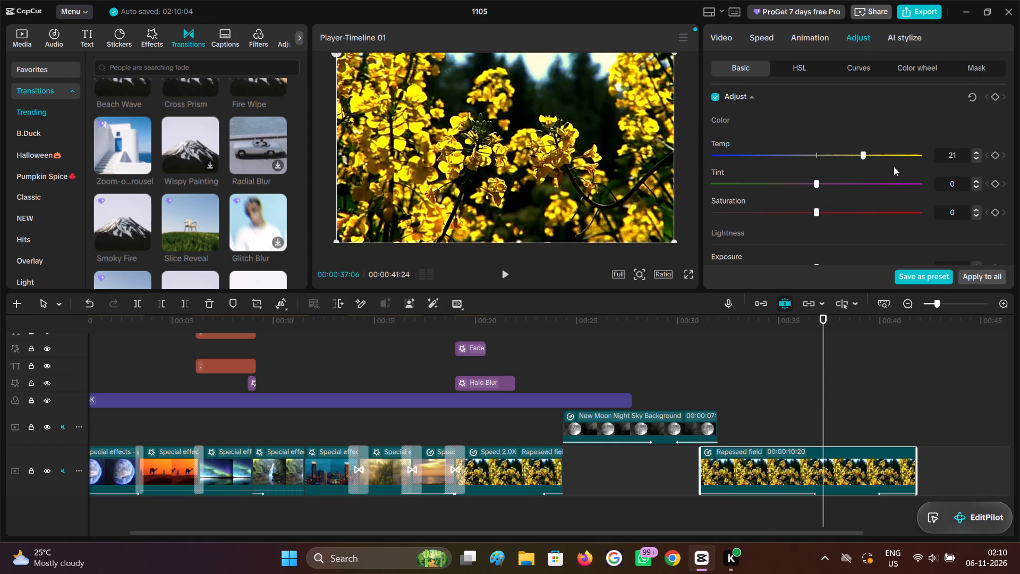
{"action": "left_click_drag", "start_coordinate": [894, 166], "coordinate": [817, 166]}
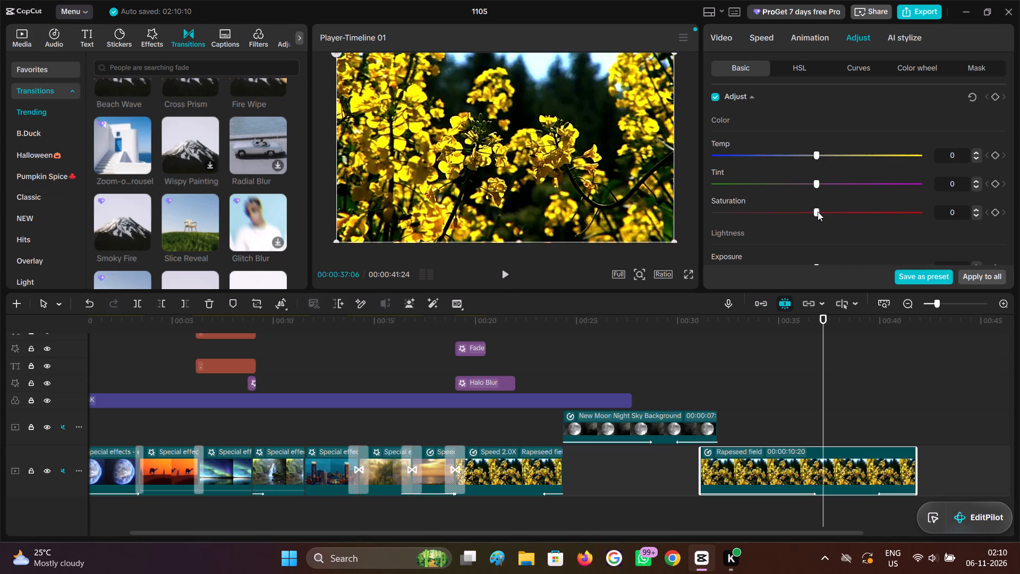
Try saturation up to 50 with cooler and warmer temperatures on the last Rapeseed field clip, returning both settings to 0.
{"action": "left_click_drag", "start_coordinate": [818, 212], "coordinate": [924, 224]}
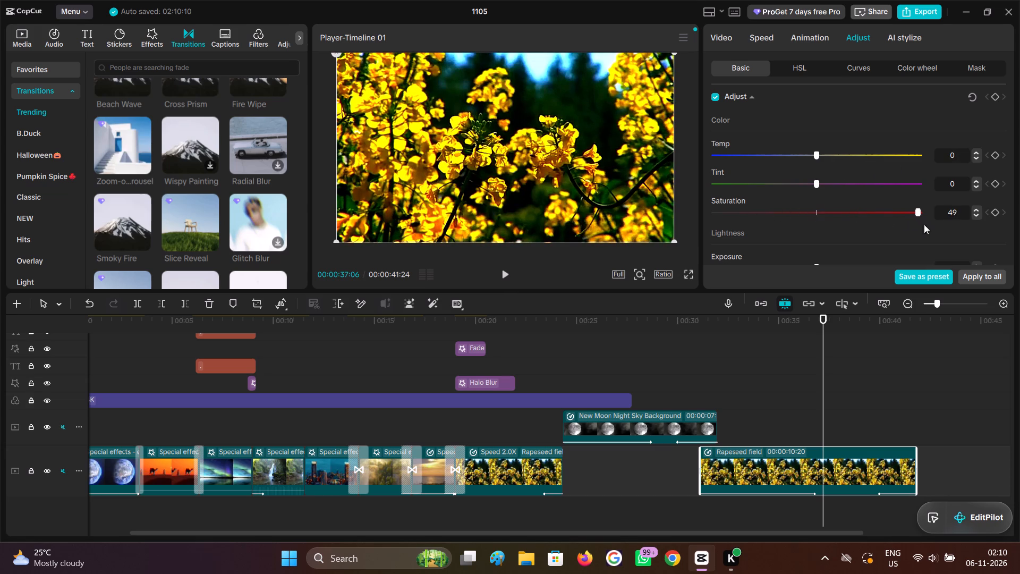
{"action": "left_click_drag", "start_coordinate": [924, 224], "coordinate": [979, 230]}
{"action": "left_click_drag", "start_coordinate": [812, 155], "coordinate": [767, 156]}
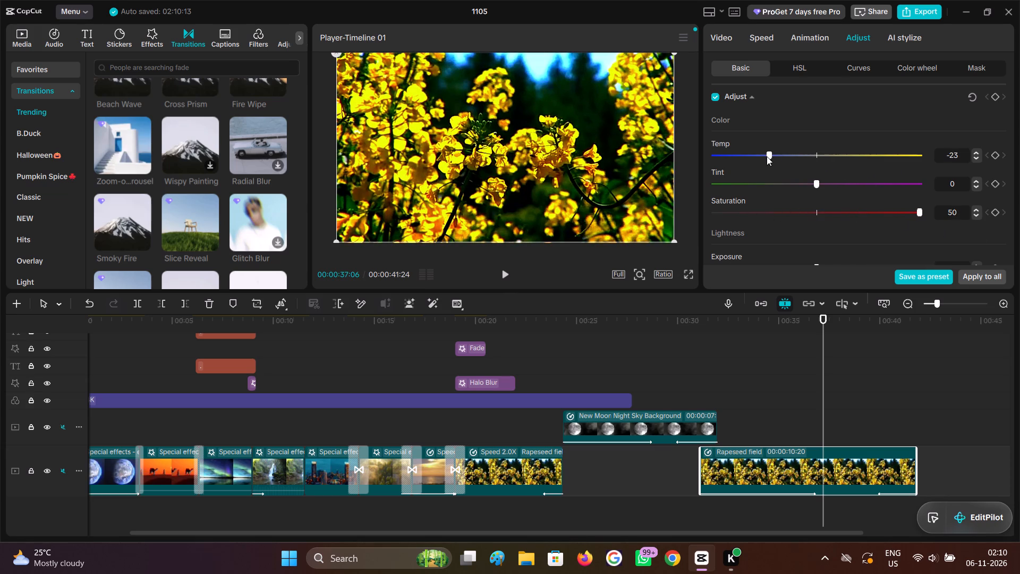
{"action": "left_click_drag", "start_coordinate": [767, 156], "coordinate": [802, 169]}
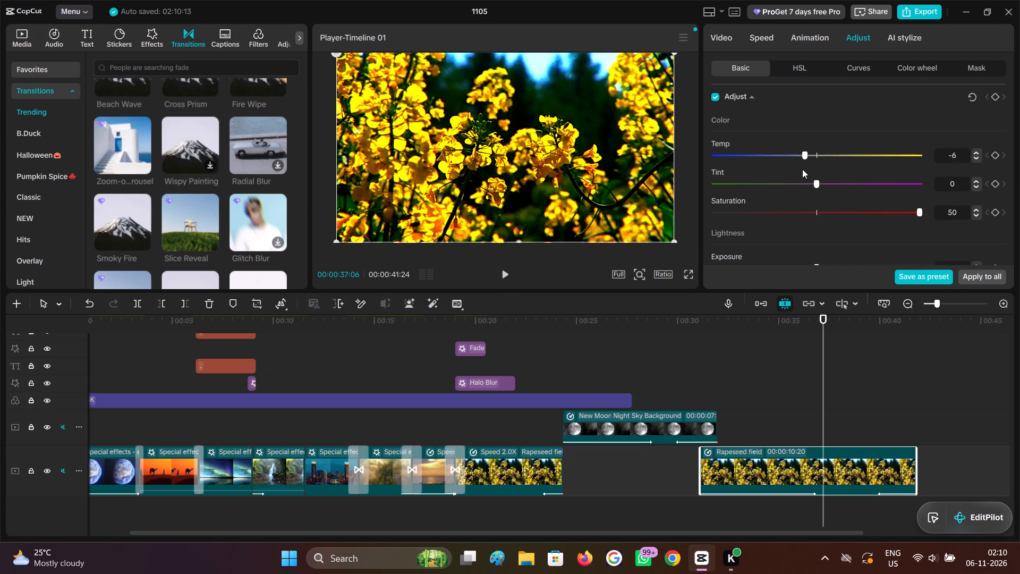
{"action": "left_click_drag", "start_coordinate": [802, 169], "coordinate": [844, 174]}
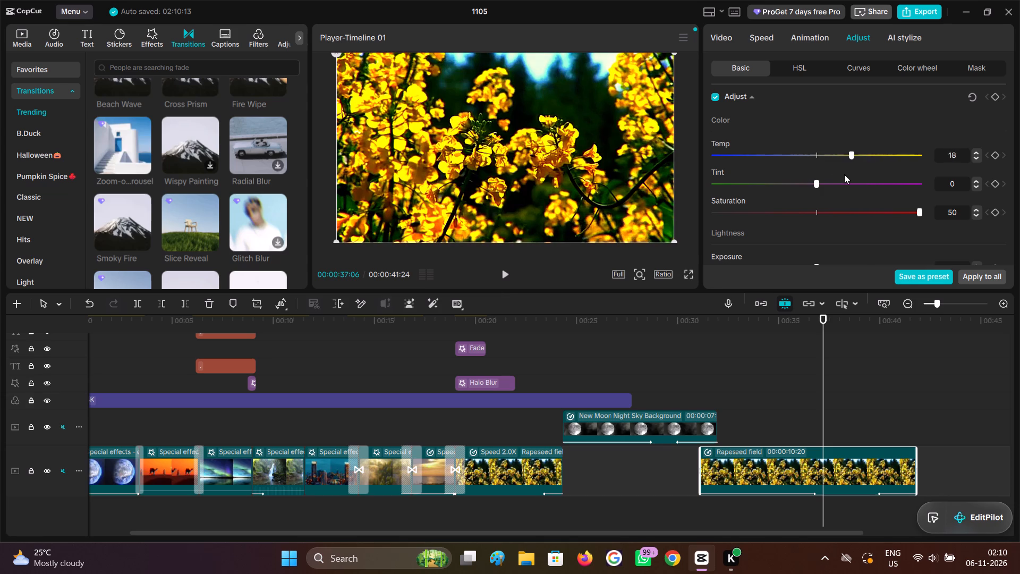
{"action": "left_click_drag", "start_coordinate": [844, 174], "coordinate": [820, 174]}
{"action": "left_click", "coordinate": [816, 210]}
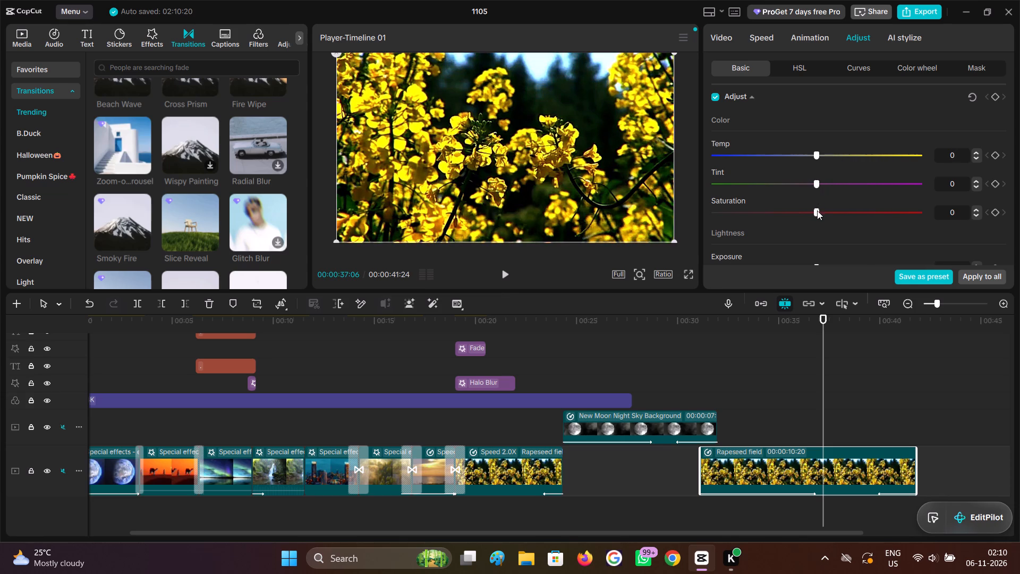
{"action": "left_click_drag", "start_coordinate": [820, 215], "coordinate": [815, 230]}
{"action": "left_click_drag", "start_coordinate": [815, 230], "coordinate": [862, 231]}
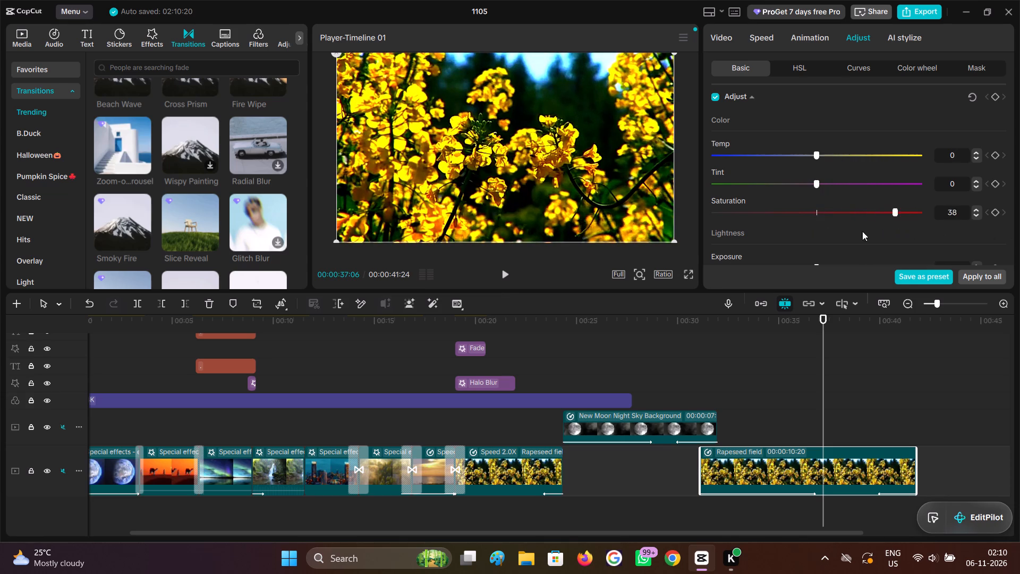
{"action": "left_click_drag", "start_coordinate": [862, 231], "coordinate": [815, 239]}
Set the last Rapeseed field clip's contrast to 13 and its exposure to 6.
{"action": "scroll", "coordinate": [814, 205], "scroll_direction": "down", "scroll_amount": 6}
{"action": "scroll", "coordinate": [755, 202], "scroll_direction": "down", "scroll_amount": 1}
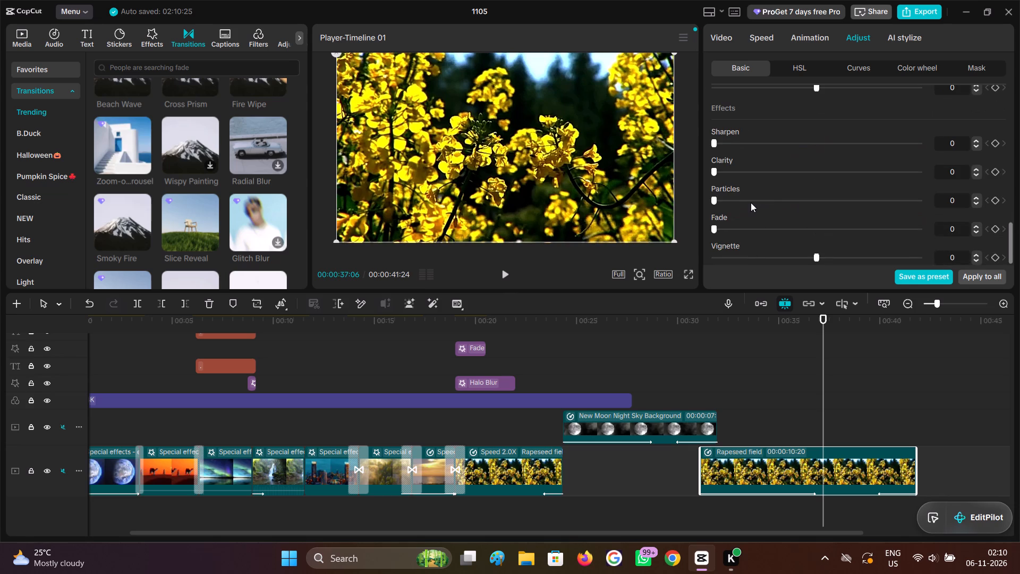
{"action": "scroll", "coordinate": [747, 205], "scroll_direction": "down", "scroll_amount": 3}
{"action": "scroll", "coordinate": [746, 206], "scroll_direction": "up", "scroll_amount": 3}
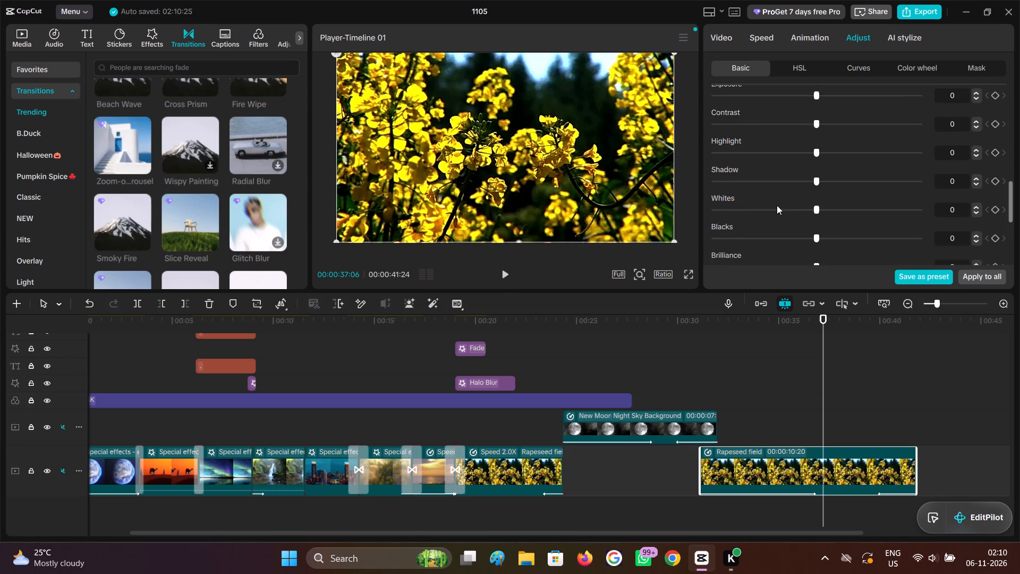
{"action": "scroll", "coordinate": [779, 203], "scroll_direction": "up", "scroll_amount": 1}
{"action": "left_click_drag", "start_coordinate": [817, 187], "coordinate": [885, 188]}
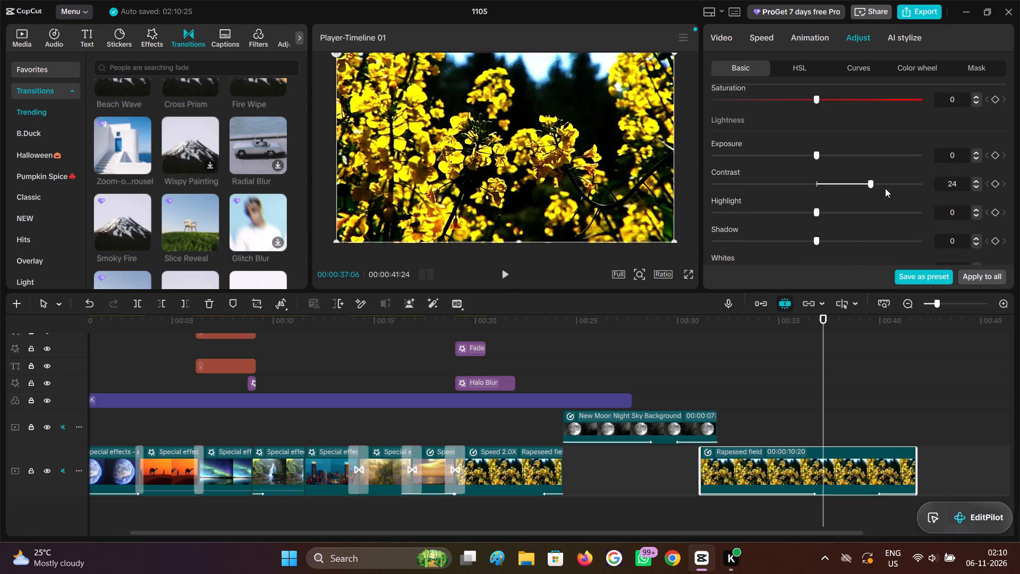
{"action": "left_click_drag", "start_coordinate": [885, 188], "coordinate": [794, 192]}
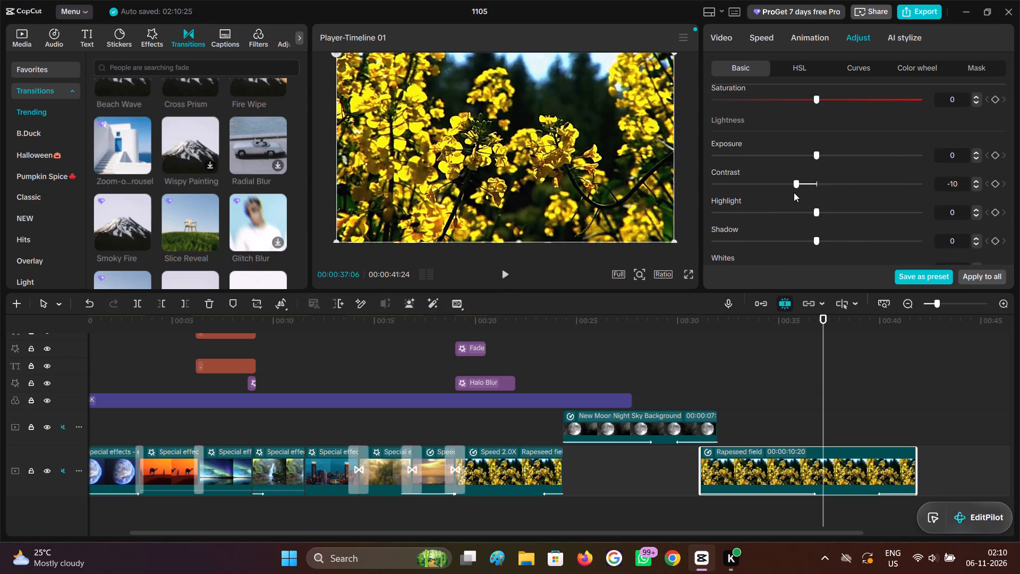
{"action": "left_click_drag", "start_coordinate": [794, 192], "coordinate": [792, 202]}
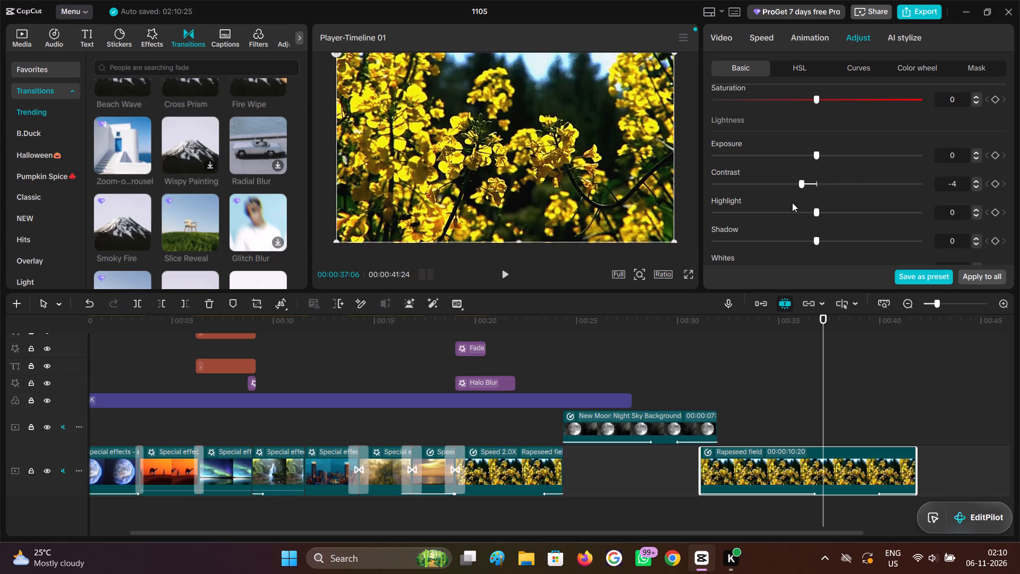
{"action": "left_click_drag", "start_coordinate": [792, 202], "coordinate": [815, 198]}
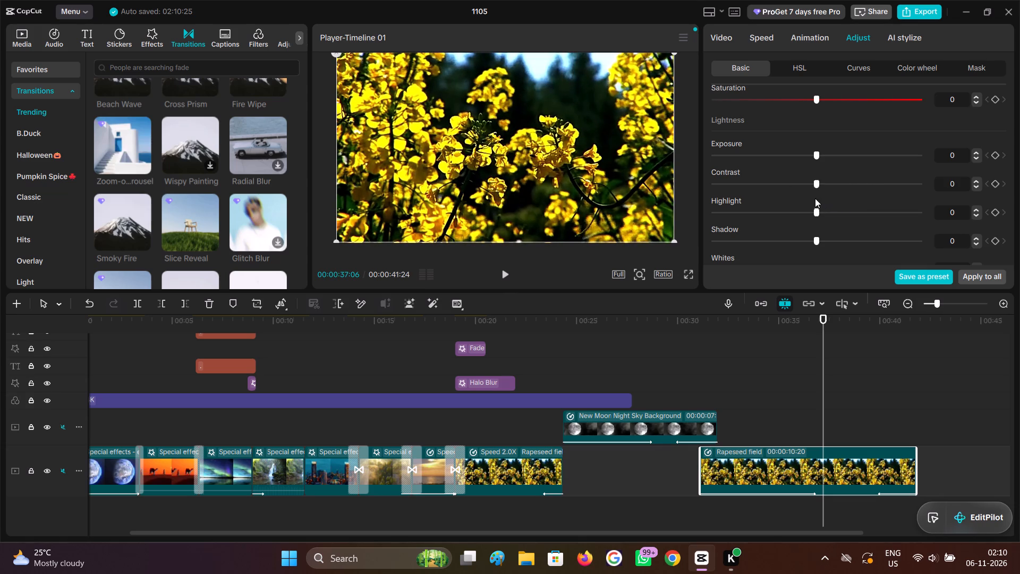
{"action": "left_click_drag", "start_coordinate": [815, 198], "coordinate": [841, 199]}
{"action": "left_click_drag", "start_coordinate": [822, 159], "coordinate": [883, 163]}
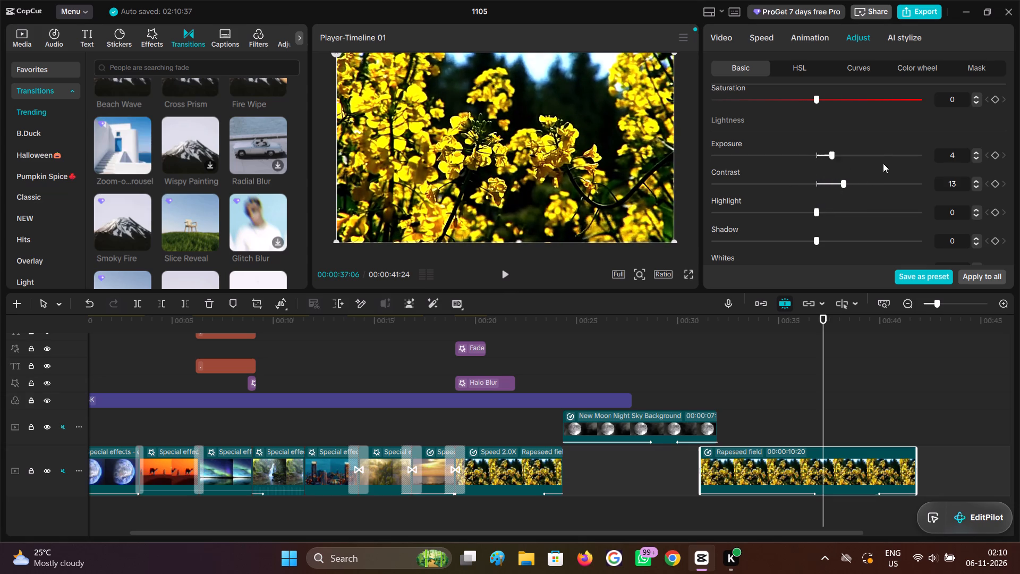
{"action": "left_click_drag", "start_coordinate": [883, 163], "coordinate": [826, 165]}
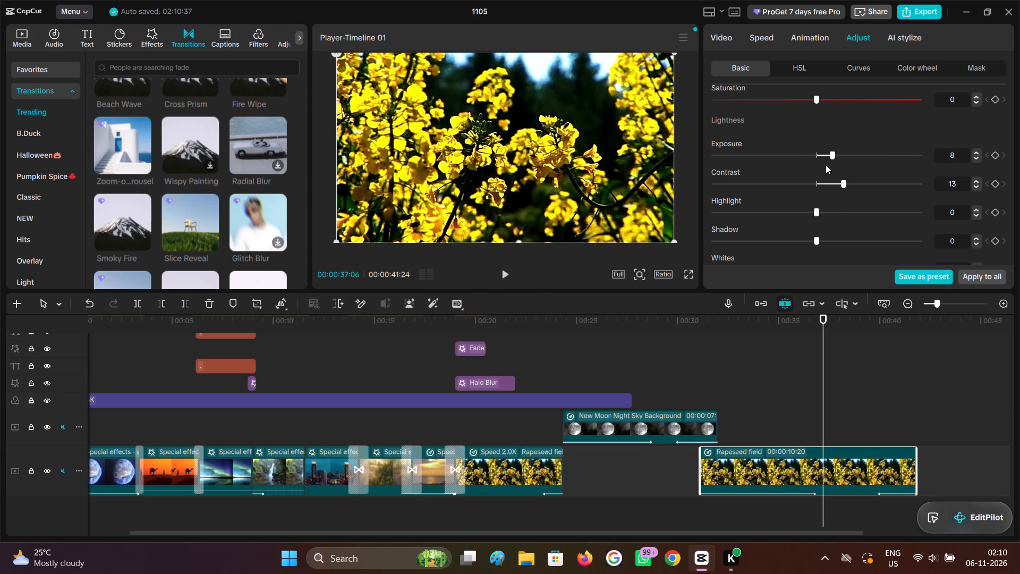
{"action": "left_click_drag", "start_coordinate": [826, 165], "coordinate": [826, 164]}
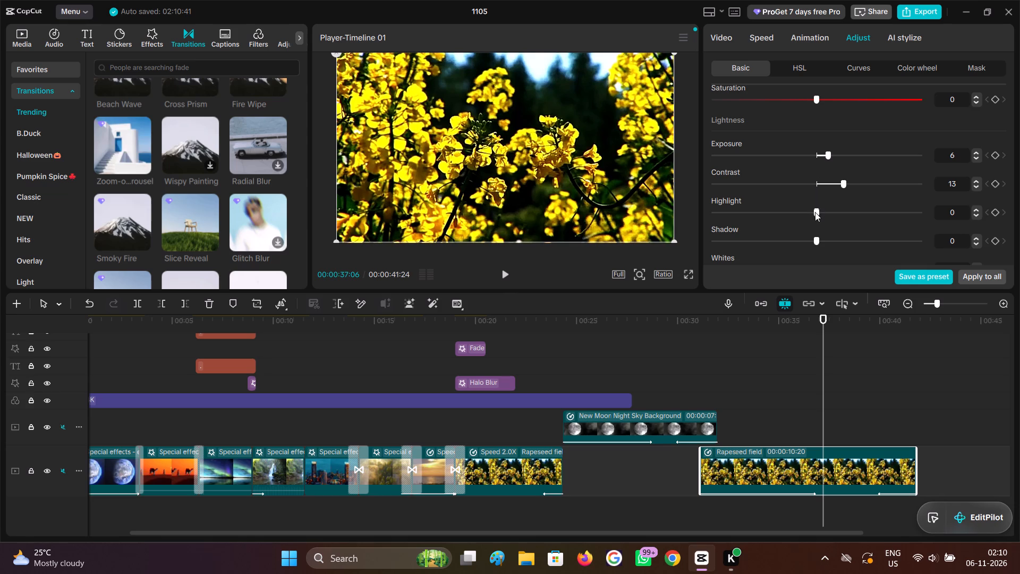
Lower the last Rapeseed field clip's highlights to -31 and its shadows to -10.
{"action": "left_click_drag", "start_coordinate": [815, 212], "coordinate": [751, 217]}
{"action": "scroll", "coordinate": [770, 214], "scroll_direction": "down", "scroll_amount": 1}
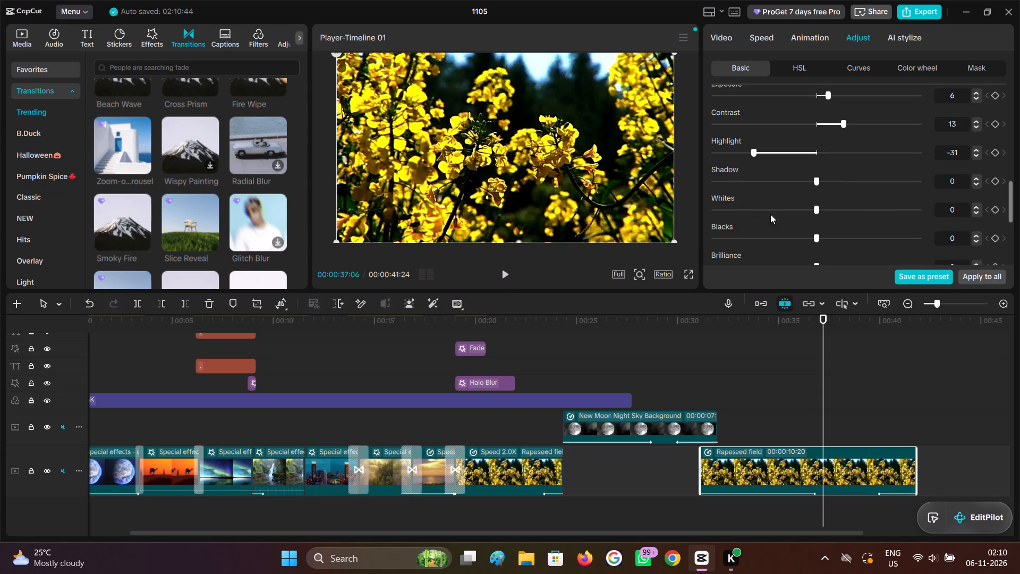
{"action": "left_click_drag", "start_coordinate": [817, 188], "coordinate": [781, 187]}
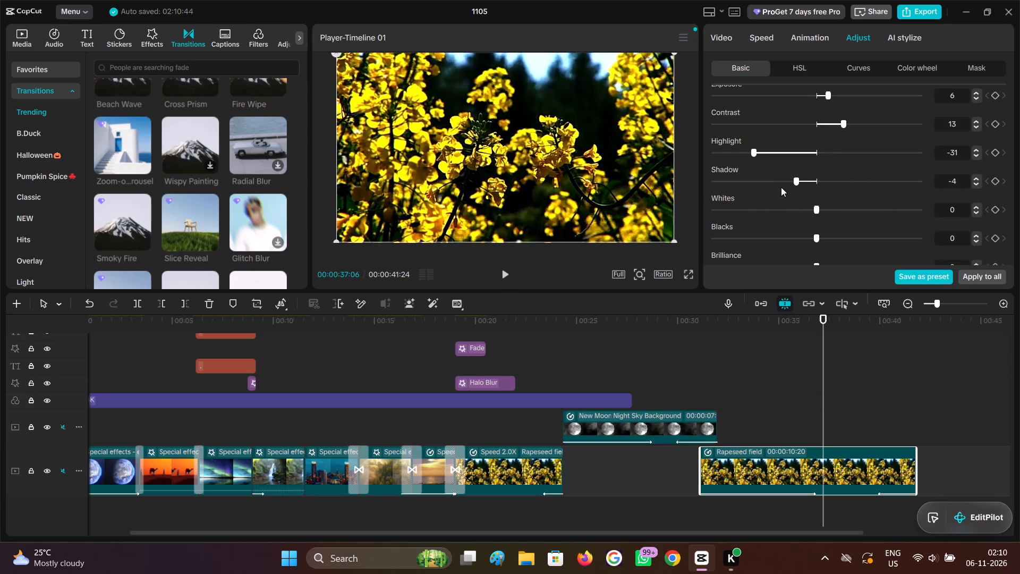
{"action": "left_click_drag", "start_coordinate": [781, 187], "coordinate": [794, 191]}
Set the last Rapeseed field clip's whites to -5, blacks to 18 and brilliance to -21.
{"action": "scroll", "coordinate": [799, 196], "scroll_direction": "down", "scroll_amount": 1}
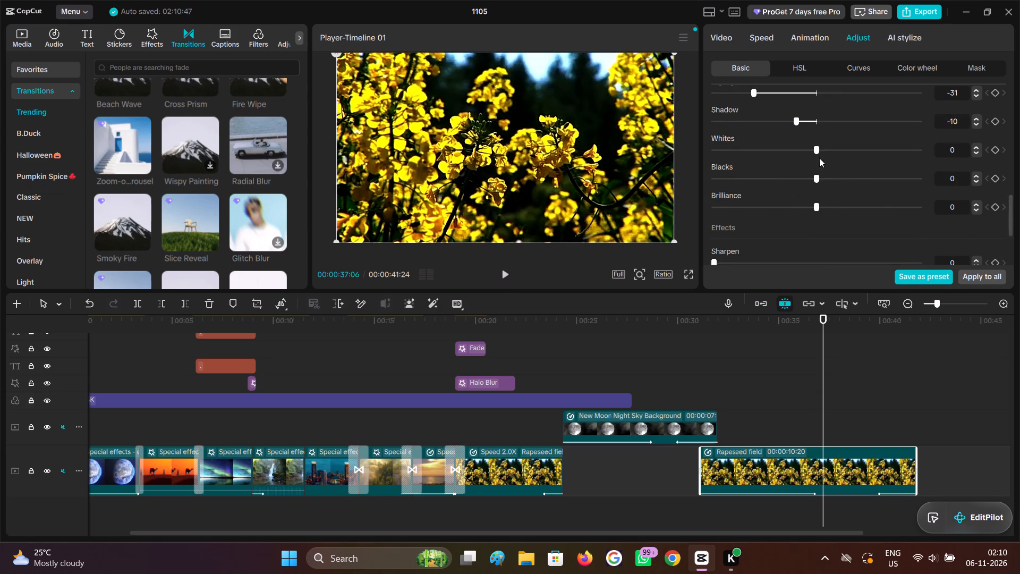
{"action": "left_click_drag", "start_coordinate": [819, 154], "coordinate": [805, 158]}
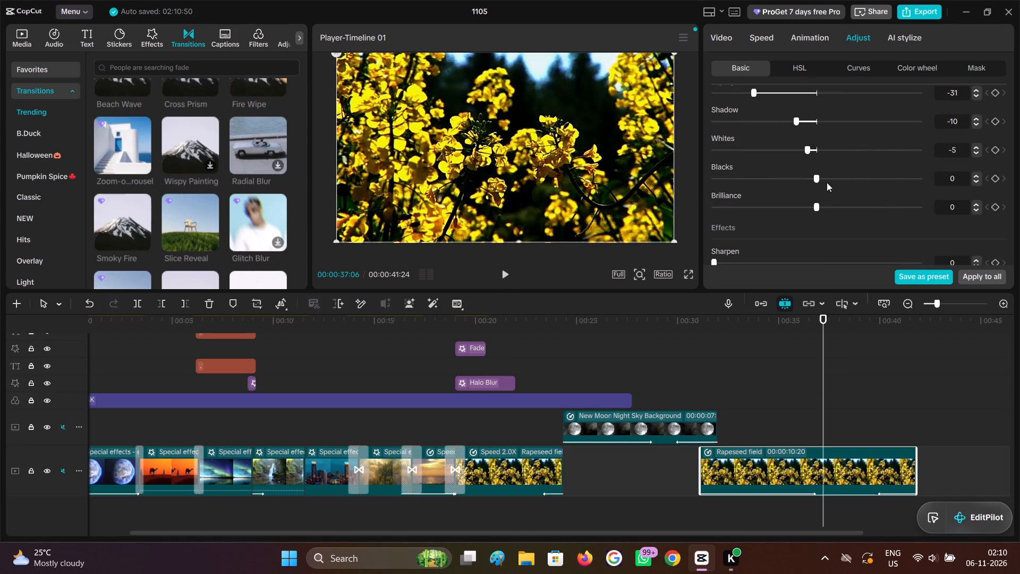
{"action": "left_click_drag", "start_coordinate": [821, 179], "coordinate": [872, 179]}
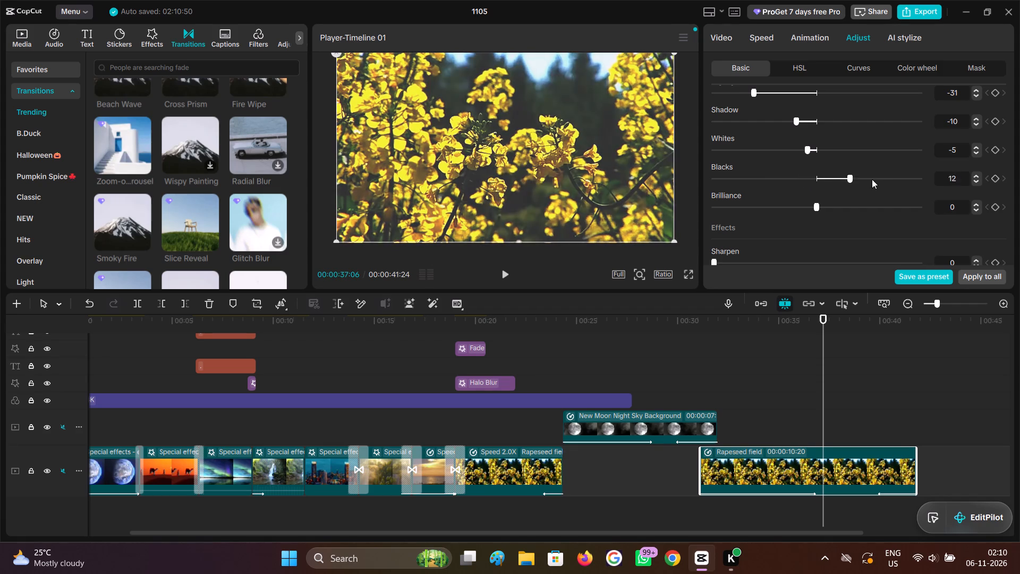
{"action": "left_click_drag", "start_coordinate": [872, 179], "coordinate": [852, 174]}
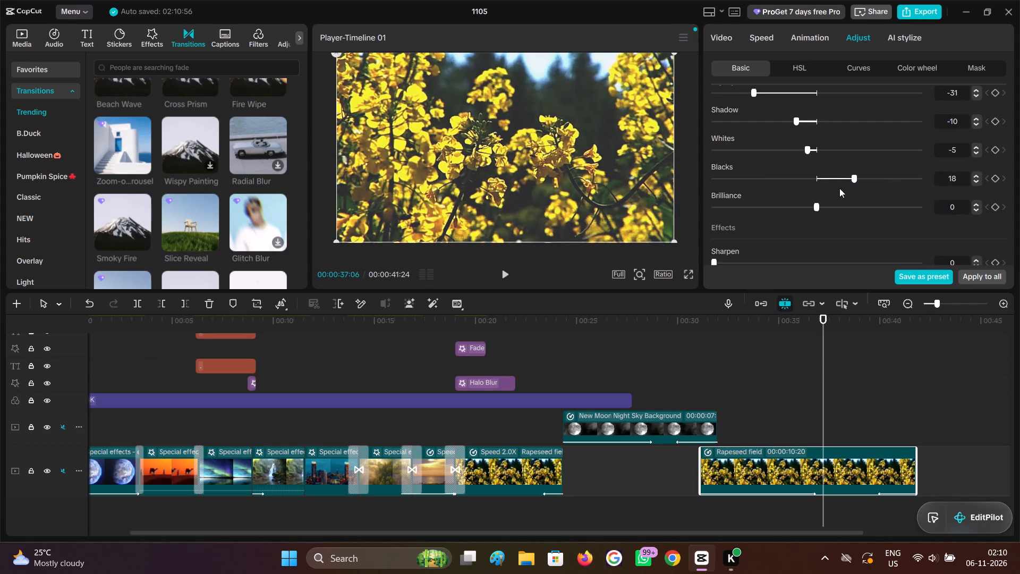
{"action": "left_click_drag", "start_coordinate": [815, 207], "coordinate": [767, 208]}
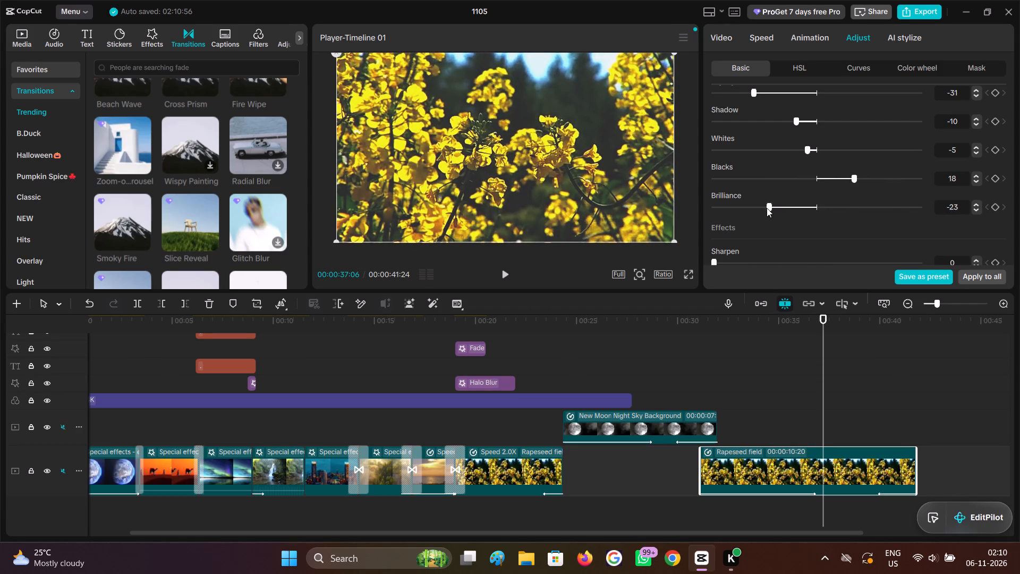
{"action": "left_click_drag", "start_coordinate": [767, 208], "coordinate": [772, 208]}
Sharpen the last Rapeseed field clip to 71 and raise its clarity to the maximum.
{"action": "scroll", "coordinate": [781, 208], "scroll_direction": "down", "scroll_amount": 2}
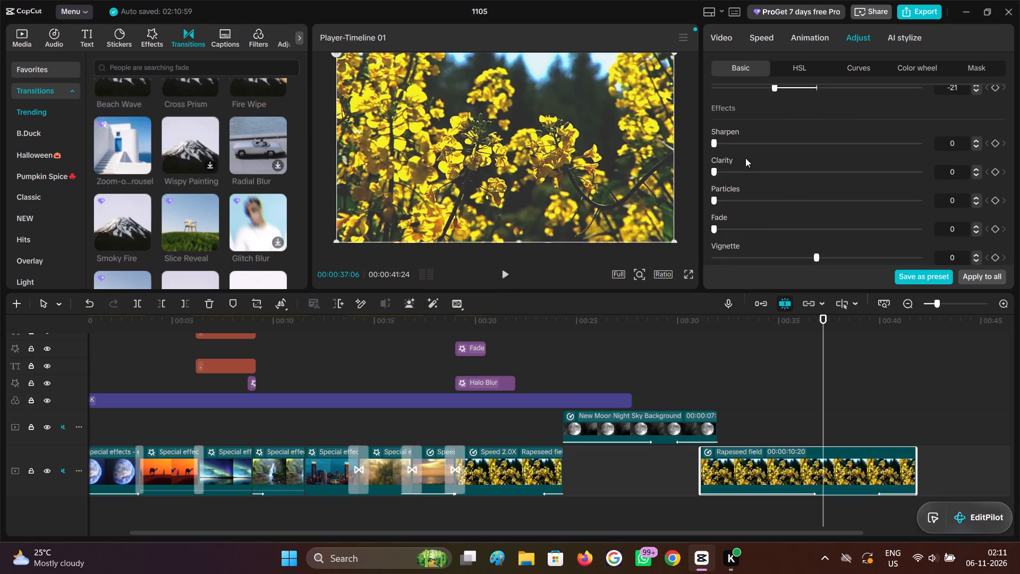
{"action": "left_click_drag", "start_coordinate": [720, 146], "coordinate": [761, 143]}
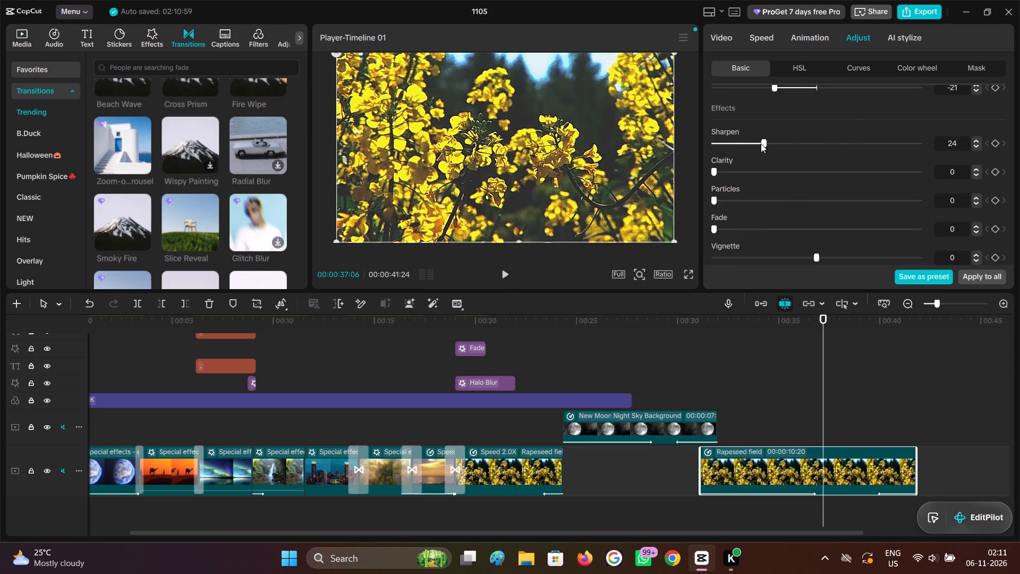
{"action": "left_click_drag", "start_coordinate": [761, 143], "coordinate": [856, 149]}
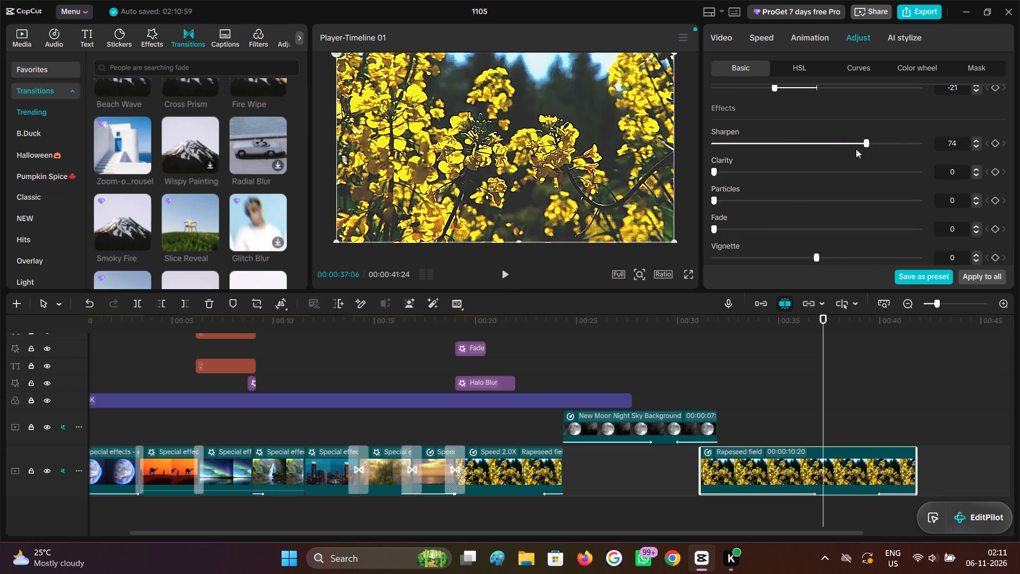
{"action": "left_click_drag", "start_coordinate": [856, 149], "coordinate": [860, 148]}
{"action": "left_click_drag", "start_coordinate": [718, 175], "coordinate": [773, 168]}
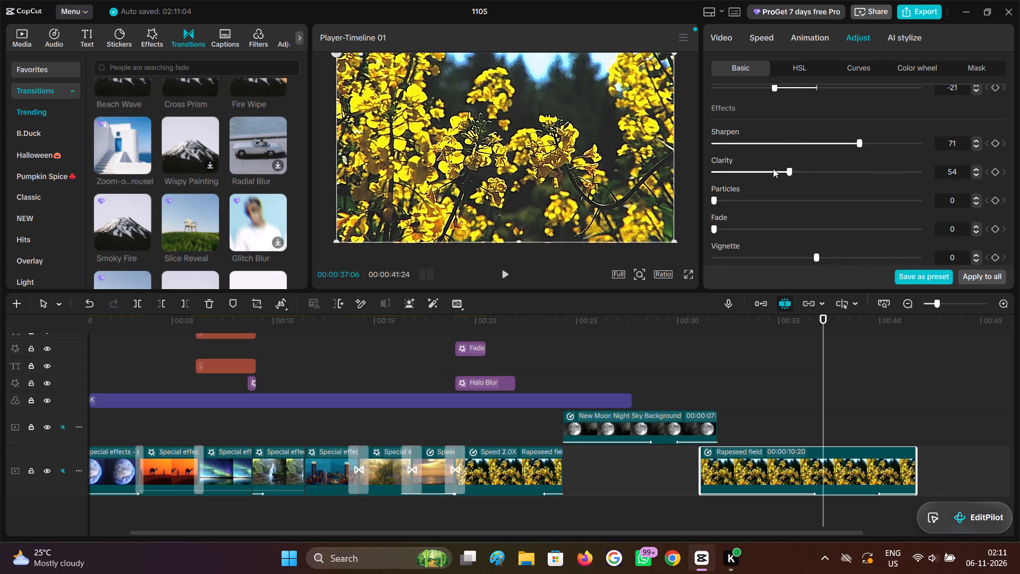
{"action": "left_click_drag", "start_coordinate": [773, 168], "coordinate": [965, 164]}
{"action": "scroll", "coordinate": [869, 182], "scroll_direction": "up", "scroll_amount": 3}
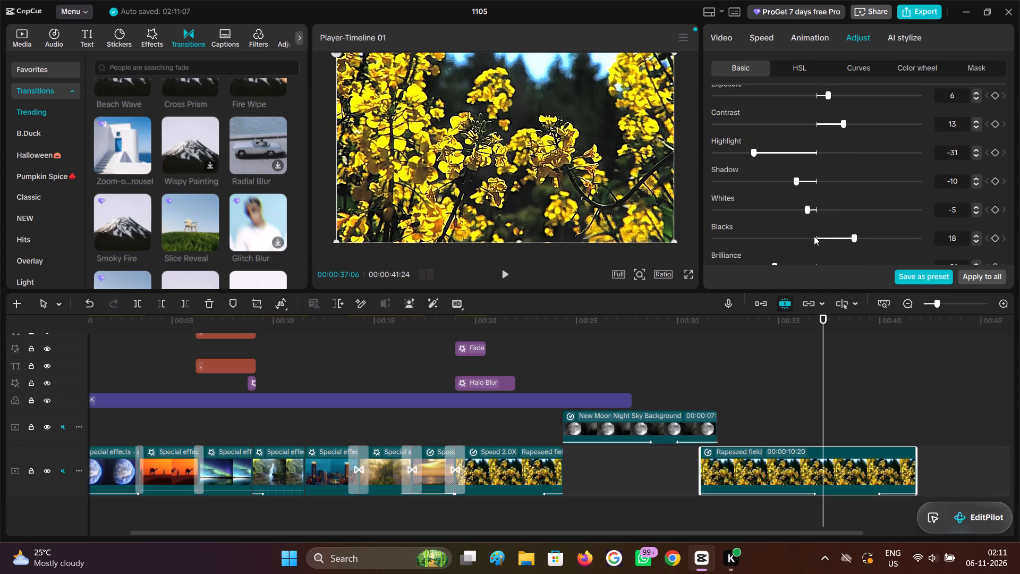
Return the last Rapeseed field clip's blacks to the neutral midpoint.
{"action": "left_click", "coordinate": [816, 241]}
{"action": "scroll", "coordinate": [816, 241], "scroll_direction": "down", "scroll_amount": 5}
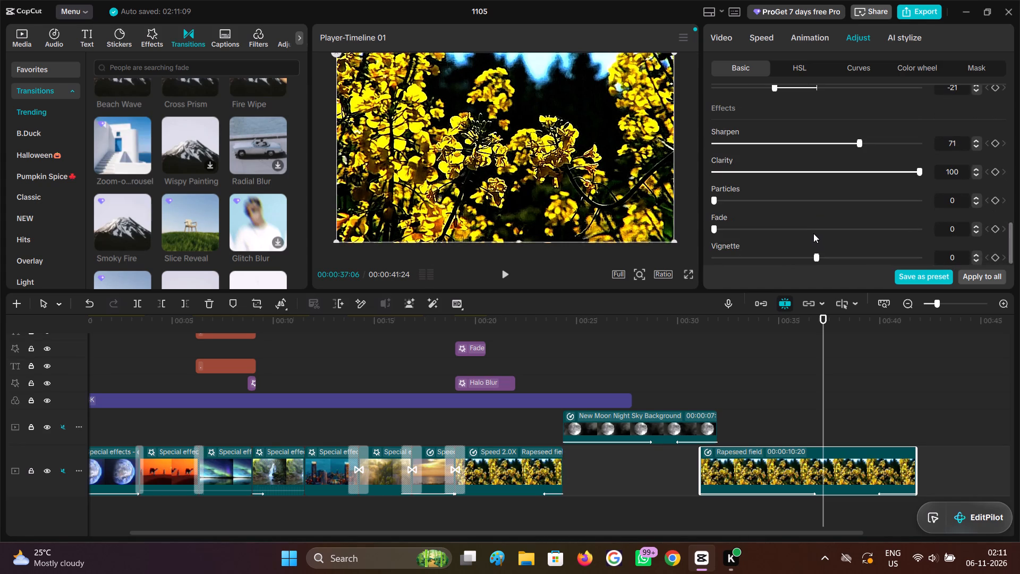
{"action": "scroll", "coordinate": [812, 238], "scroll_direction": "down", "scroll_amount": 1}
Set the exposure of the sunset-over-sea clip before the first Rapeseed clip to -9 and its contrast to 22.
{"action": "left_click", "coordinate": [656, 386]}
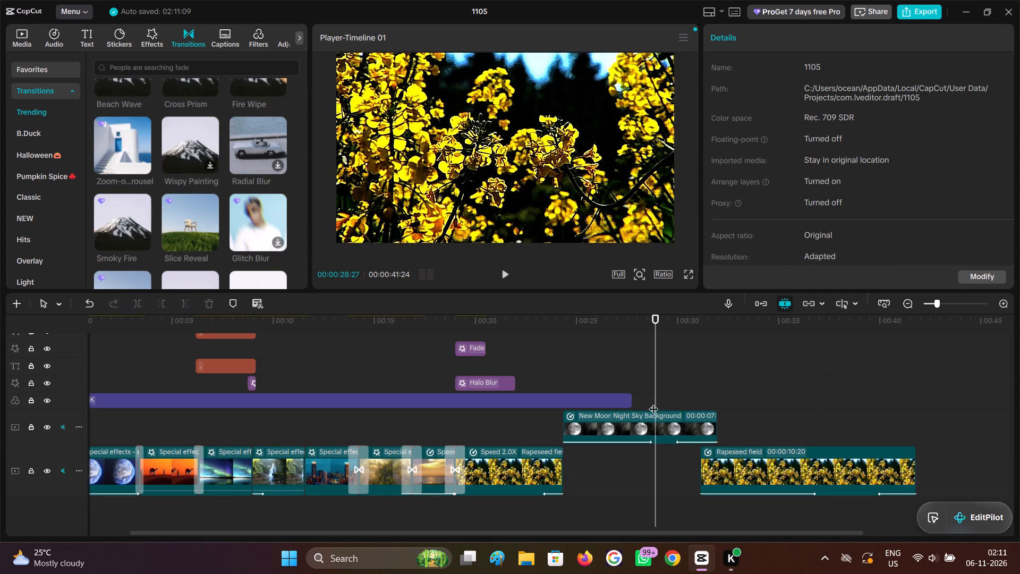
{"action": "left_click", "coordinate": [533, 356]}
{"action": "left_click", "coordinate": [512, 429]}
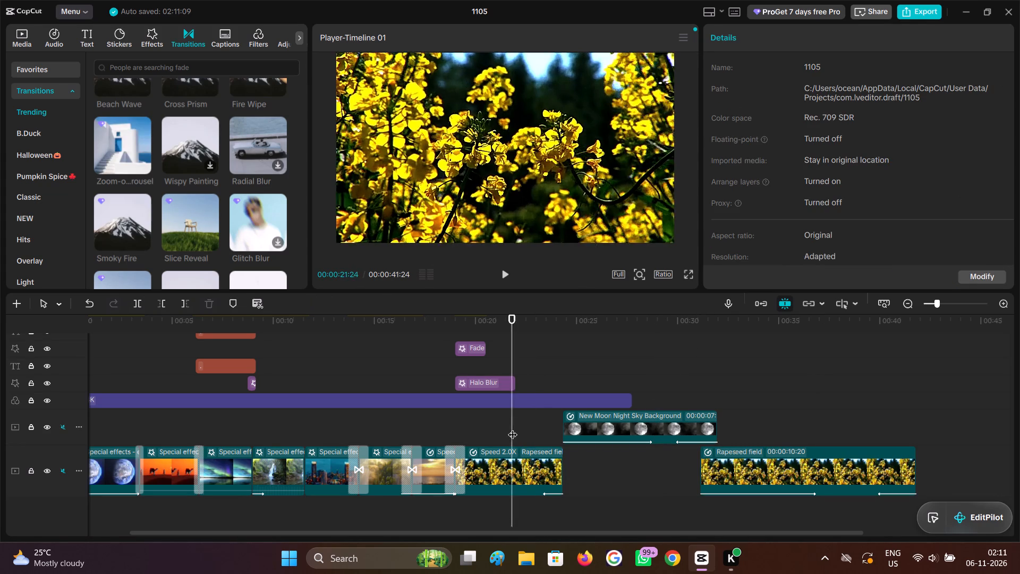
{"action": "left_click_drag", "start_coordinate": [513, 428], "coordinate": [434, 423]}
{"action": "left_click", "coordinate": [428, 452]}
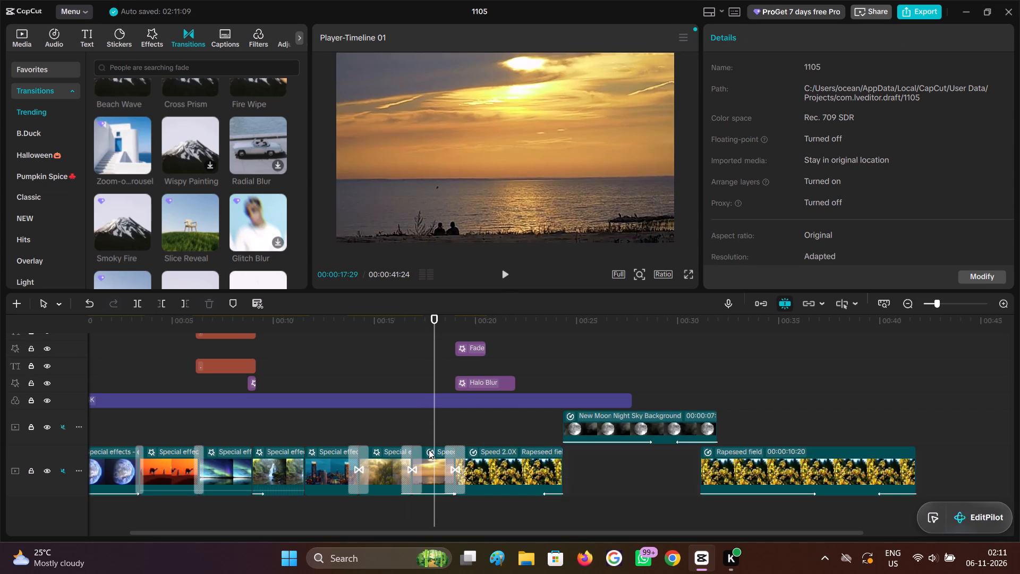
{"action": "scroll", "coordinate": [798, 148], "scroll_direction": "down", "scroll_amount": 4}
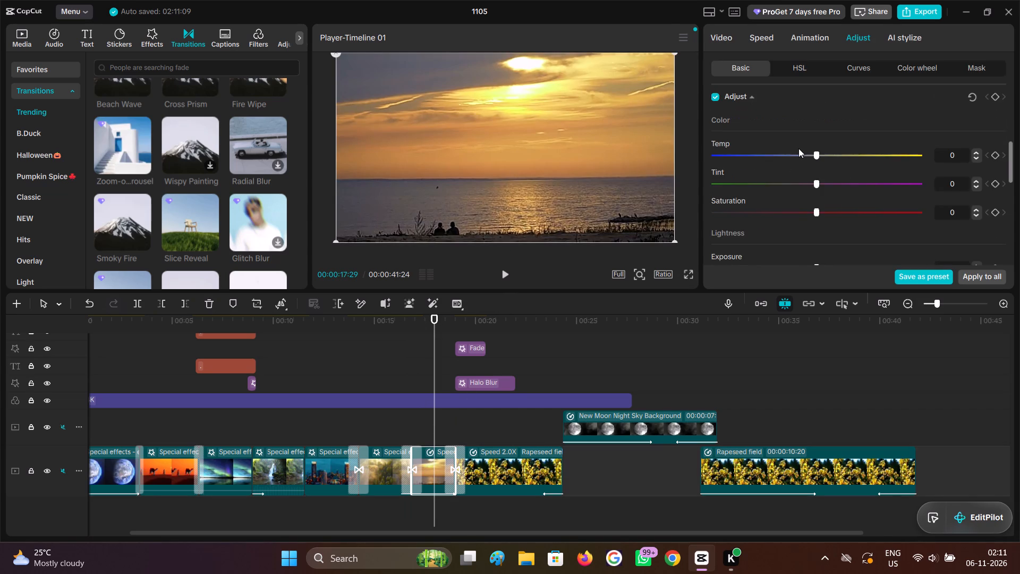
{"action": "scroll", "coordinate": [798, 148], "scroll_direction": "down", "scroll_amount": 2}
{"action": "left_click_drag", "start_coordinate": [817, 150], "coordinate": [795, 154]}
{"action": "left_click_drag", "start_coordinate": [814, 176], "coordinate": [858, 175]}
Warm the sunset clip's colour by setting its temperature to 35 and its saturation to 17.
{"action": "scroll", "coordinate": [858, 174], "scroll_direction": "up", "scroll_amount": 2}
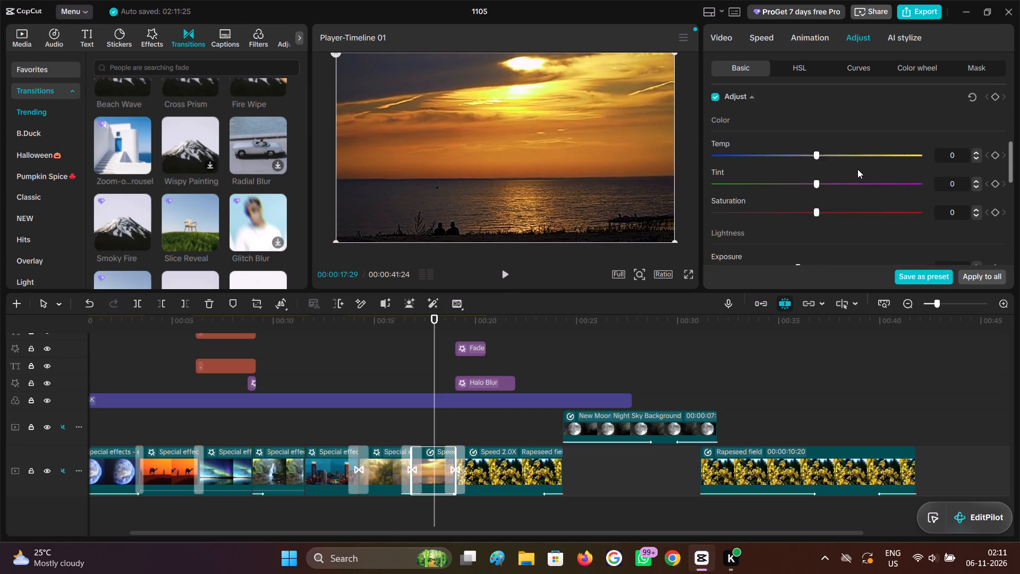
{"action": "left_click_drag", "start_coordinate": [817, 156], "coordinate": [869, 158]}
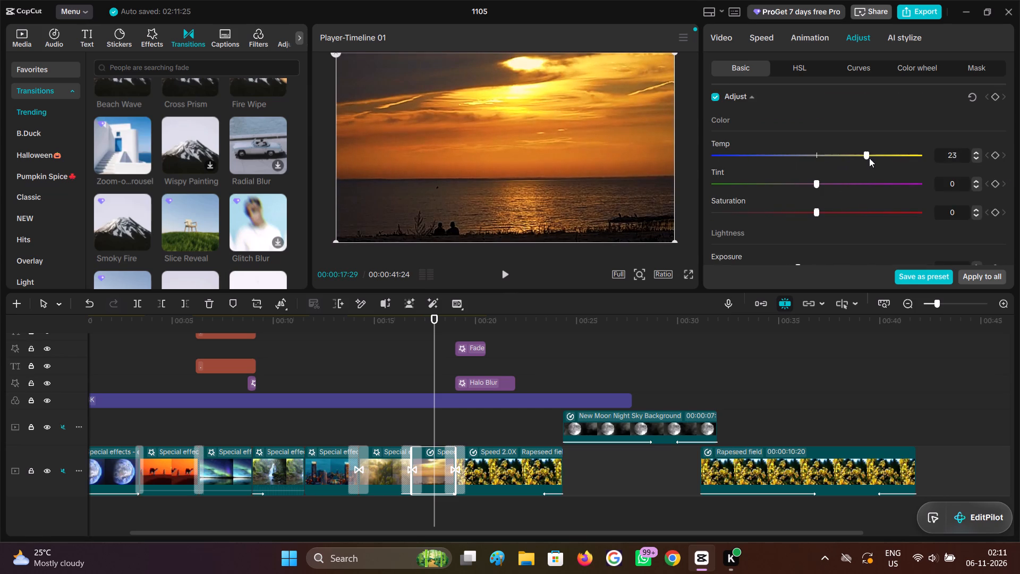
{"action": "left_click_drag", "start_coordinate": [869, 158], "coordinate": [881, 157]}
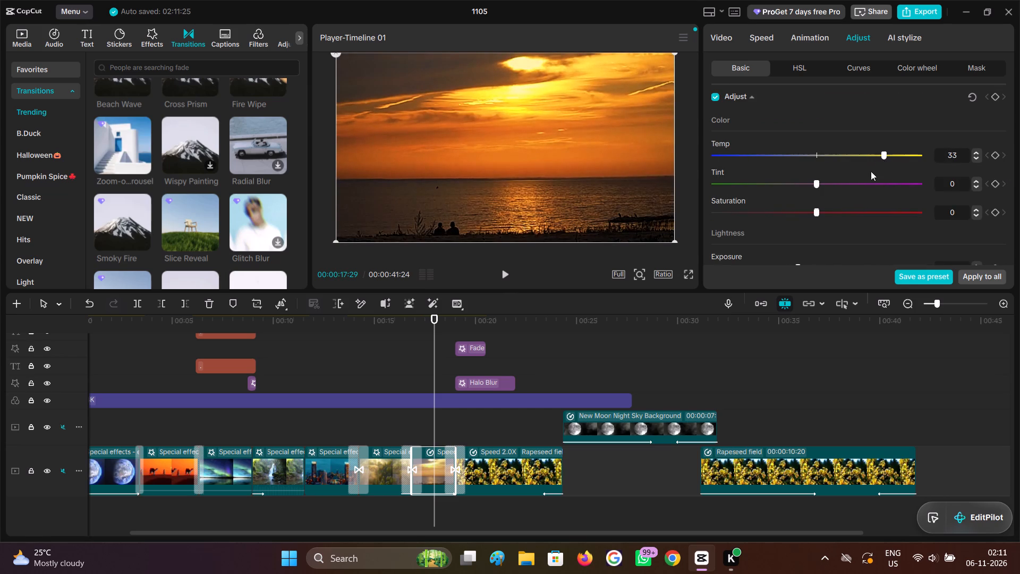
{"action": "left_click_drag", "start_coordinate": [821, 213], "coordinate": [763, 211]}
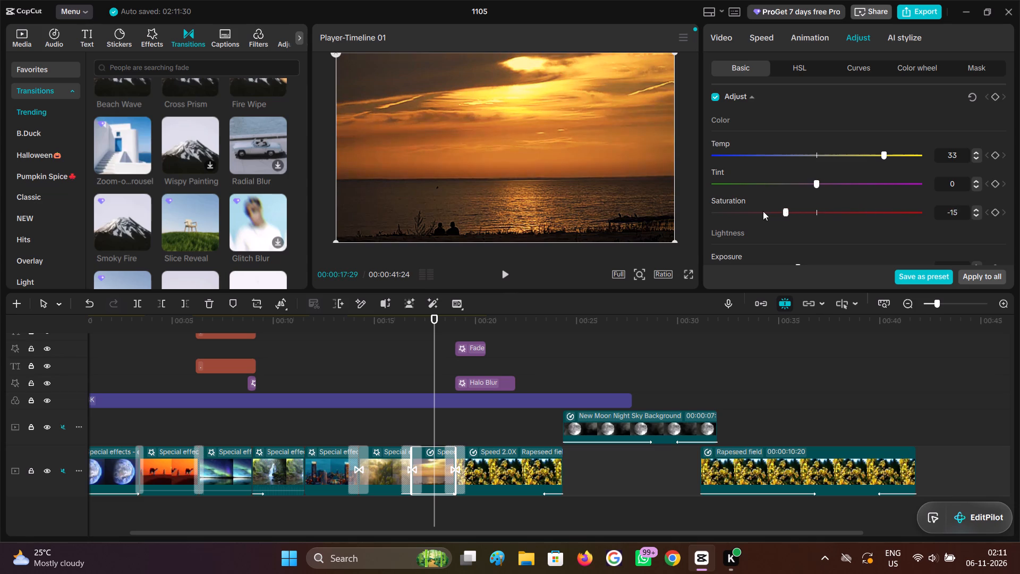
{"action": "left_click_drag", "start_coordinate": [763, 211], "coordinate": [823, 217]}
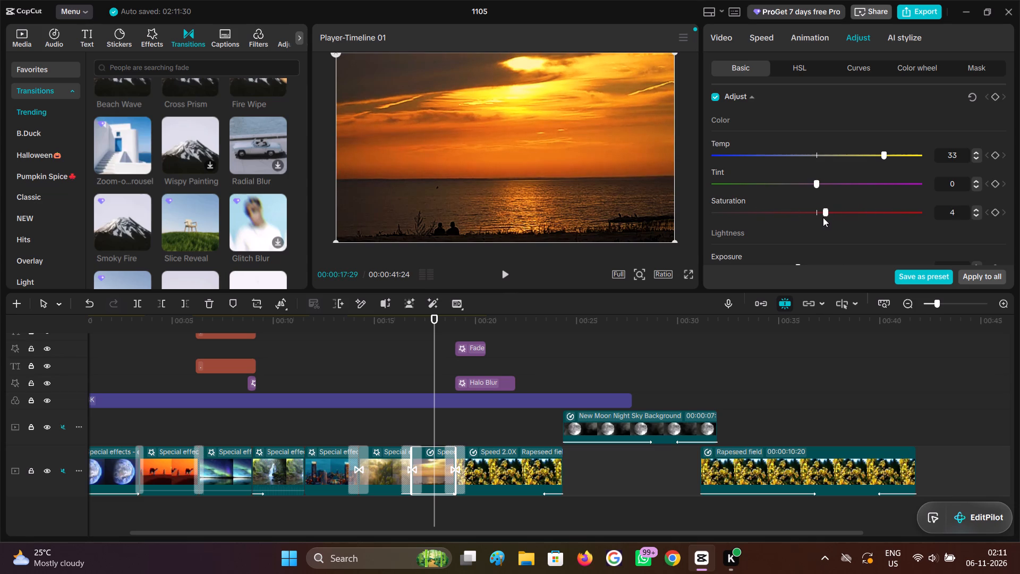
{"action": "left_click_drag", "start_coordinate": [823, 217], "coordinate": [849, 216]}
{"action": "left_click_drag", "start_coordinate": [882, 157], "coordinate": [814, 161]}
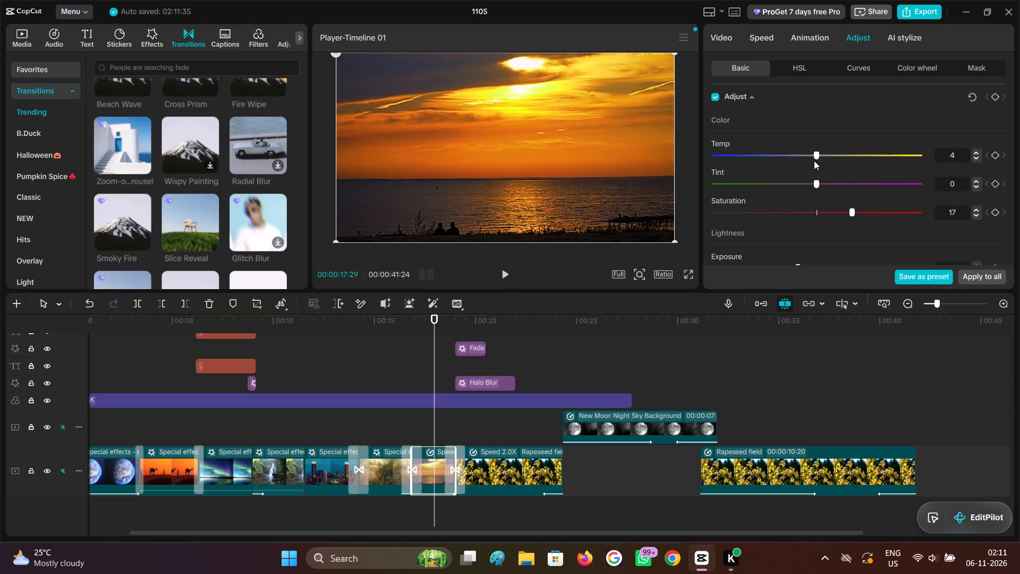
{"action": "left_click_drag", "start_coordinate": [814, 161], "coordinate": [887, 167]}
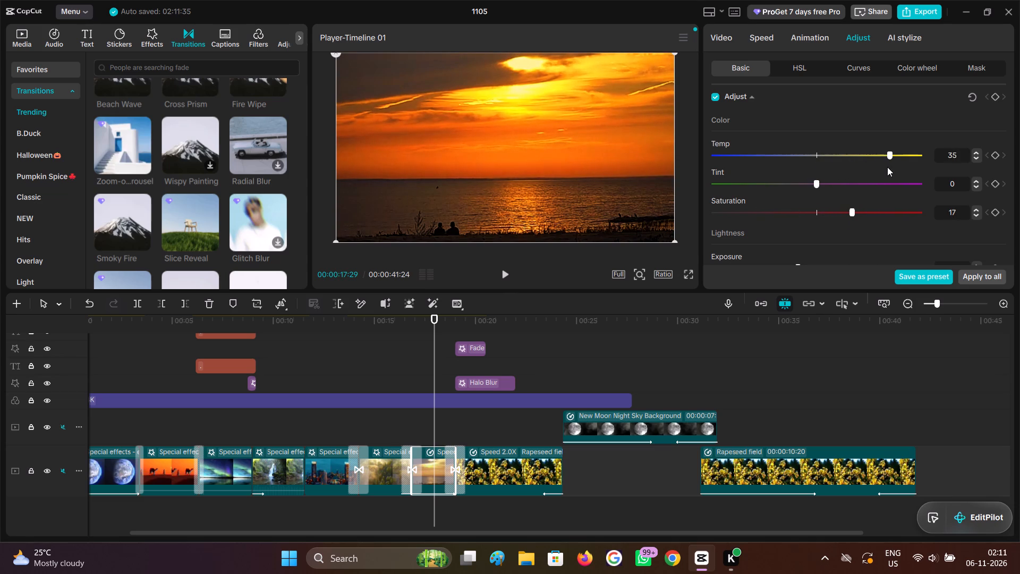
{"action": "left_click_drag", "start_coordinate": [887, 167], "coordinate": [887, 169]}
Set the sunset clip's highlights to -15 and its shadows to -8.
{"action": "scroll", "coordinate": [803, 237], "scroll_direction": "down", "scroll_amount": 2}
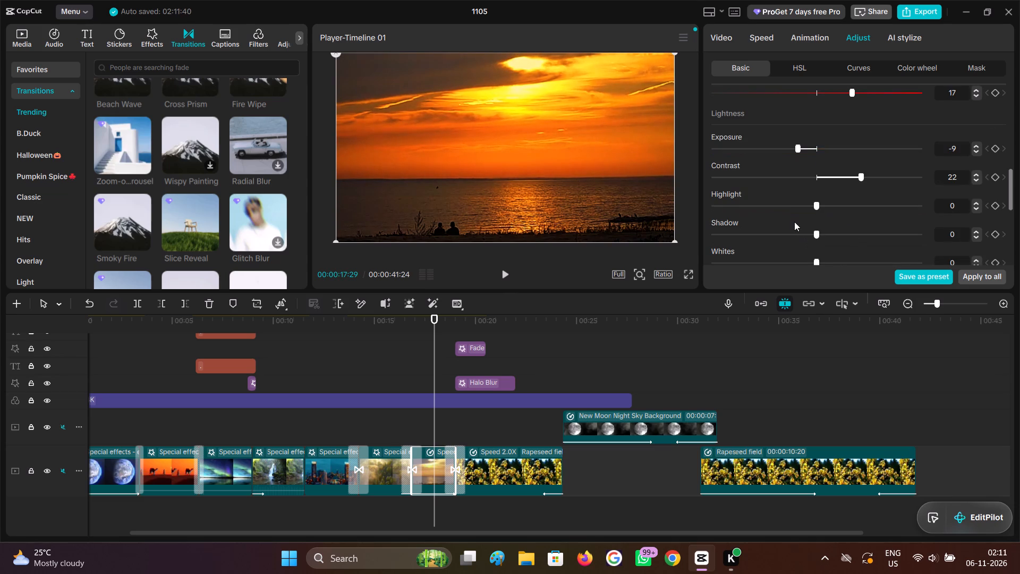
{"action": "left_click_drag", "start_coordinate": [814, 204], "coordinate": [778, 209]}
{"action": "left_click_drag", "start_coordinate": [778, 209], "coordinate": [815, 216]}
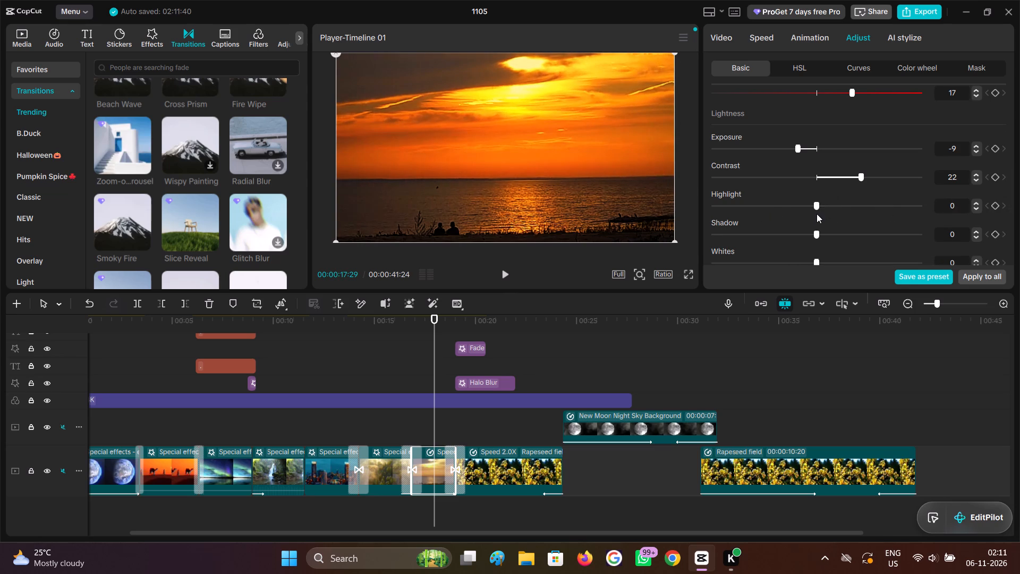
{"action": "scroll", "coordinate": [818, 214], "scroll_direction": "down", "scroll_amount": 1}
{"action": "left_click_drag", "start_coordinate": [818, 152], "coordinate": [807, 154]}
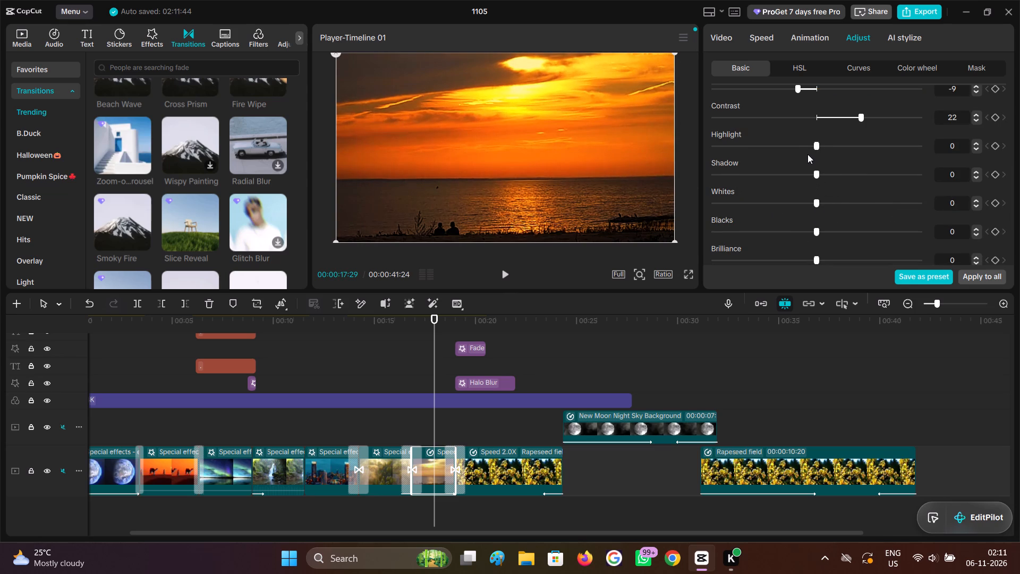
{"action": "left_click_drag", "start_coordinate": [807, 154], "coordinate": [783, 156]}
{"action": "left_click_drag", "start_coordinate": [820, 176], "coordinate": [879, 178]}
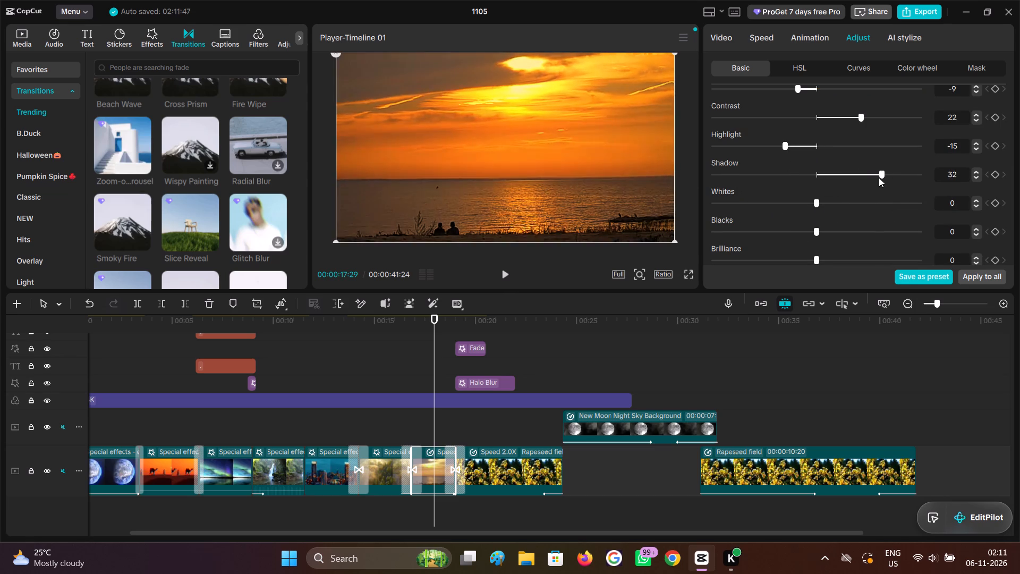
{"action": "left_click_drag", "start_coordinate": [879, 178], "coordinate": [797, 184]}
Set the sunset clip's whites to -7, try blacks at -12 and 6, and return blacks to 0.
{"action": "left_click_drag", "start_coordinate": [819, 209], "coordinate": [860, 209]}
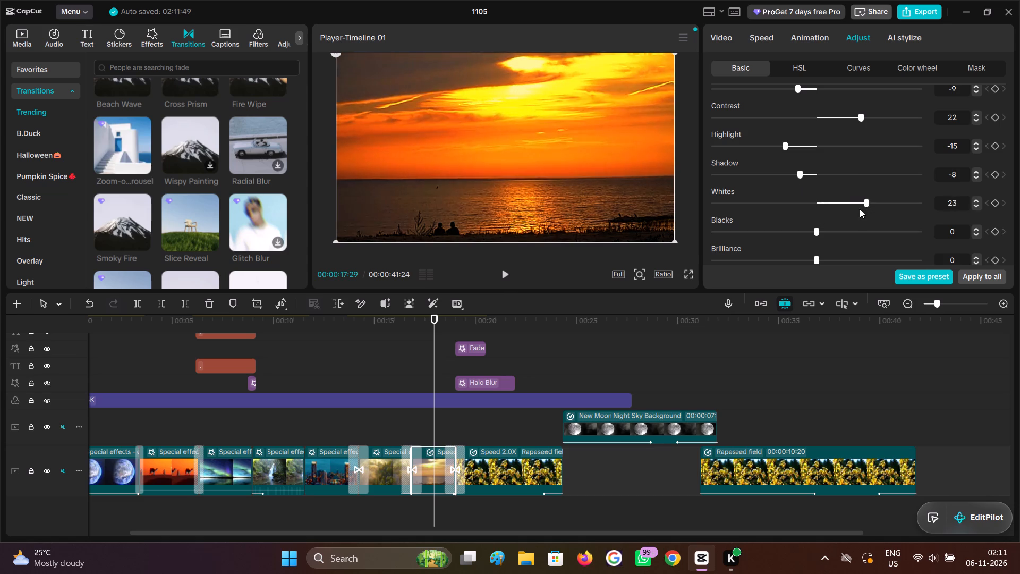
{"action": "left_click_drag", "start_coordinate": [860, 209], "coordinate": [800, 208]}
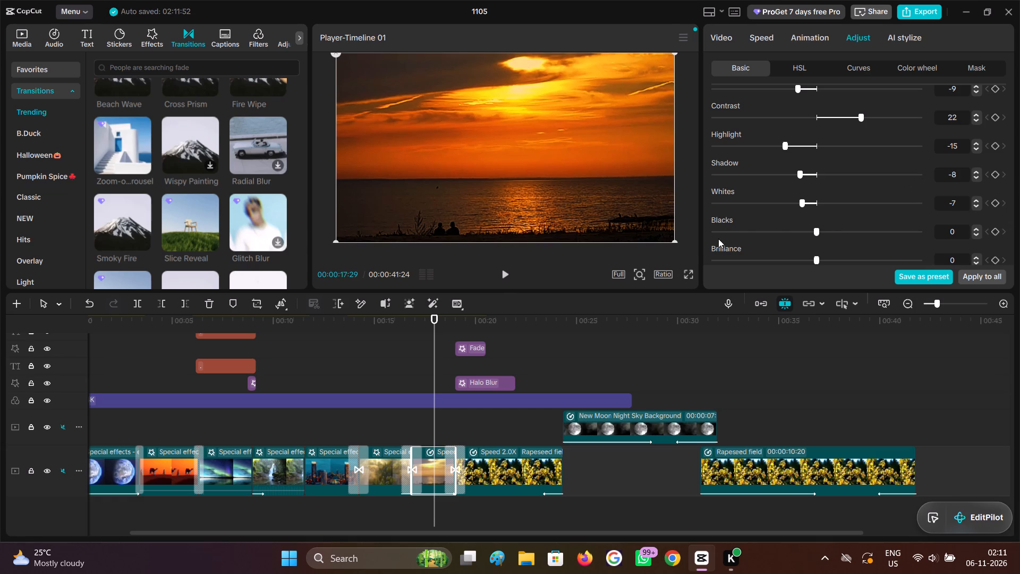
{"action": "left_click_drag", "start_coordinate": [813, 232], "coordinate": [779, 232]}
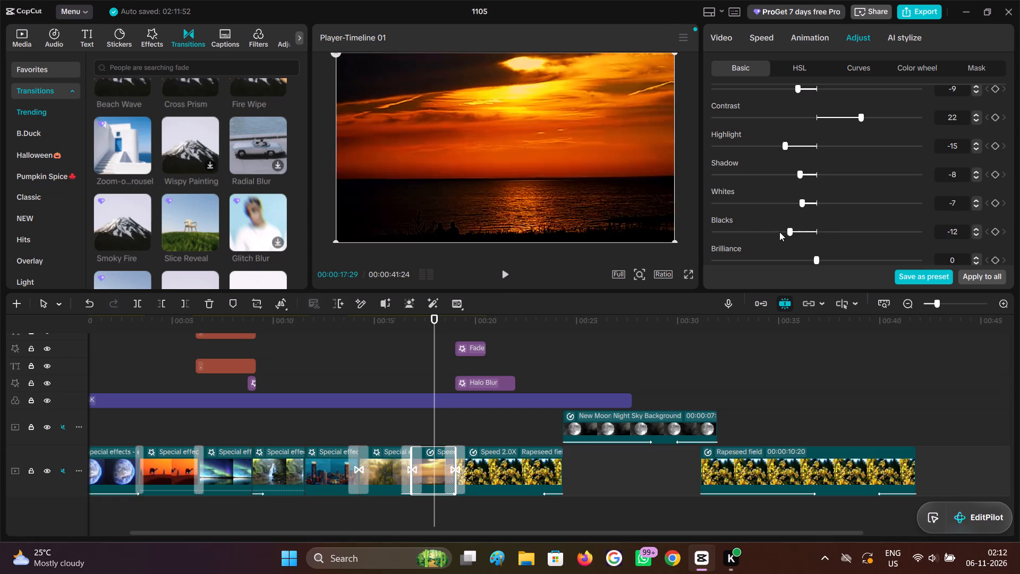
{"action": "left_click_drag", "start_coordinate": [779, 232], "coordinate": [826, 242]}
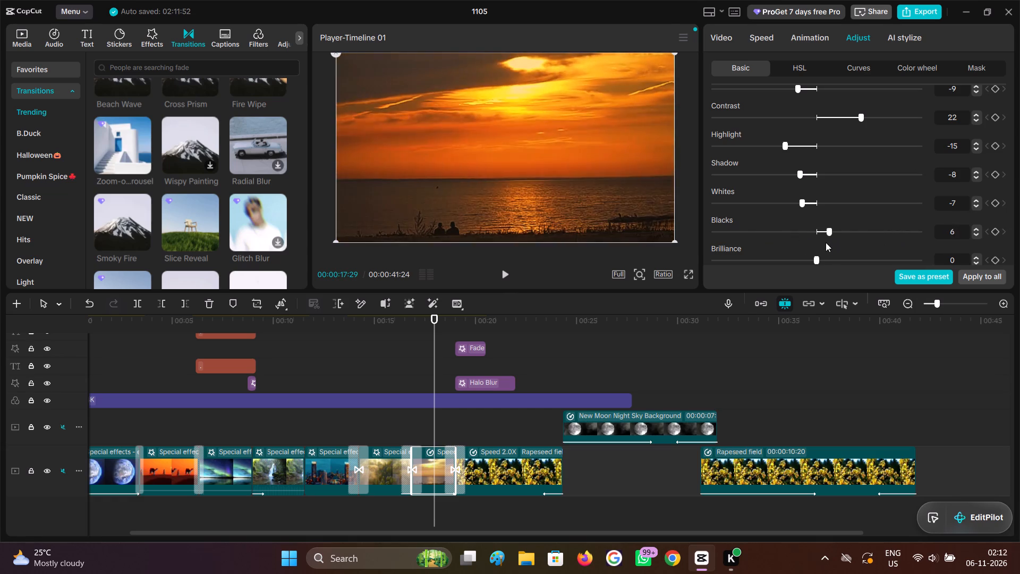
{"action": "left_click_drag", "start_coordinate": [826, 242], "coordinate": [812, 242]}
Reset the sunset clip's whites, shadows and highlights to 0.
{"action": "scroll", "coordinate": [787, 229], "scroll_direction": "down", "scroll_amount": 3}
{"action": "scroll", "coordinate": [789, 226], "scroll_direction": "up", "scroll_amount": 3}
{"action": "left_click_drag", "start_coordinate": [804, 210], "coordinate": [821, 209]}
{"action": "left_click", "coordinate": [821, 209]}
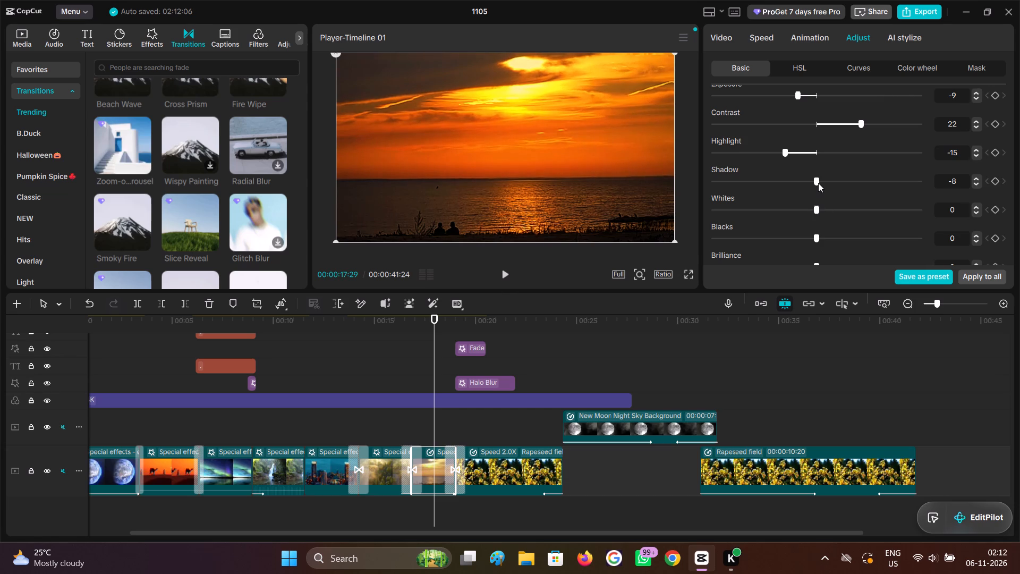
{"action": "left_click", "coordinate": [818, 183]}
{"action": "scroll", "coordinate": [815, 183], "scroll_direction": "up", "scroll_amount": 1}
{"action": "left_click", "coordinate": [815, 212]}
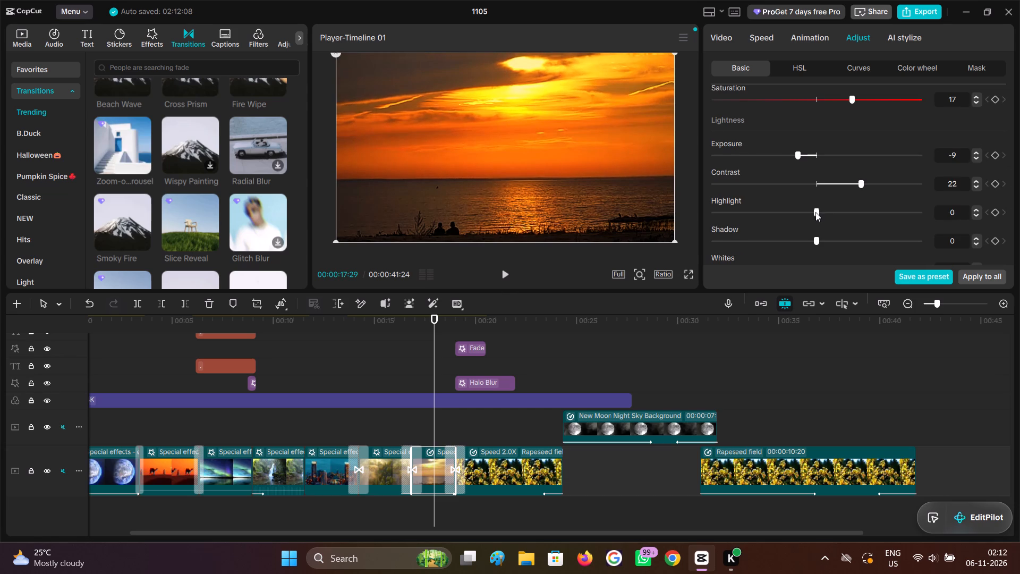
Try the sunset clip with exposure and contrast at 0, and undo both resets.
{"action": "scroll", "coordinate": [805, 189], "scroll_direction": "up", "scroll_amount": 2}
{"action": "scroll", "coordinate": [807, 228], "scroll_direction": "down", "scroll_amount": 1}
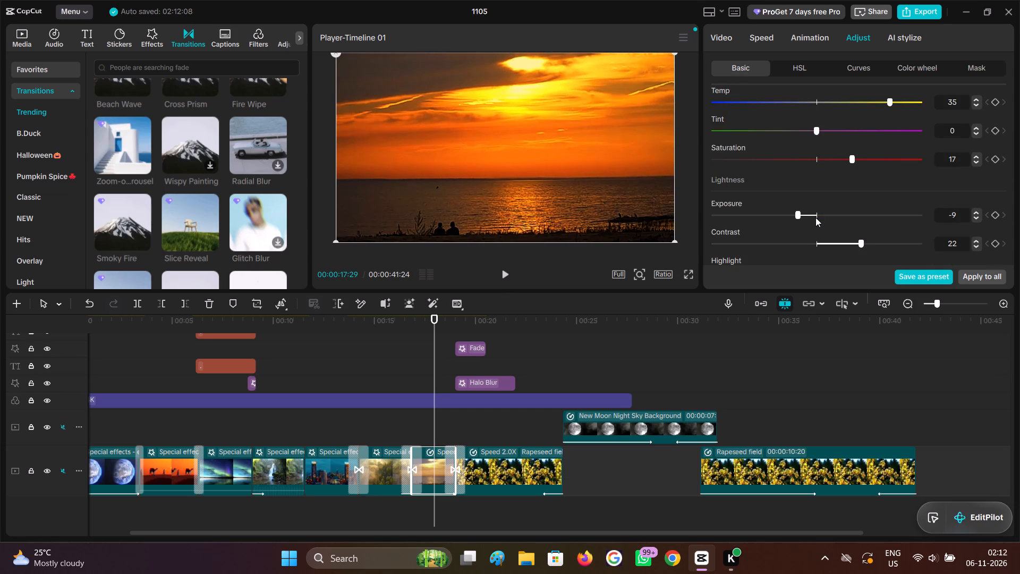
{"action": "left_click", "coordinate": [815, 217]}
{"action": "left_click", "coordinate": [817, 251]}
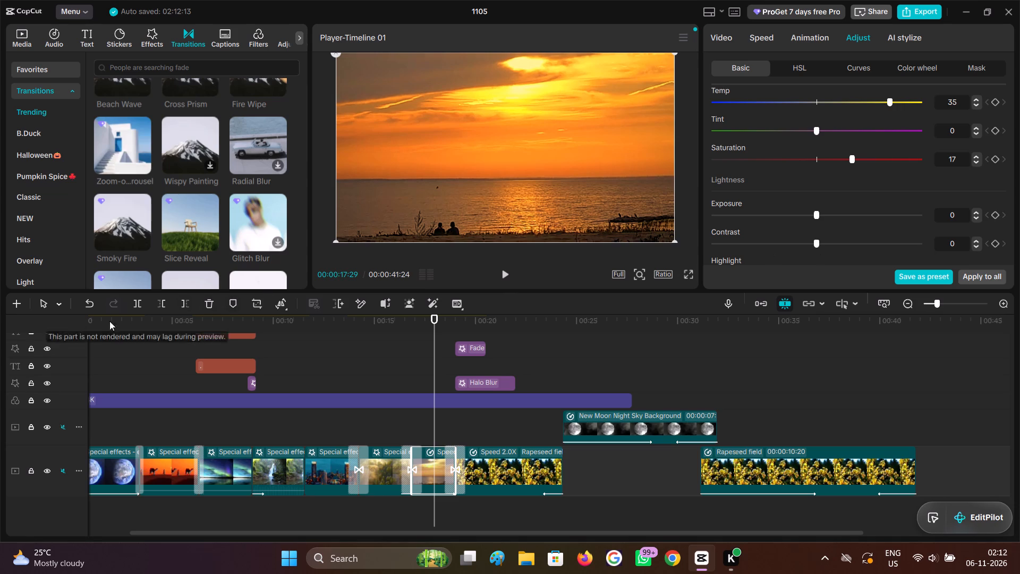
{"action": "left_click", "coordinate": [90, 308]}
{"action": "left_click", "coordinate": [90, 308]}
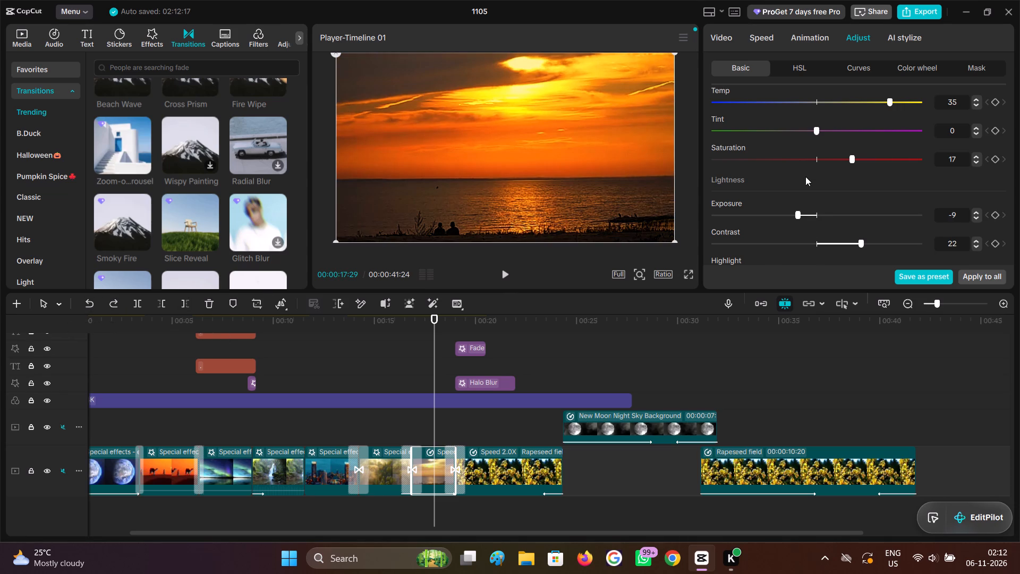
Set the sunset clip's clarity to 63 and particles to 32, leaving sharpen at 0.
{"action": "scroll", "coordinate": [805, 176], "scroll_direction": "down", "scroll_amount": 5}
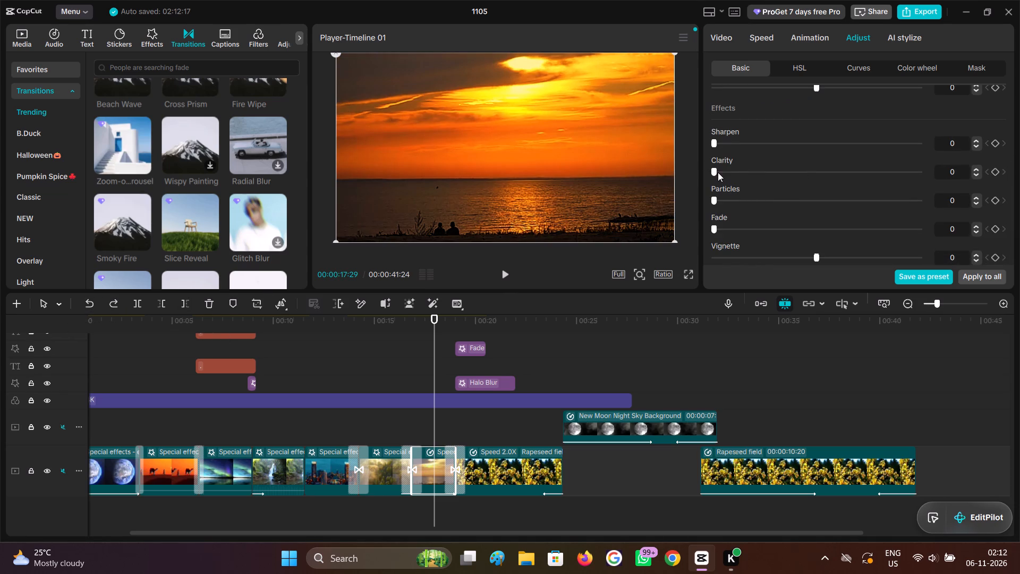
{"action": "left_click_drag", "start_coordinate": [716, 172], "coordinate": [873, 161]}
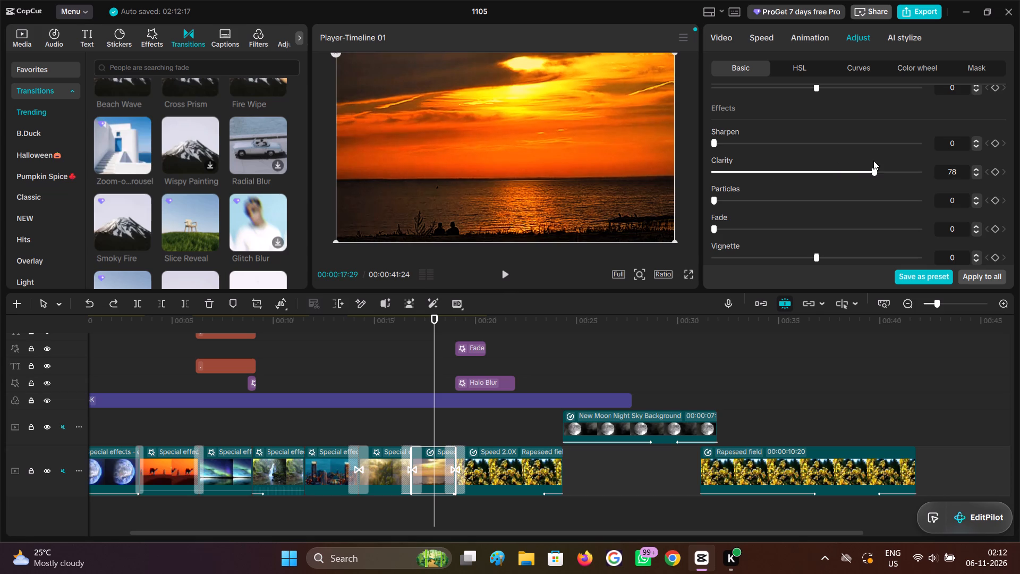
{"action": "left_click_drag", "start_coordinate": [873, 161], "coordinate": [840, 159]}
{"action": "left_click_drag", "start_coordinate": [716, 140], "coordinate": [773, 163]}
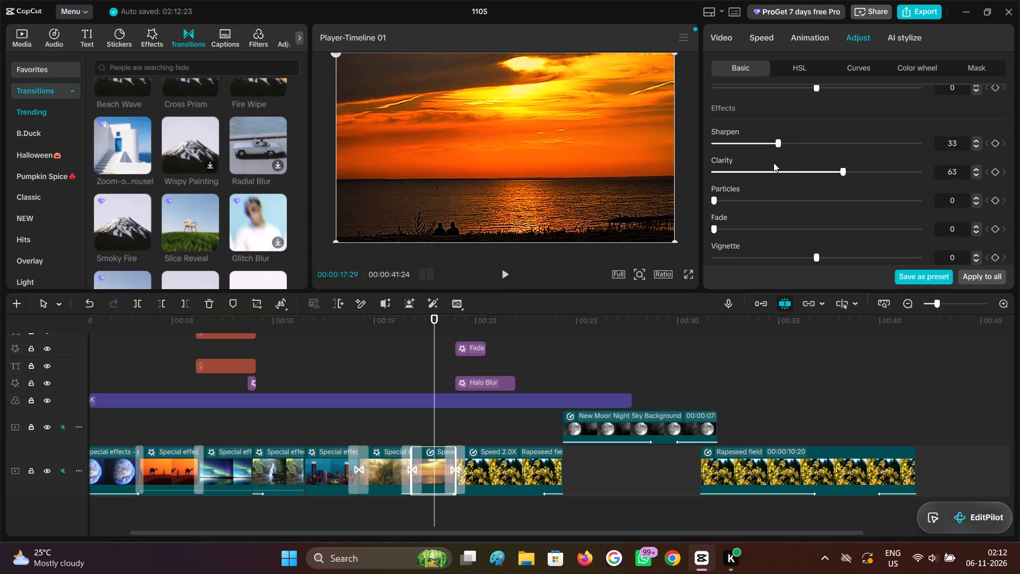
{"action": "left_click_drag", "start_coordinate": [773, 163], "coordinate": [710, 163]}
{"action": "left_click_drag", "start_coordinate": [712, 200], "coordinate": [808, 197]}
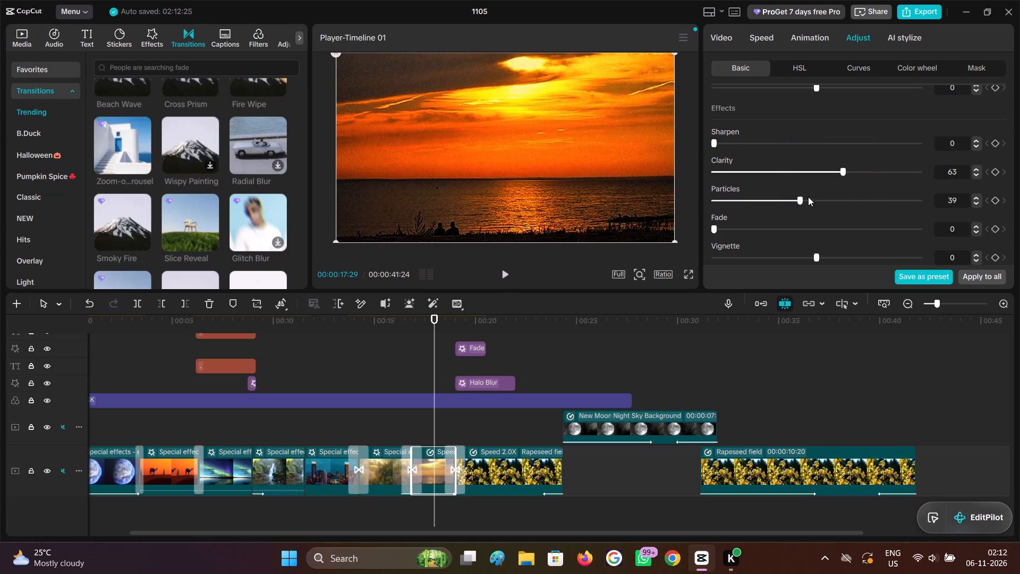
{"action": "left_click_drag", "start_coordinate": [808, 197], "coordinate": [778, 212]}
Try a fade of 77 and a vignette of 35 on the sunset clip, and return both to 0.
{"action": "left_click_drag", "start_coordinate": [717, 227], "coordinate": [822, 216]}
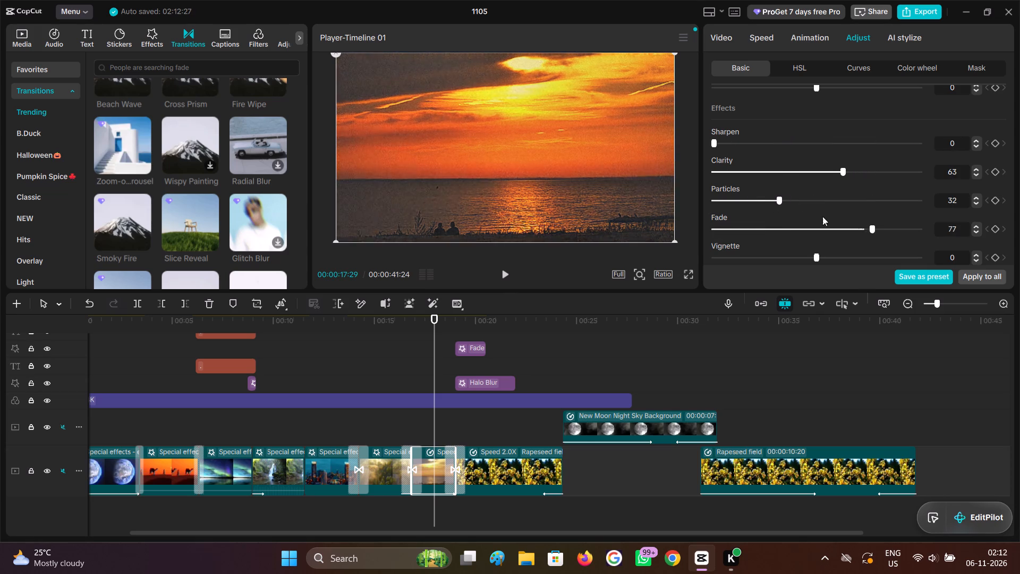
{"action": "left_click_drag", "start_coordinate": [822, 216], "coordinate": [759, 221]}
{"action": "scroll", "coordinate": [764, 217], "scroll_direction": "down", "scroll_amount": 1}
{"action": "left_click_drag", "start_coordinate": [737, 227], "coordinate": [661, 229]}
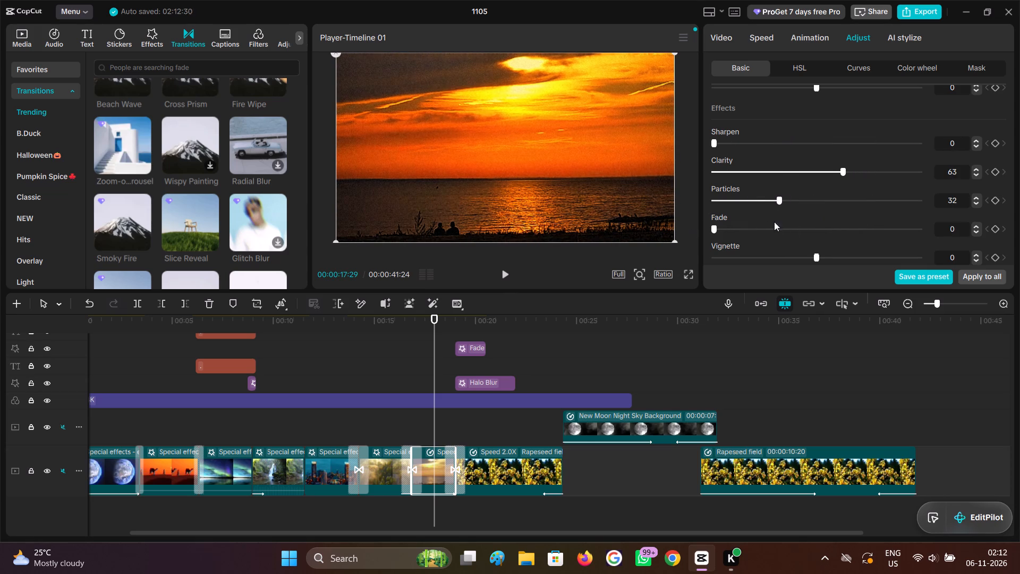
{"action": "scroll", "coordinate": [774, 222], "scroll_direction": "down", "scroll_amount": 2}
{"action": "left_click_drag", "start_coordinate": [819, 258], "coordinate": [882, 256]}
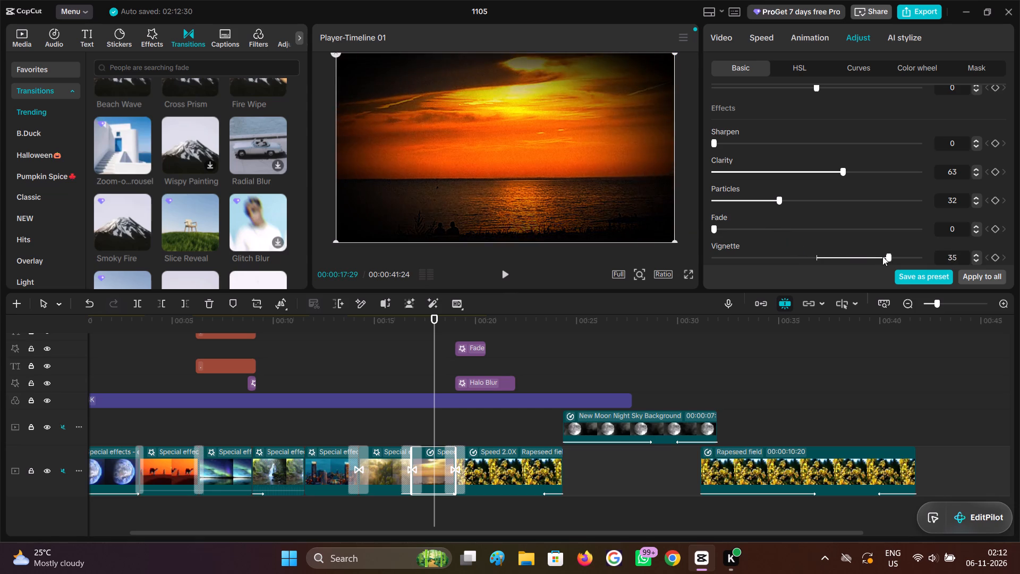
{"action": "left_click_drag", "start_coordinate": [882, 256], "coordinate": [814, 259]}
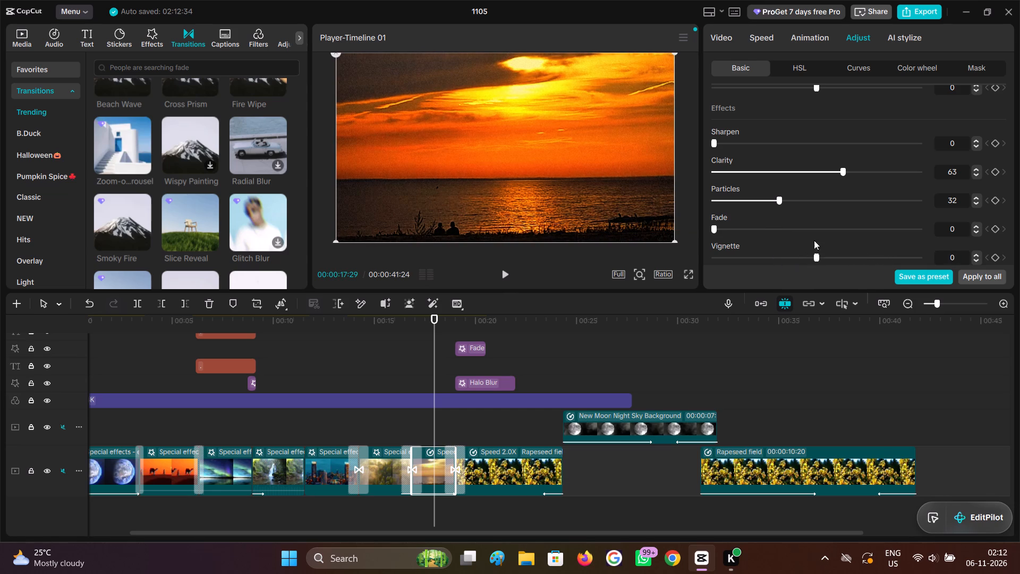
Look through the sunset clip's background-removal options and the trending entrance animations.
{"action": "left_click", "coordinate": [719, 39]}
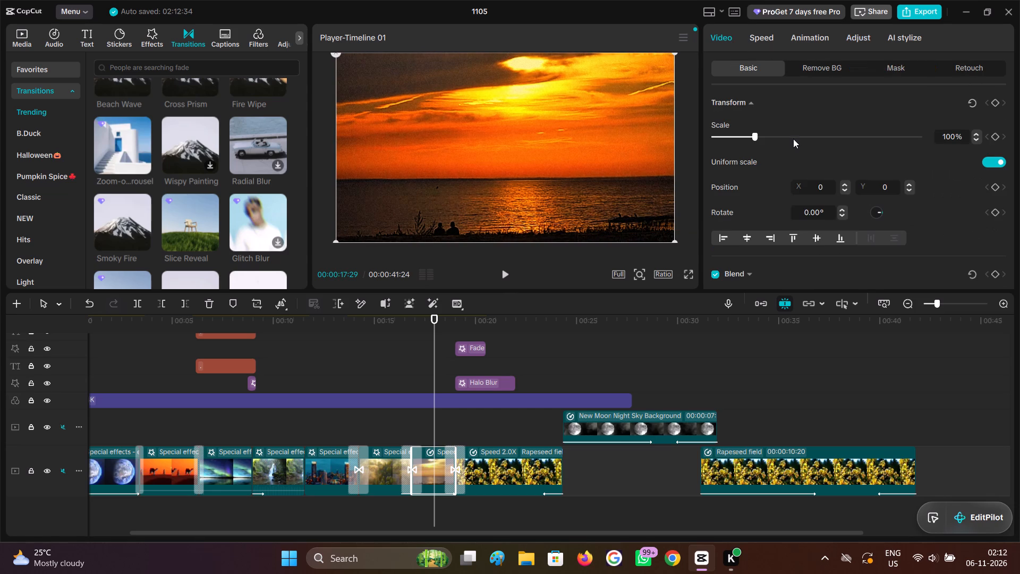
{"action": "scroll", "coordinate": [793, 143], "scroll_direction": "up", "scroll_amount": 2}
{"action": "left_click", "coordinate": [805, 70]}
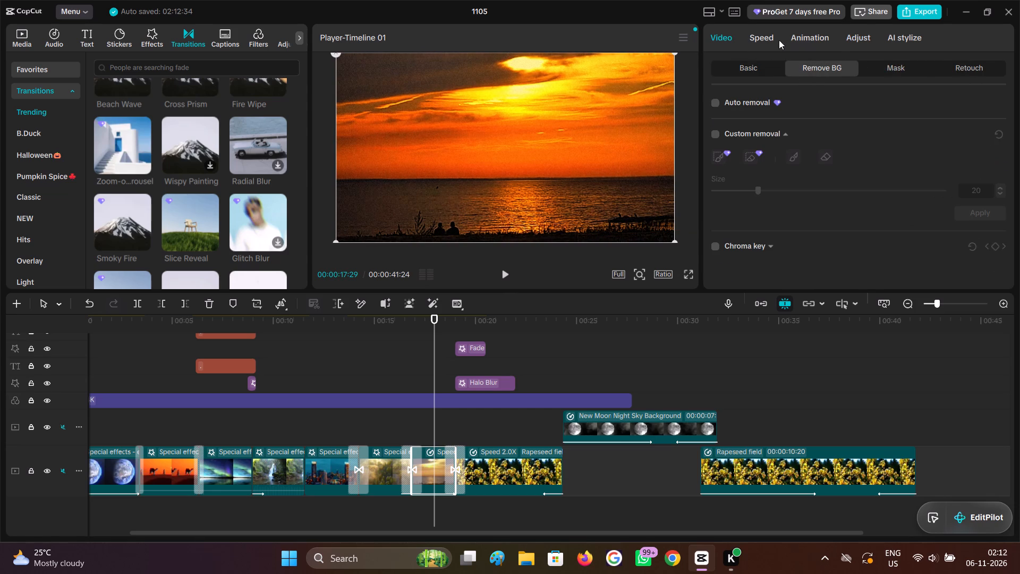
{"action": "left_click", "coordinate": [762, 40]}
{"action": "left_click", "coordinate": [803, 36]}
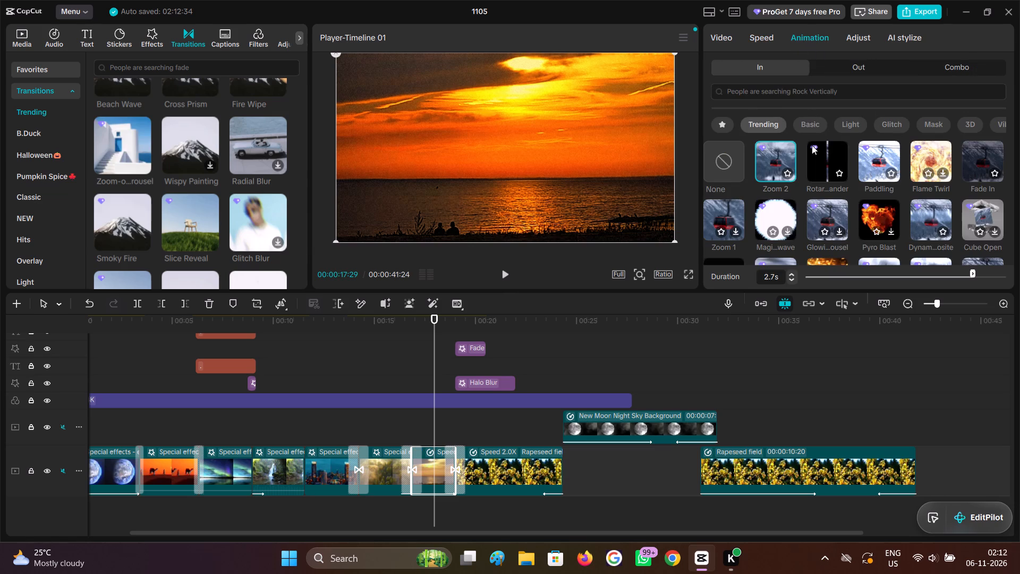
{"action": "scroll", "coordinate": [783, 195], "scroll_direction": "down", "scroll_amount": 2}
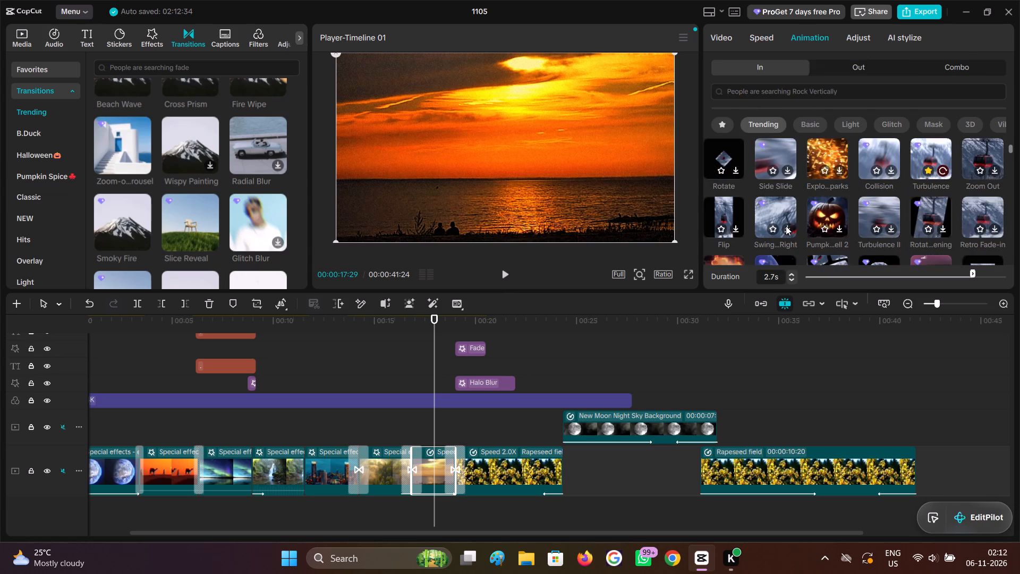
{"action": "scroll", "coordinate": [786, 226], "scroll_direction": "down", "scroll_amount": 5}
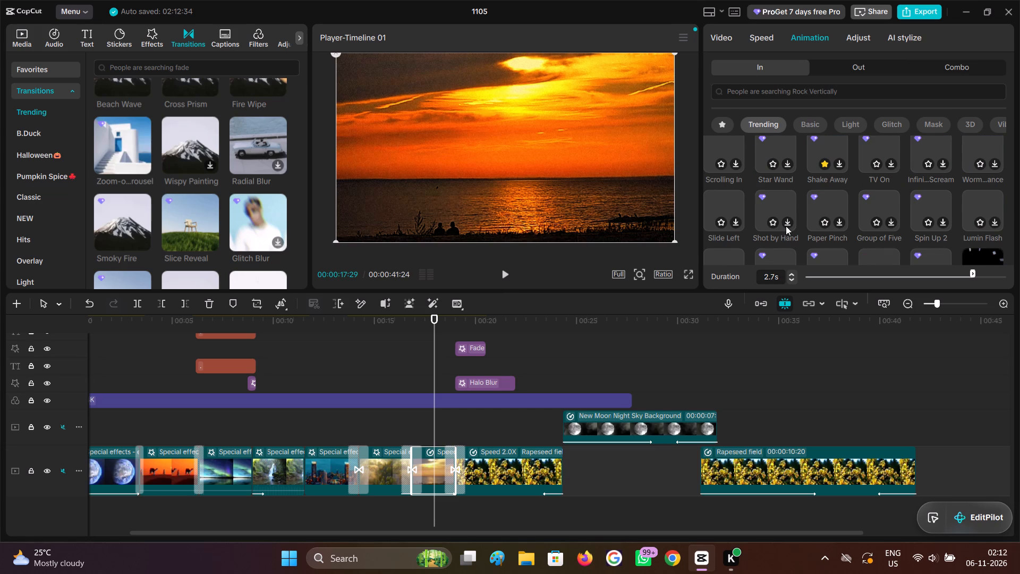
{"action": "scroll", "coordinate": [786, 226], "scroll_direction": "down", "scroll_amount": 1}
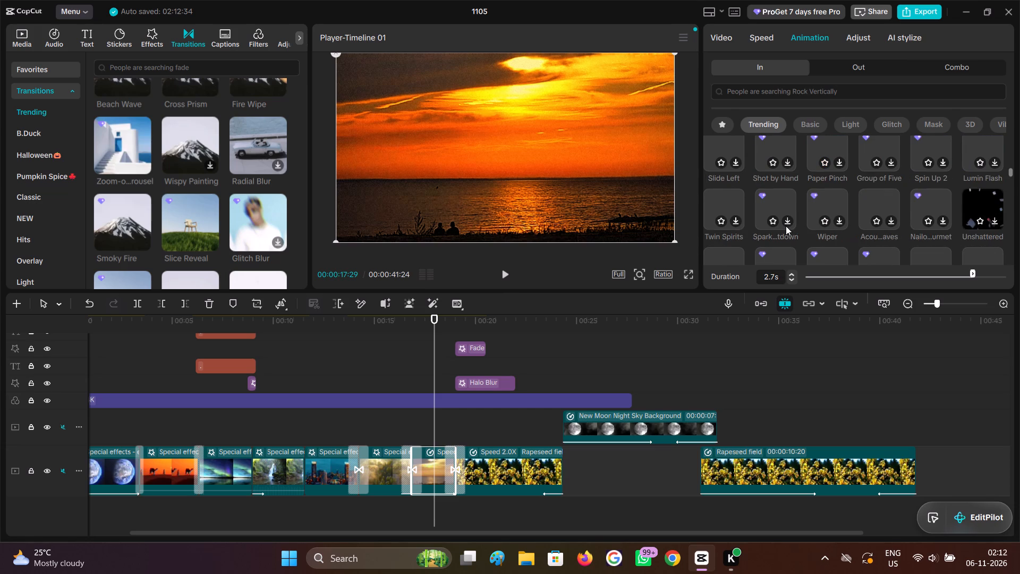
{"action": "scroll", "coordinate": [786, 226], "scroll_direction": "down", "scroll_amount": 1}
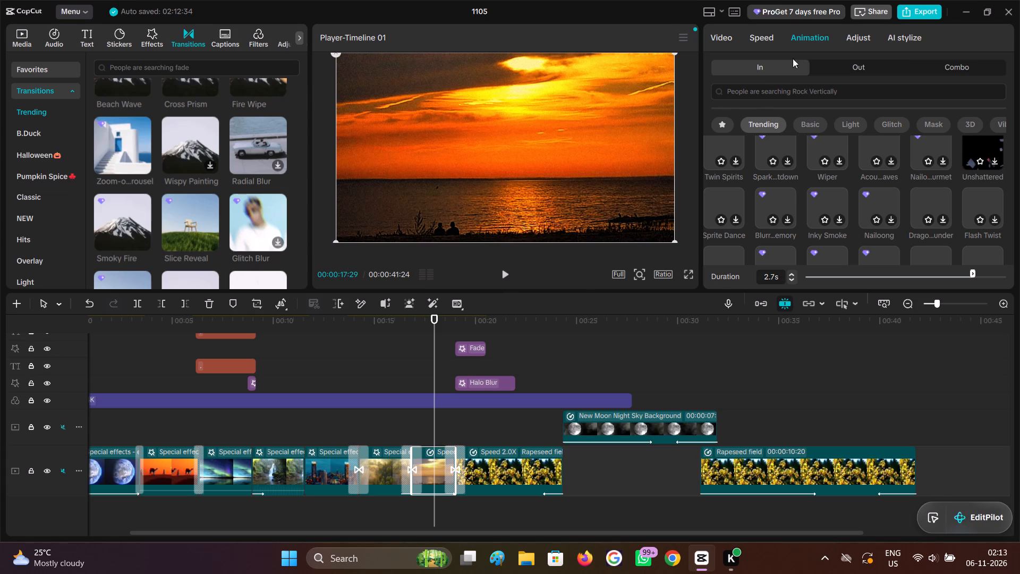
Give the sunset clip a Custom speed curve that slows to about 0.5x, speeds up mid-clip, and slows again near the end.
{"action": "left_click", "coordinate": [756, 38]}
{"action": "left_click", "coordinate": [781, 104]}
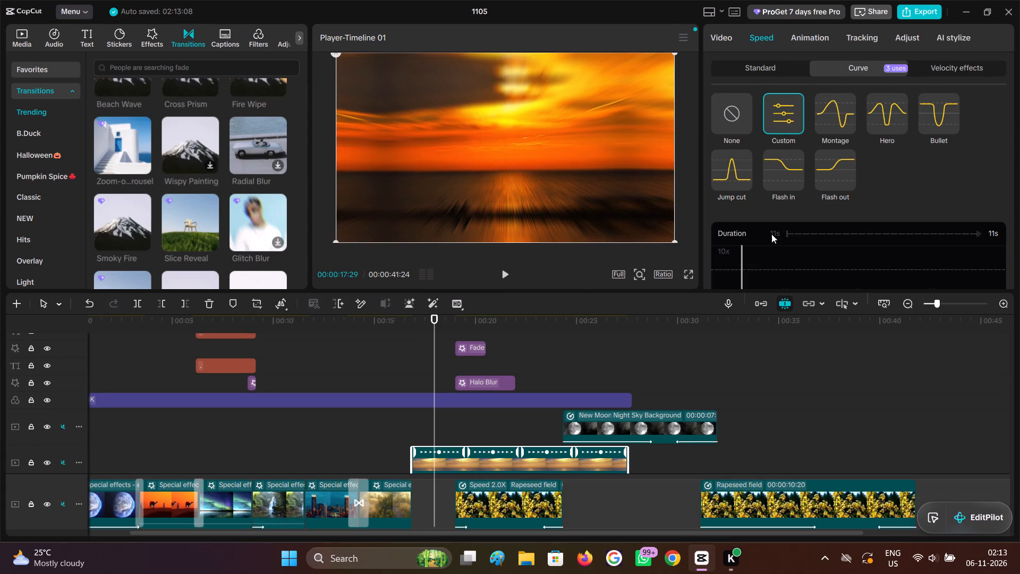
{"action": "scroll", "coordinate": [725, 259], "scroll_direction": "down", "scroll_amount": 3}
{"action": "left_click_drag", "start_coordinate": [785, 229], "coordinate": [785, 256]}
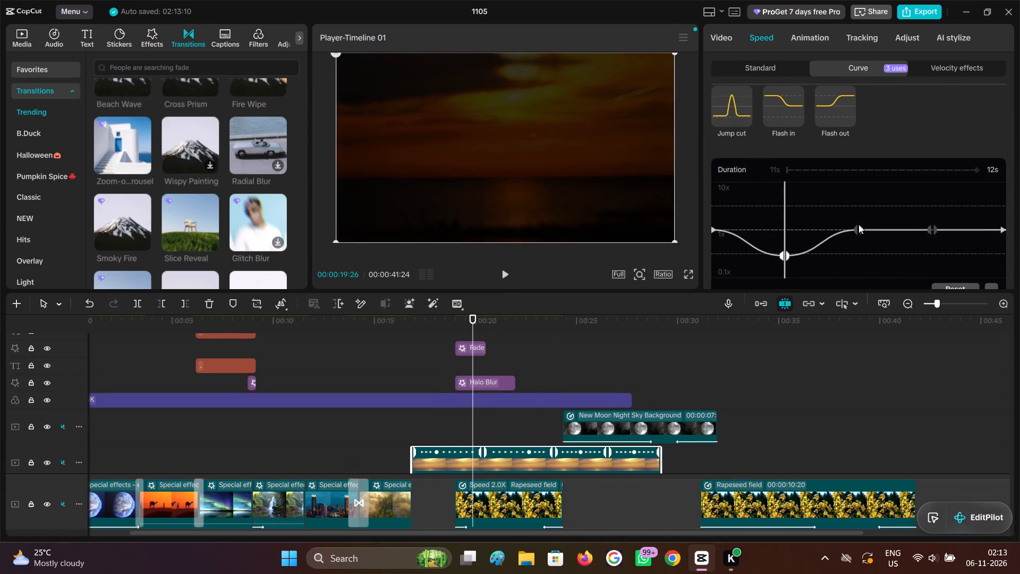
{"action": "left_click_drag", "start_coordinate": [860, 226], "coordinate": [860, 209]}
{"action": "left_click_drag", "start_coordinate": [856, 231], "coordinate": [857, 214]}
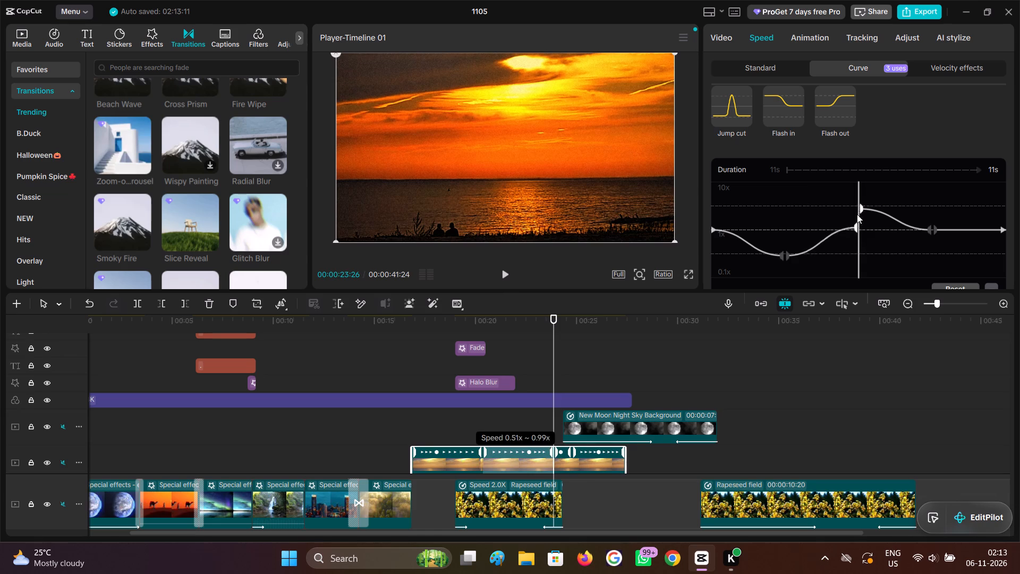
{"action": "left_click_drag", "start_coordinate": [857, 214], "coordinate": [858, 206]}
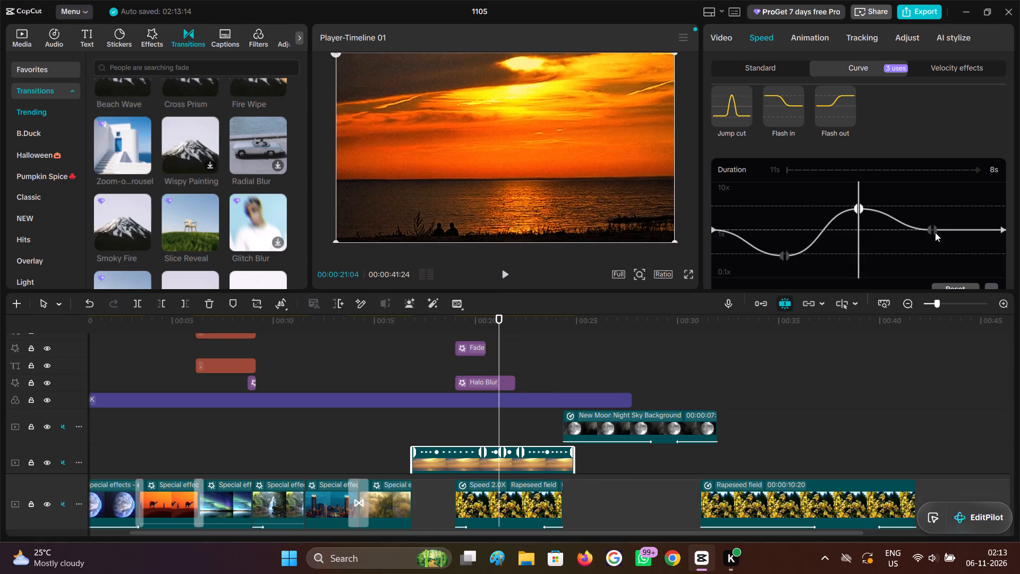
{"action": "left_click_drag", "start_coordinate": [933, 232], "coordinate": [930, 261]}
{"action": "scroll", "coordinate": [897, 259], "scroll_direction": "down", "scroll_amount": 3}
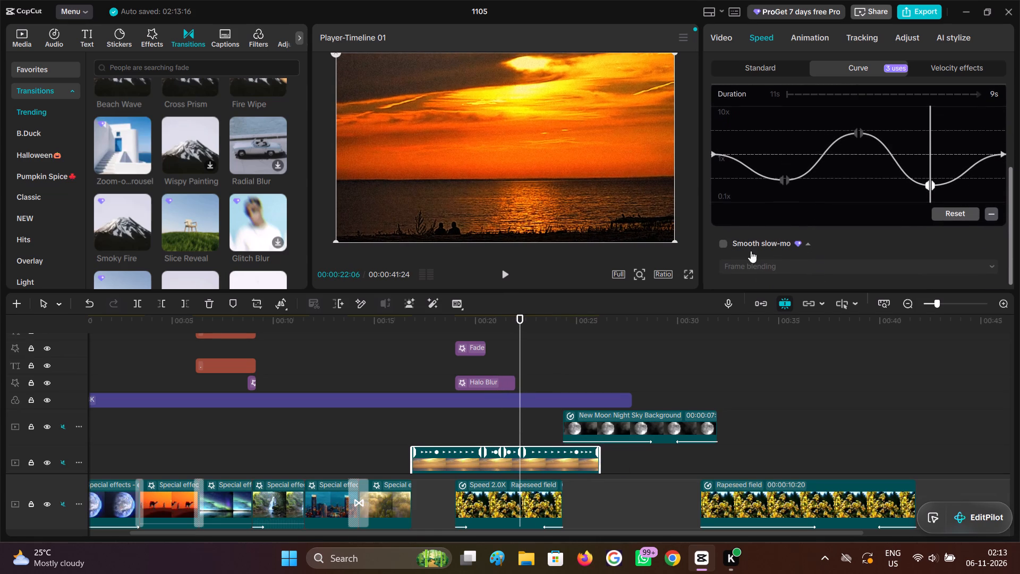
Play back the speed-curved sunset clip from its start and check its end where it overlaps the moon clip.
{"action": "left_click", "coordinate": [743, 193]}
{"action": "left_click_drag", "start_coordinate": [743, 193], "coordinate": [660, 212]}
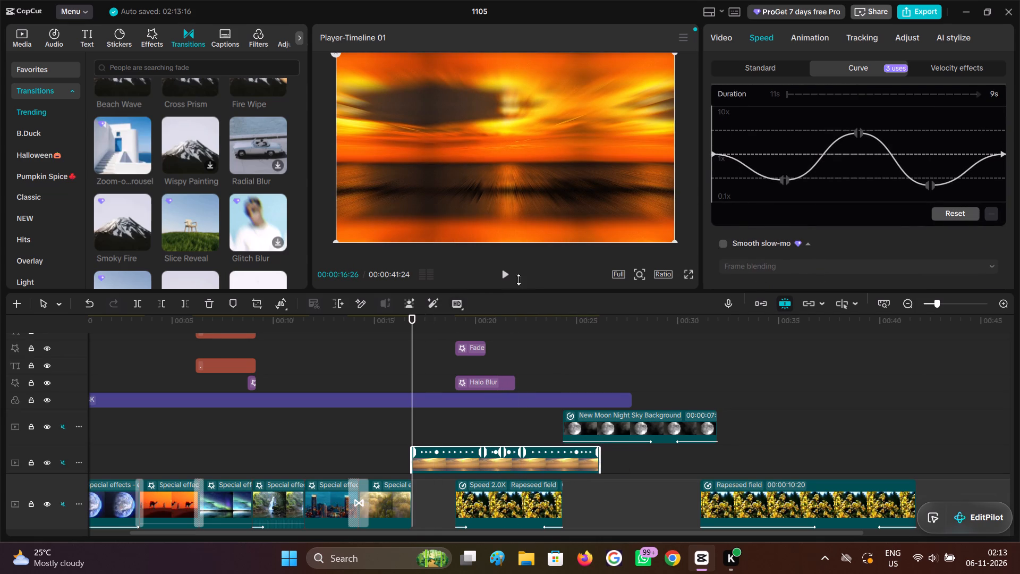
{"action": "left_click", "coordinate": [509, 277]}
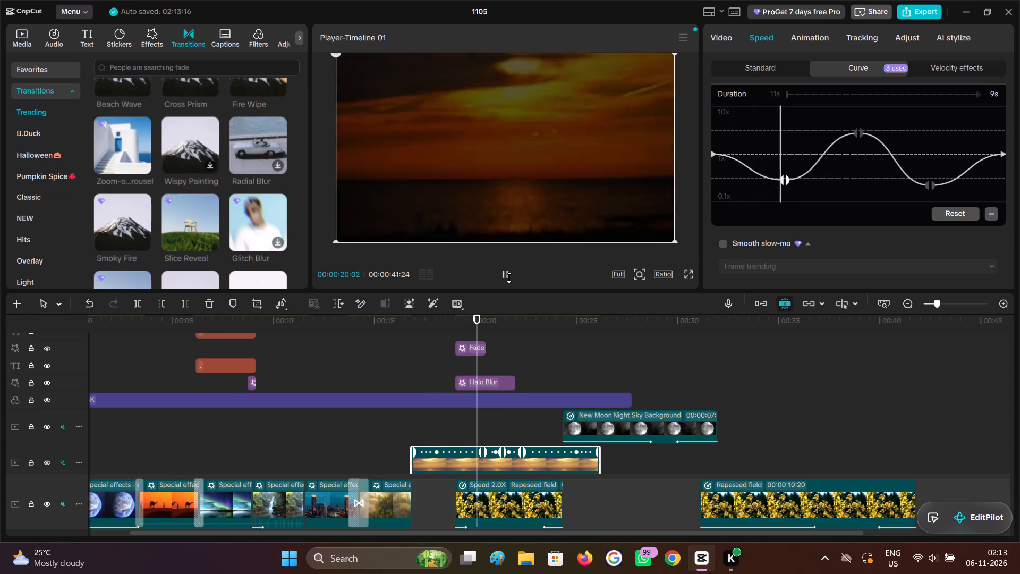
{"action": "left_click", "coordinate": [509, 277]}
{"action": "left_click", "coordinate": [509, 277]}
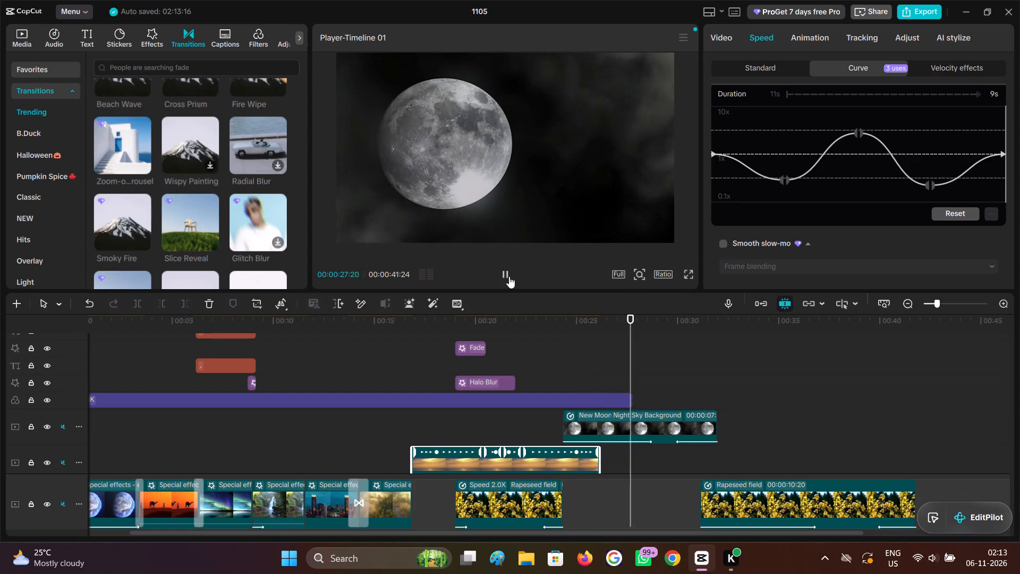
{"action": "left_click", "coordinate": [547, 362]}
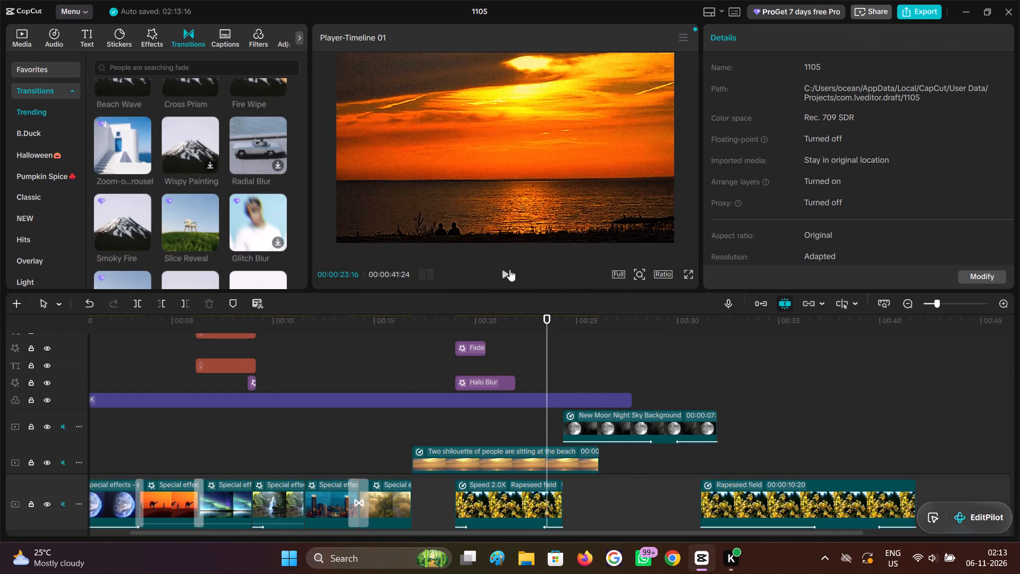
{"action": "left_click", "coordinate": [505, 274]}
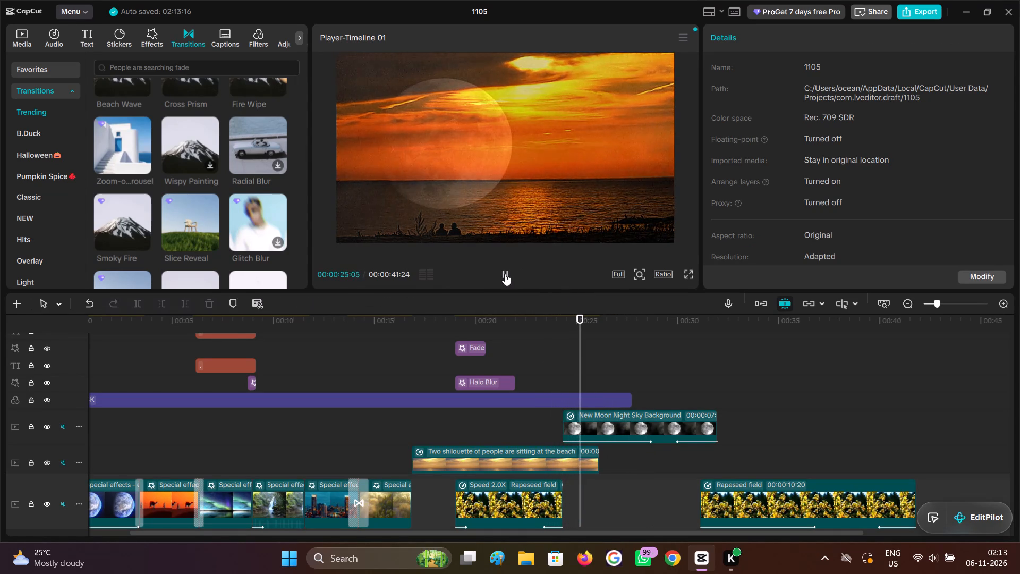
{"action": "left_click", "coordinate": [505, 274]}
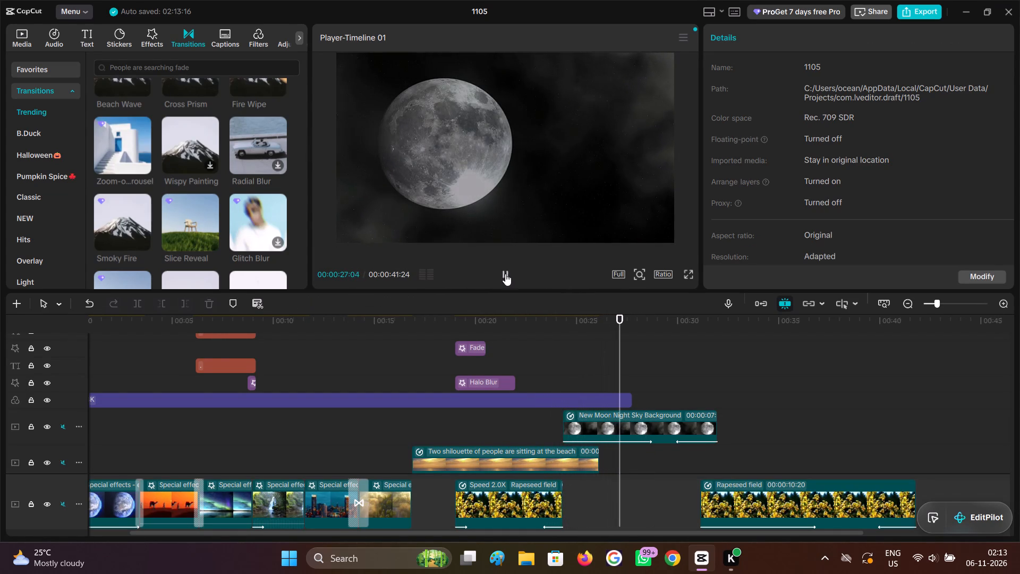
{"action": "left_click", "coordinate": [624, 357]}
{"action": "left_click", "coordinate": [572, 356]}
{"action": "left_click_drag", "start_coordinate": [572, 356], "coordinate": [599, 367]}
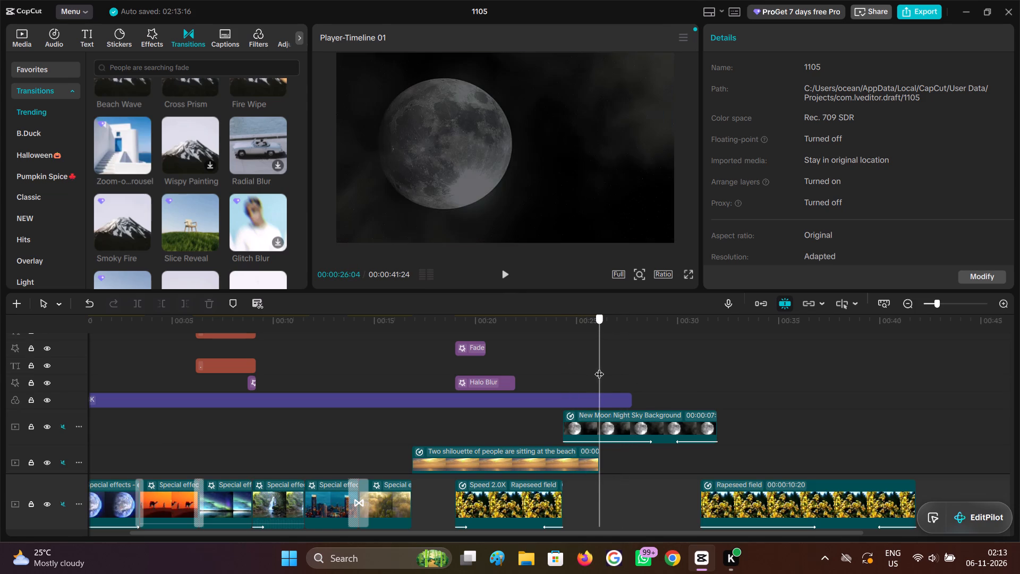
{"action": "left_click_drag", "start_coordinate": [599, 367], "coordinate": [592, 369]}
Shift the sunset clip to start level with the Speed 2.0X Rapeseed clip, and play through to the last Rapeseed clip.
{"action": "scroll", "coordinate": [589, 370], "scroll_direction": "down", "scroll_amount": 3}
{"action": "left_click", "coordinate": [589, 424]}
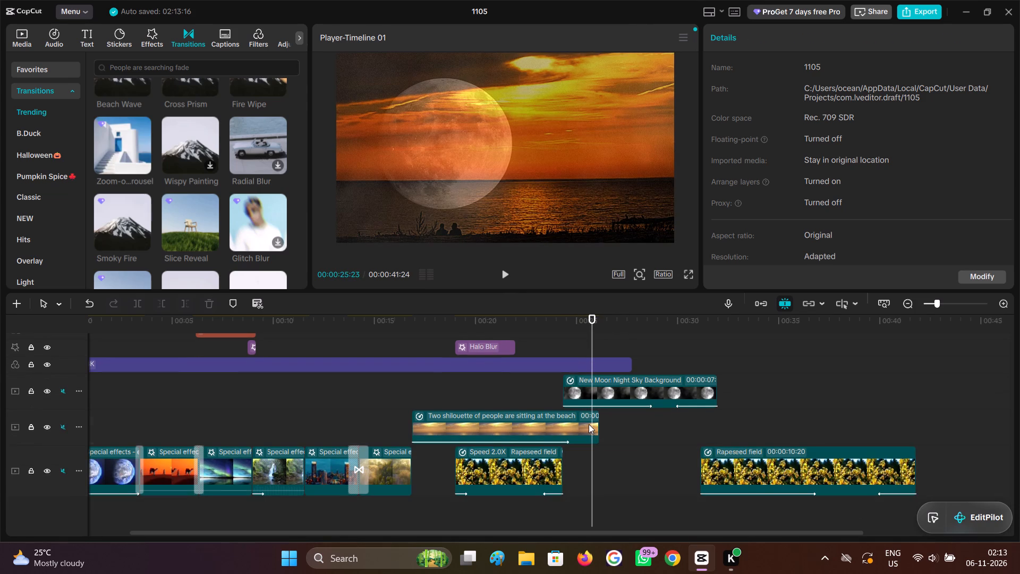
{"action": "left_click_drag", "start_coordinate": [554, 429], "coordinate": [593, 430]}
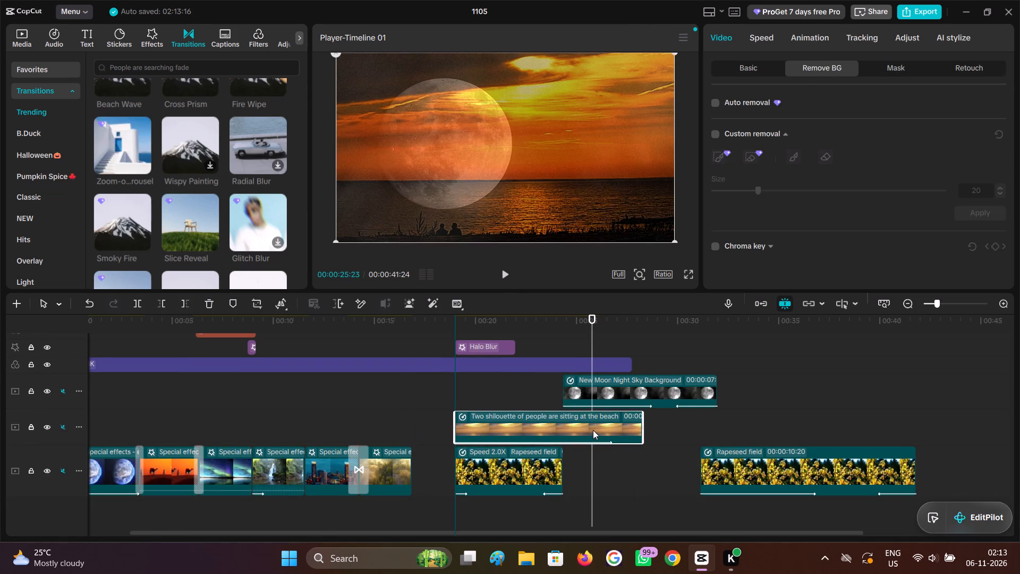
{"action": "left_click_drag", "start_coordinate": [590, 332], "coordinate": [636, 343]}
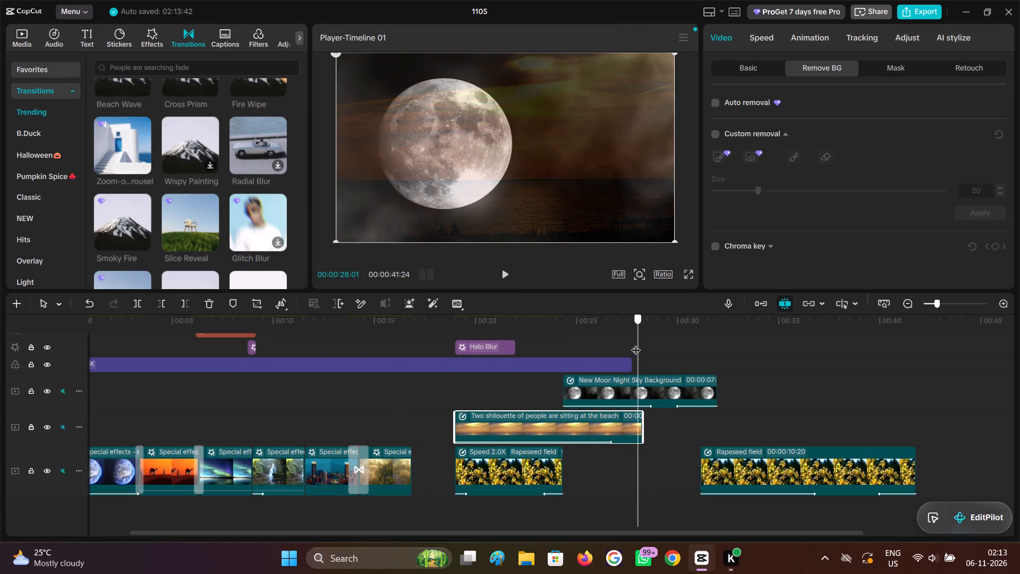
{"action": "left_click_drag", "start_coordinate": [636, 343], "coordinate": [557, 338]}
{"action": "left_click", "coordinate": [535, 341]}
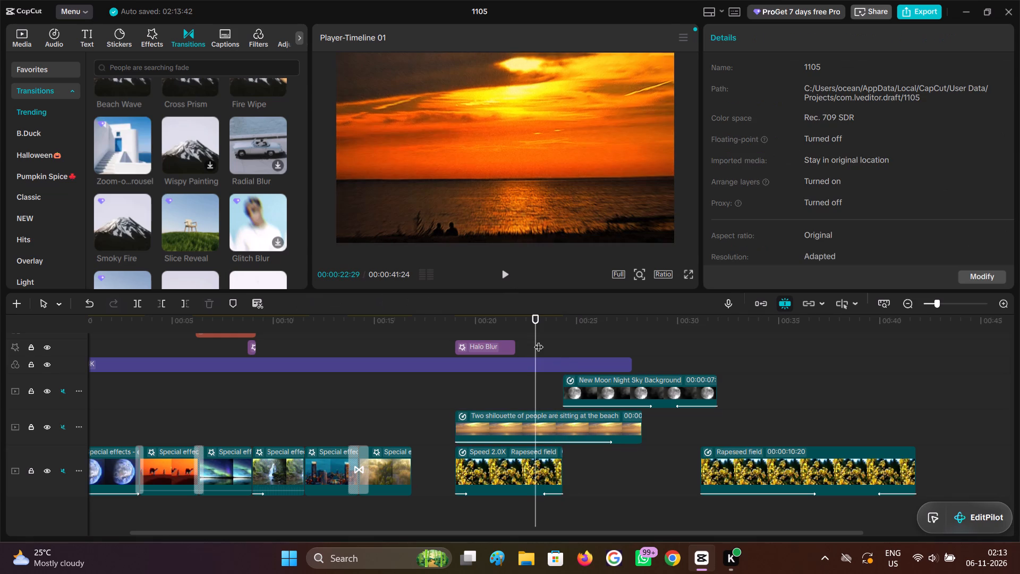
{"action": "left_click", "coordinate": [506, 277]}
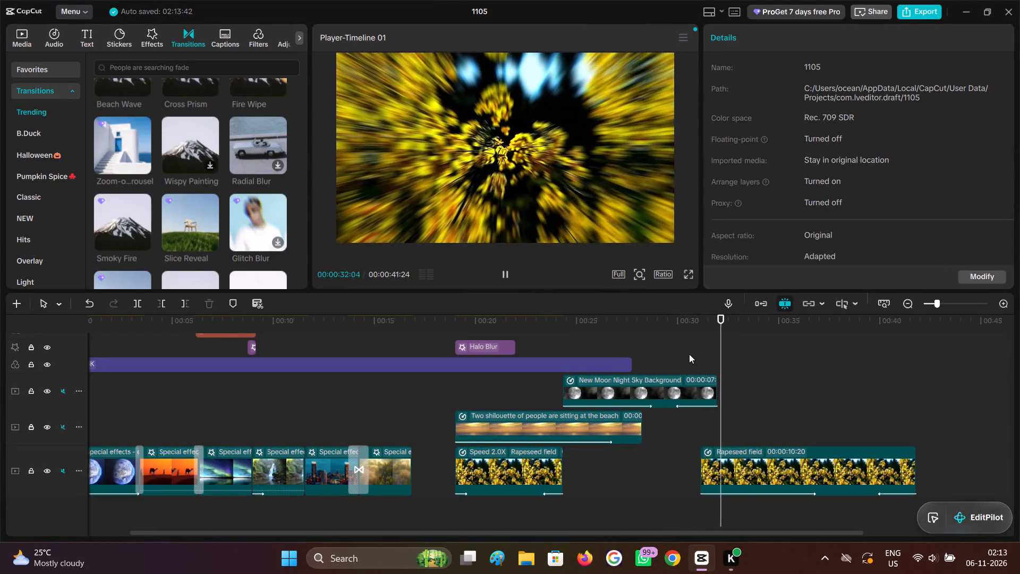
{"action": "left_click", "coordinate": [769, 423]}
{"action": "left_click_drag", "start_coordinate": [769, 423], "coordinate": [785, 424]}
Delete the Speed 2.0X Rapeseed clip beneath the sunset clip.
{"action": "left_click", "coordinate": [904, 309]}
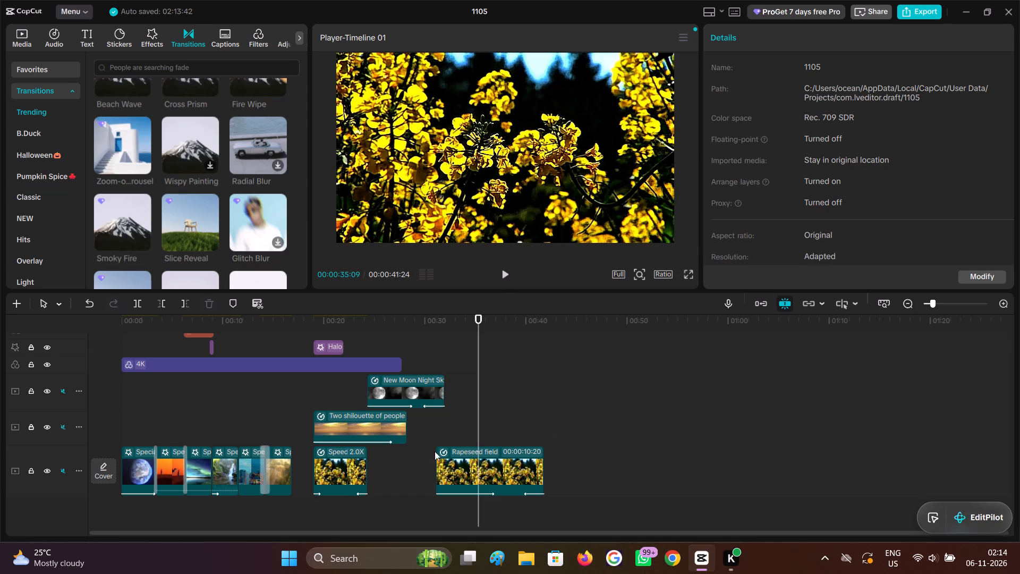
{"action": "scroll", "coordinate": [435, 456], "scroll_direction": "down", "scroll_amount": 3}
{"action": "scroll", "coordinate": [352, 487], "scroll_direction": "down", "scroll_amount": 2}
{"action": "left_click", "coordinate": [354, 475]}
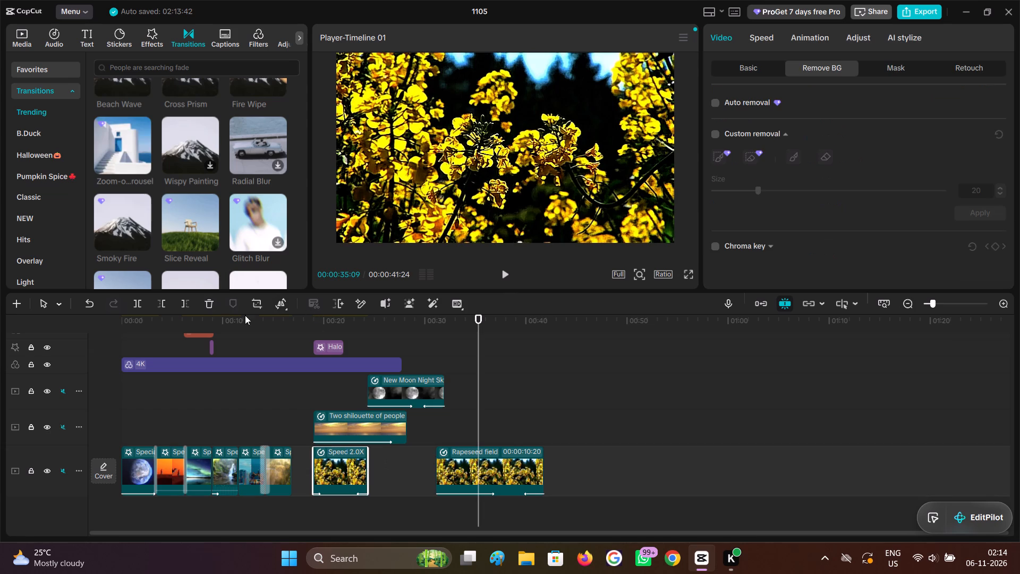
{"action": "left_click", "coordinate": [215, 303]}
Copy the sunset, moon and remaining Rapeseed clips together and paste them into a new timeline.
{"action": "left_click_drag", "start_coordinate": [308, 389], "coordinate": [599, 485]}
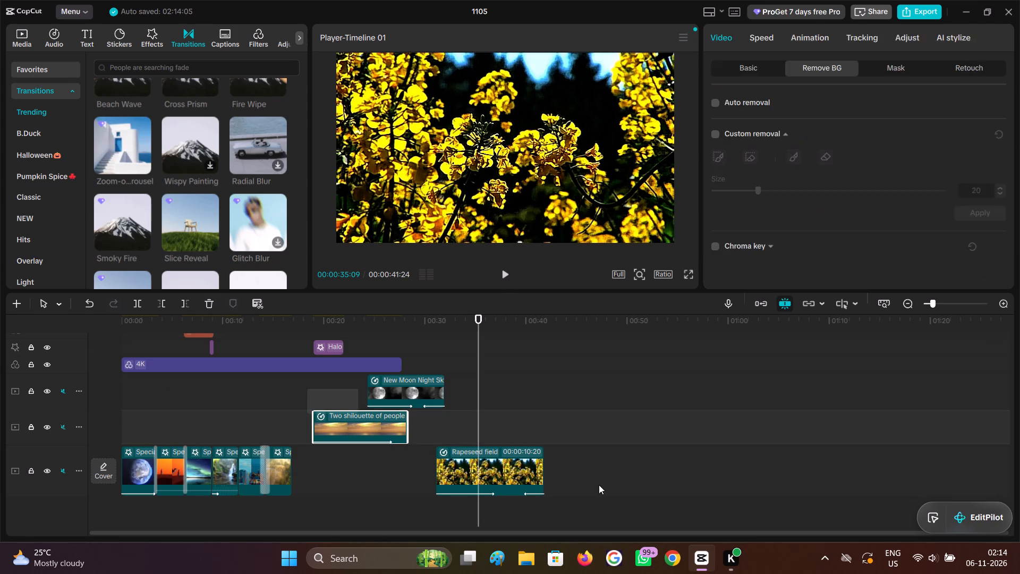
{"action": "left_click_drag", "start_coordinate": [599, 485], "coordinate": [550, 493]}
{"action": "right_click", "coordinate": [528, 486]}
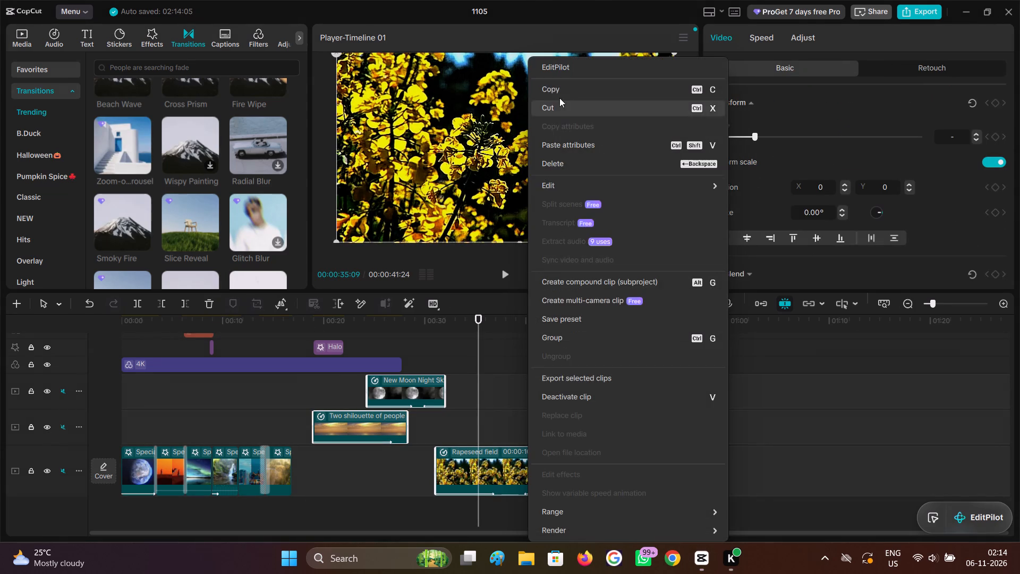
{"action": "left_click", "coordinate": [558, 90]}
{"action": "left_click", "coordinate": [12, 306]}
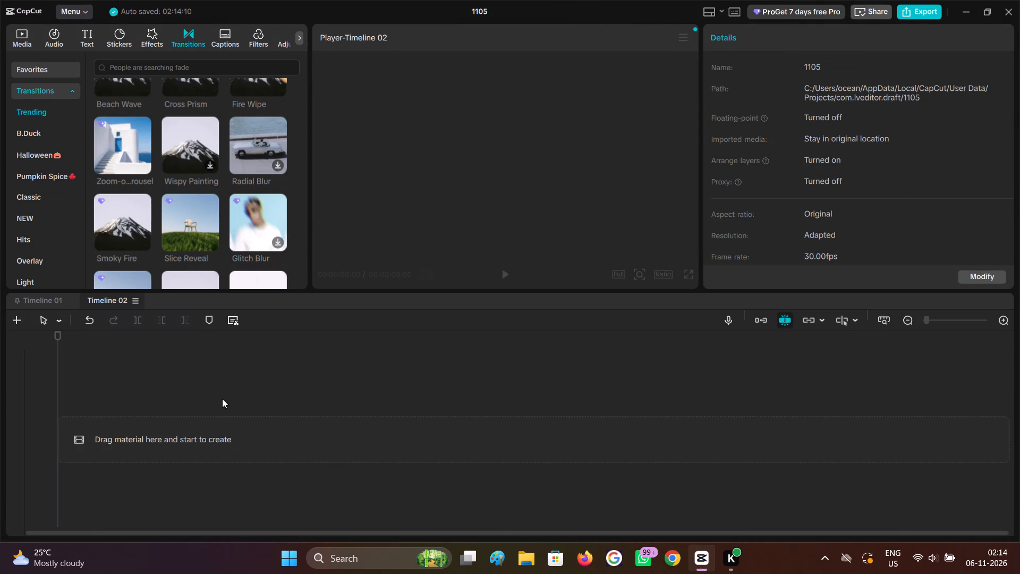
{"action": "right_click", "coordinate": [216, 378]}
{"action": "right_click", "coordinate": [218, 444]}
{"action": "double_click", "coordinate": [234, 435]}
{"action": "key", "text": "ctrl+v"}
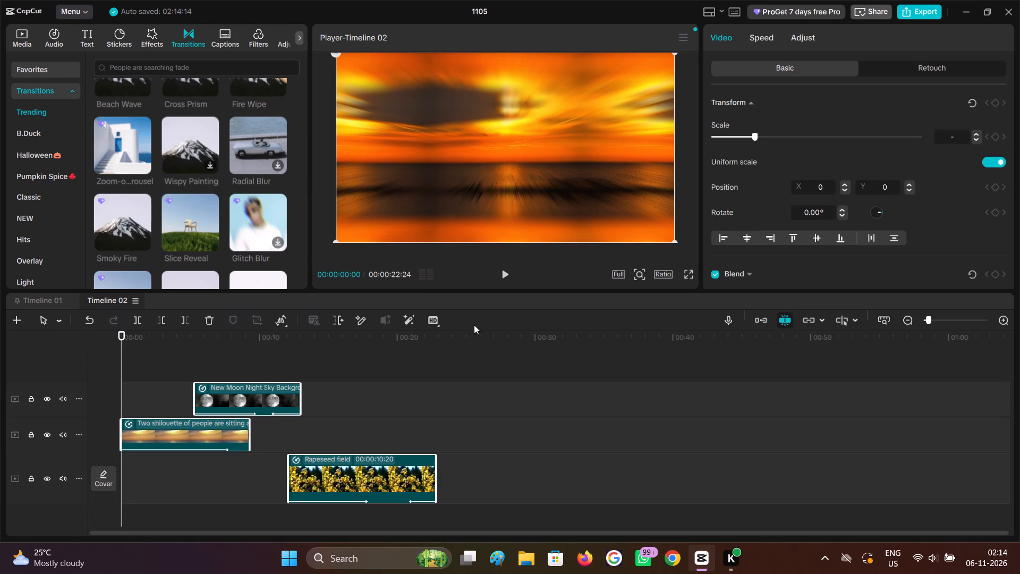
Preview the pasted clips, and replace the New Moon clip's speed curve with a standard speed of 1.00x.
{"action": "left_click", "coordinate": [503, 283]}
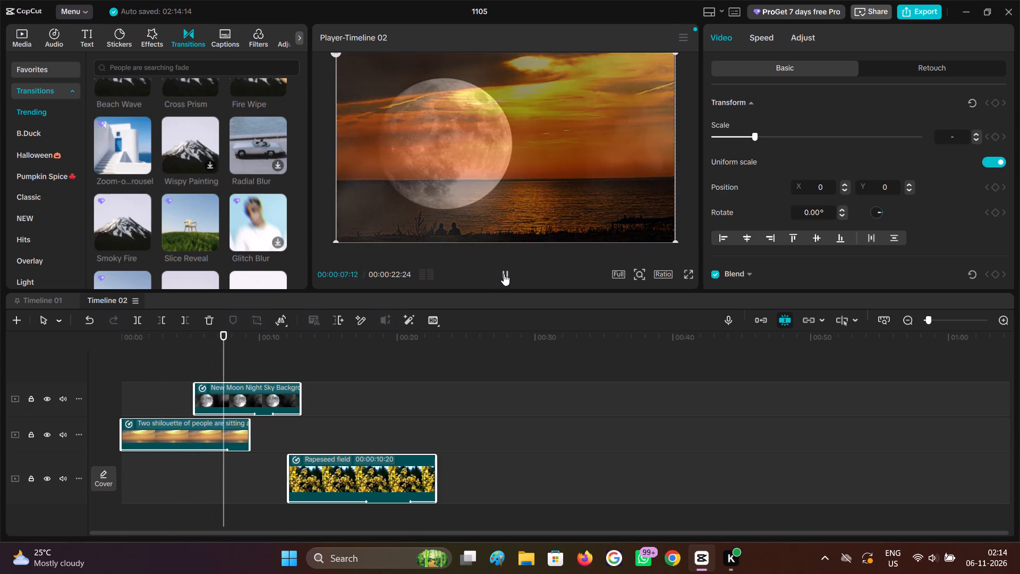
{"action": "left_click", "coordinate": [206, 376]}
{"action": "left_click", "coordinate": [234, 399]}
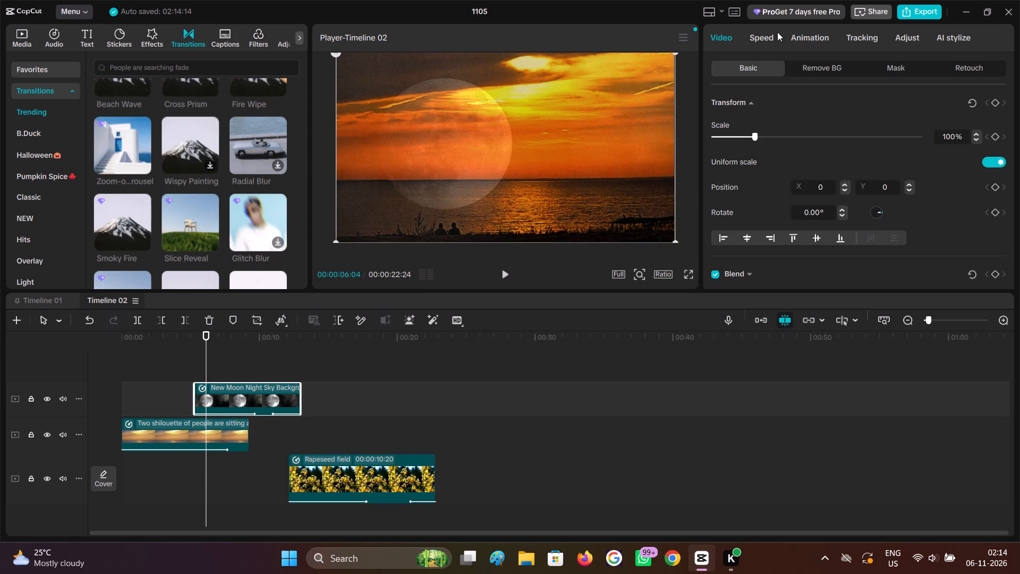
{"action": "left_click", "coordinate": [758, 37]}
{"action": "left_click", "coordinate": [749, 74]}
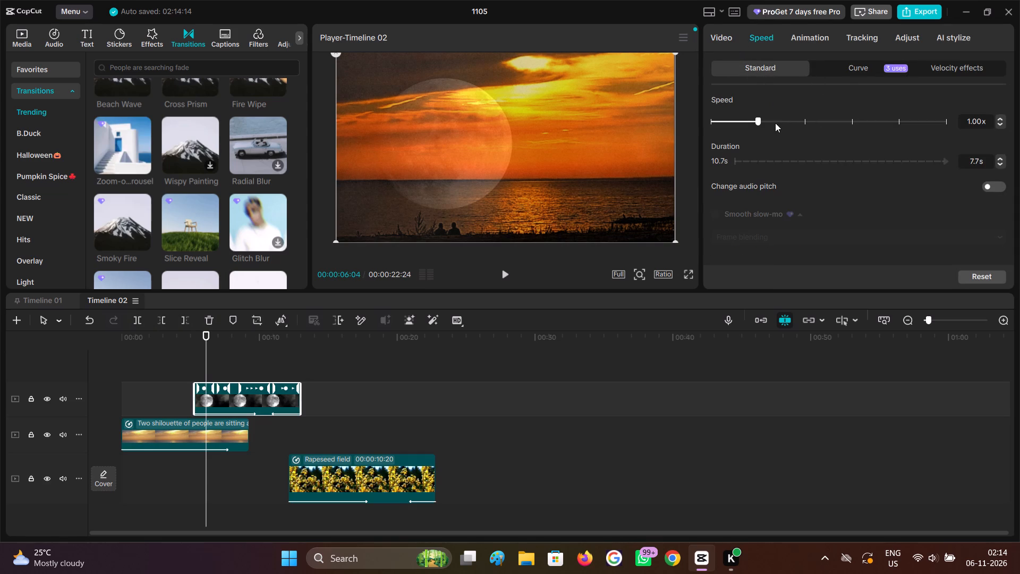
{"action": "left_click", "coordinate": [760, 124]}
{"action": "left_click_drag", "start_coordinate": [760, 124], "coordinate": [765, 124]}
{"action": "left_click_drag", "start_coordinate": [763, 124], "coordinate": [755, 126]}
{"action": "left_click", "coordinate": [756, 126]}
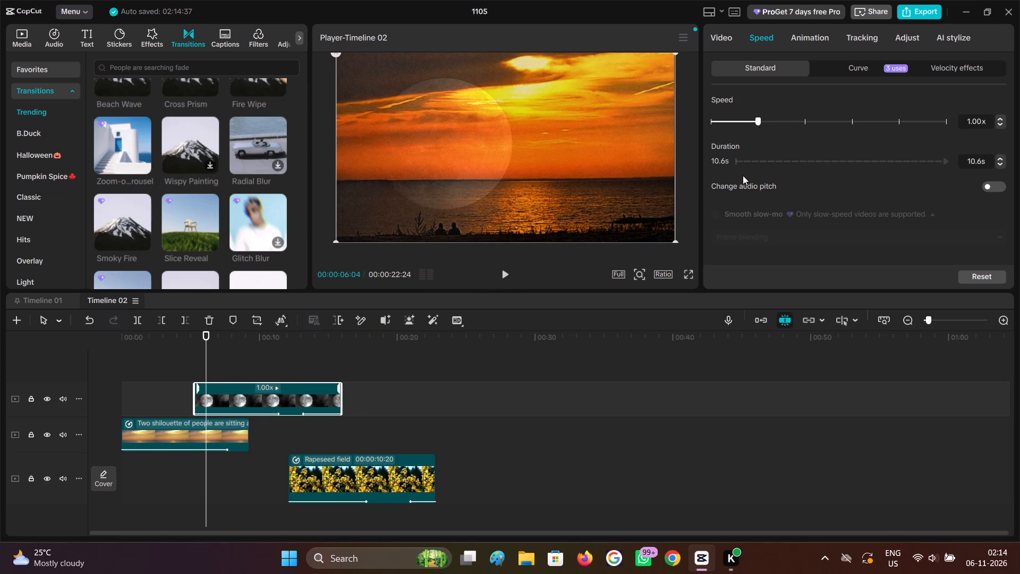
Shift the sunset clip about 2 seconds along Timeline 02 to overlap more of the New Moon clip, and preview the sequence.
{"action": "left_click", "coordinate": [508, 276]}
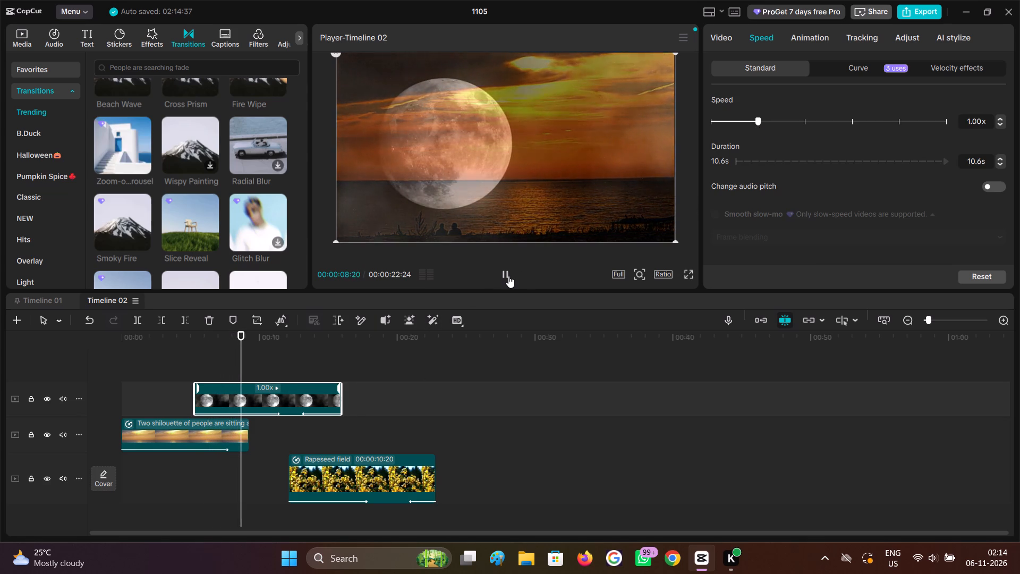
{"action": "left_click", "coordinate": [508, 276]}
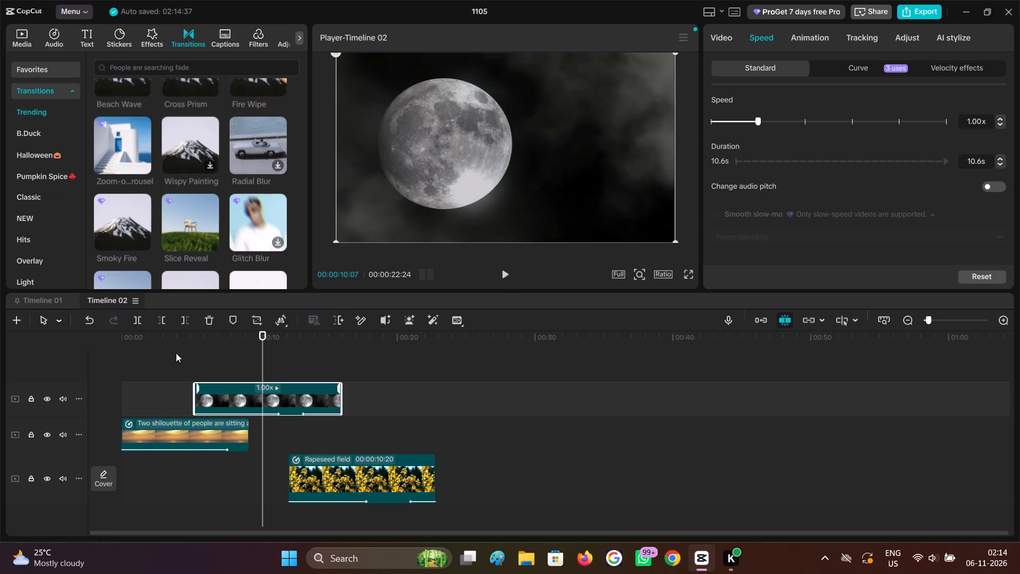
{"action": "left_click", "coordinate": [220, 361]}
{"action": "left_click_drag", "start_coordinate": [223, 361], "coordinate": [231, 367]}
{"action": "left_click_drag", "start_coordinate": [219, 443], "coordinate": [246, 441]}
{"action": "left_click", "coordinate": [207, 366]}
{"action": "left_click", "coordinate": [185, 372]}
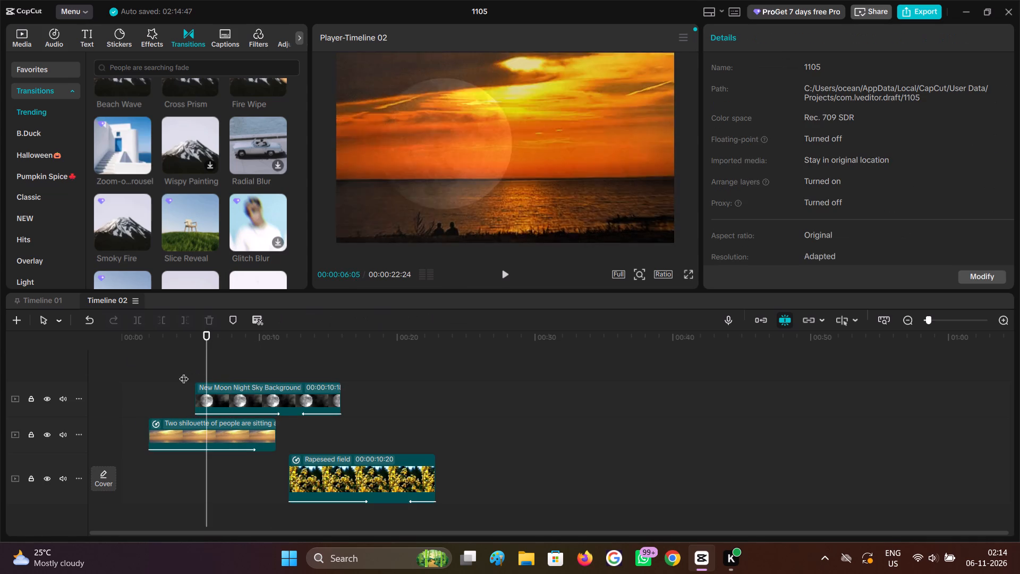
{"action": "left_click", "coordinate": [175, 374]}
{"action": "left_click", "coordinate": [513, 275]}
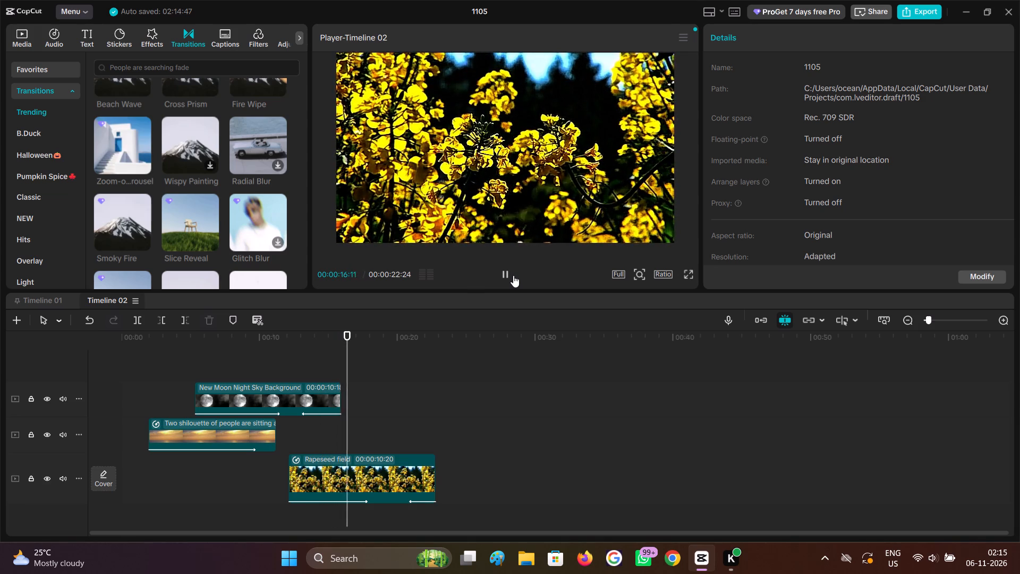
{"action": "left_click", "coordinate": [513, 275]}
{"action": "left_click", "coordinate": [295, 439]}
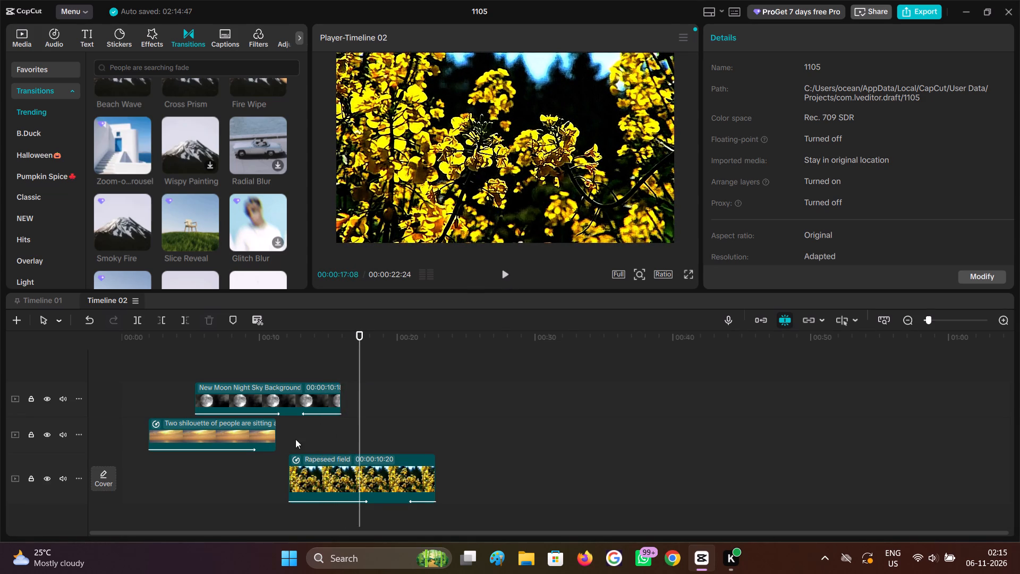
Replace the sunset clip's Zoom 2 entrance animation with Fade In lasting 1.6 s, and preview it through to the Rapeseed clip.
{"action": "left_click", "coordinate": [238, 437]}
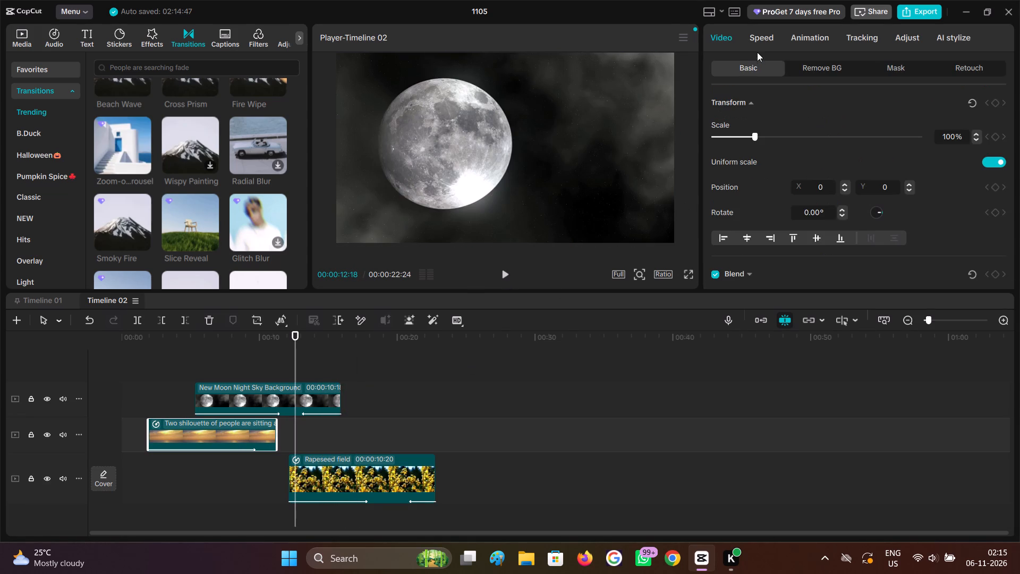
{"action": "left_click", "coordinate": [756, 40]}
{"action": "left_click", "coordinate": [798, 37]}
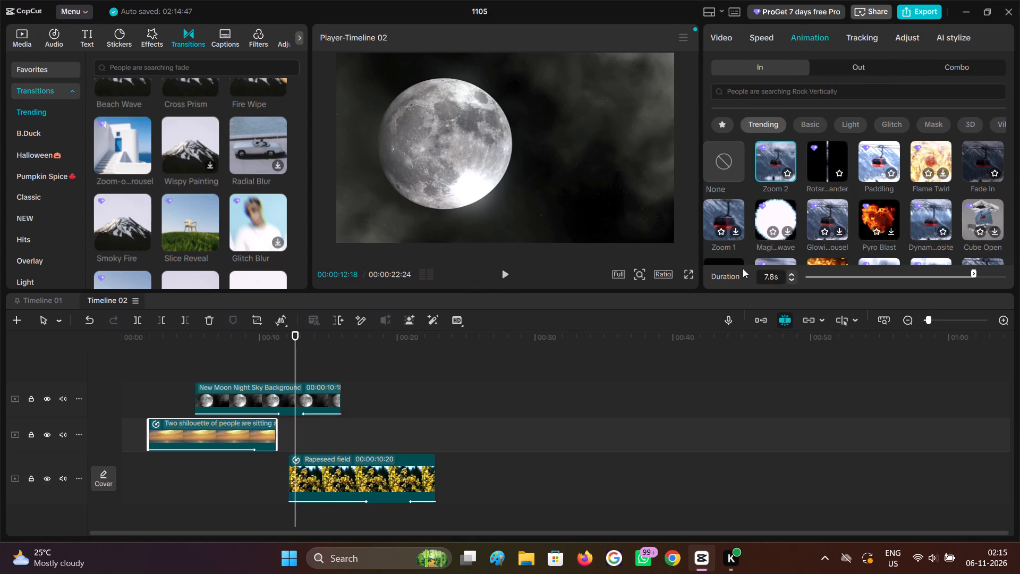
{"action": "left_click", "coordinate": [899, 278]}
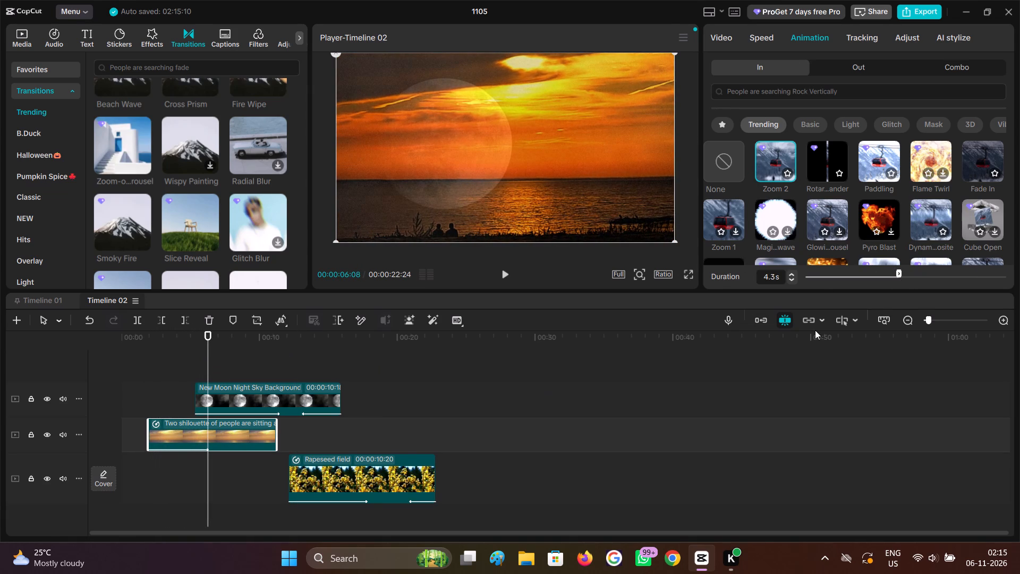
{"action": "left_click_drag", "start_coordinate": [904, 277], "coordinate": [923, 275]}
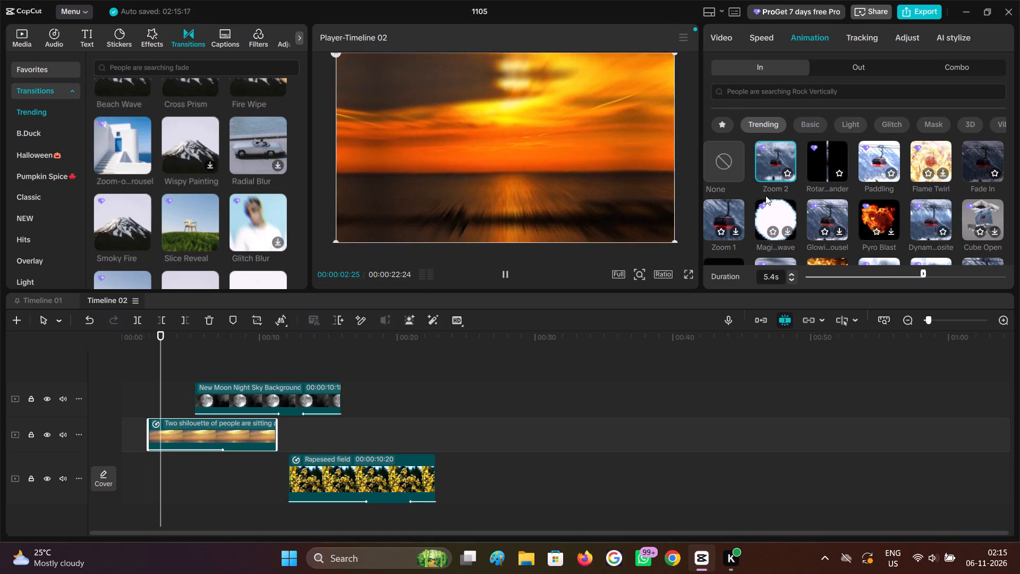
{"action": "left_click", "coordinate": [988, 153]}
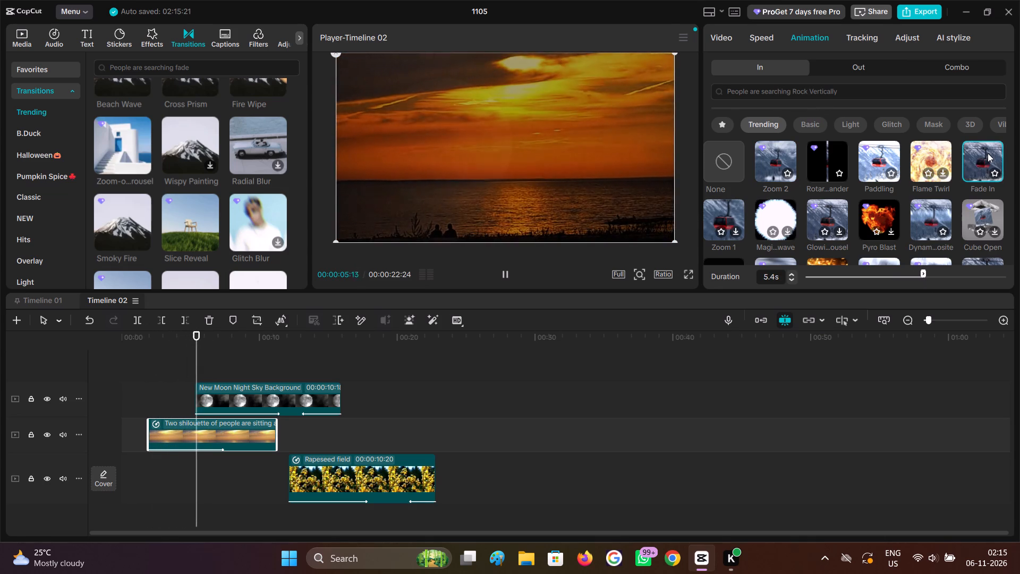
{"action": "left_click", "coordinate": [839, 279]}
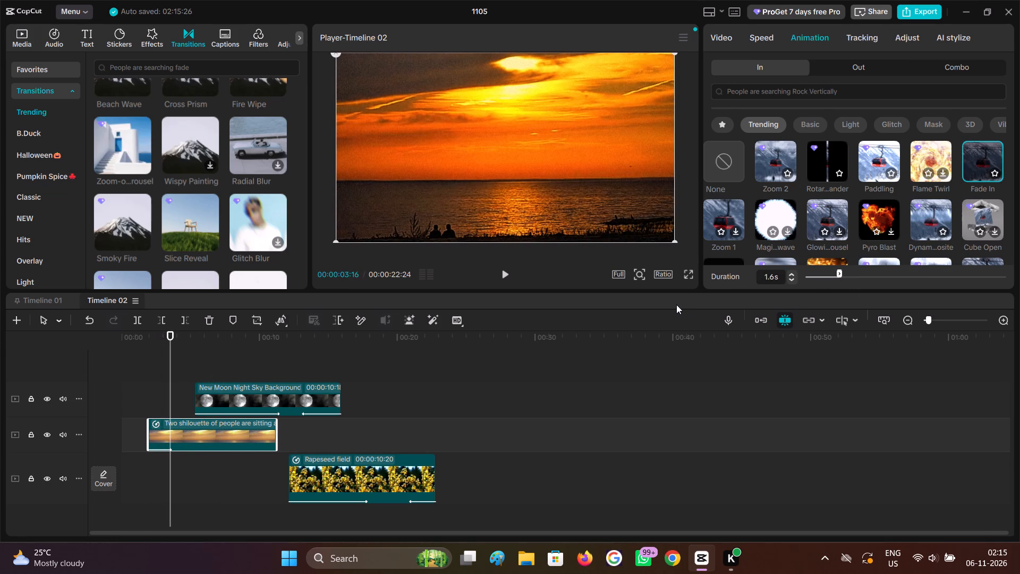
{"action": "left_click", "coordinate": [499, 273]}
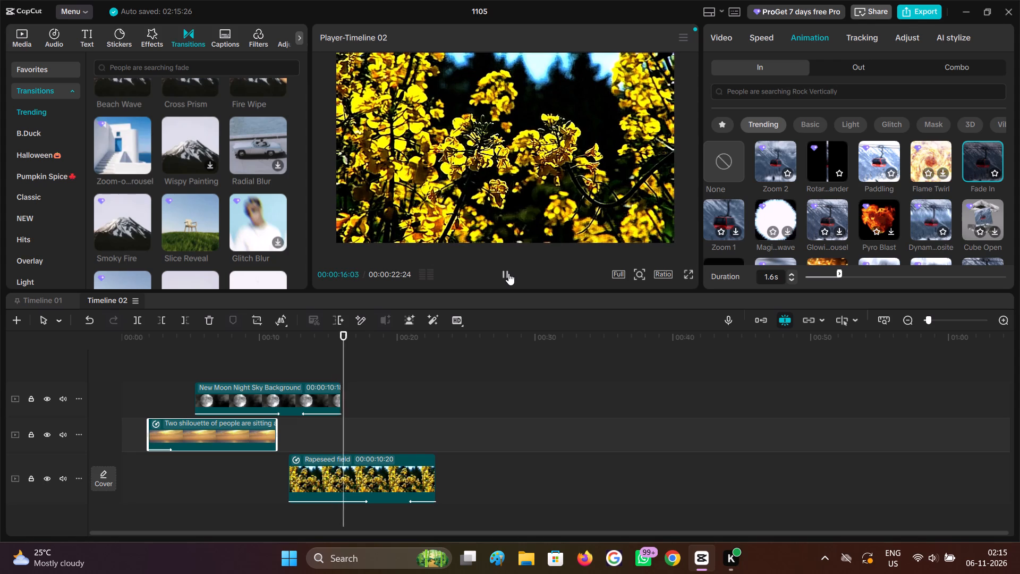
{"action": "left_click", "coordinate": [508, 273]}
Shift the Rapeseed clip about 1.5 seconds further along the timeline and preview its start.
{"action": "left_click_drag", "start_coordinate": [331, 485], "coordinate": [352, 486]}
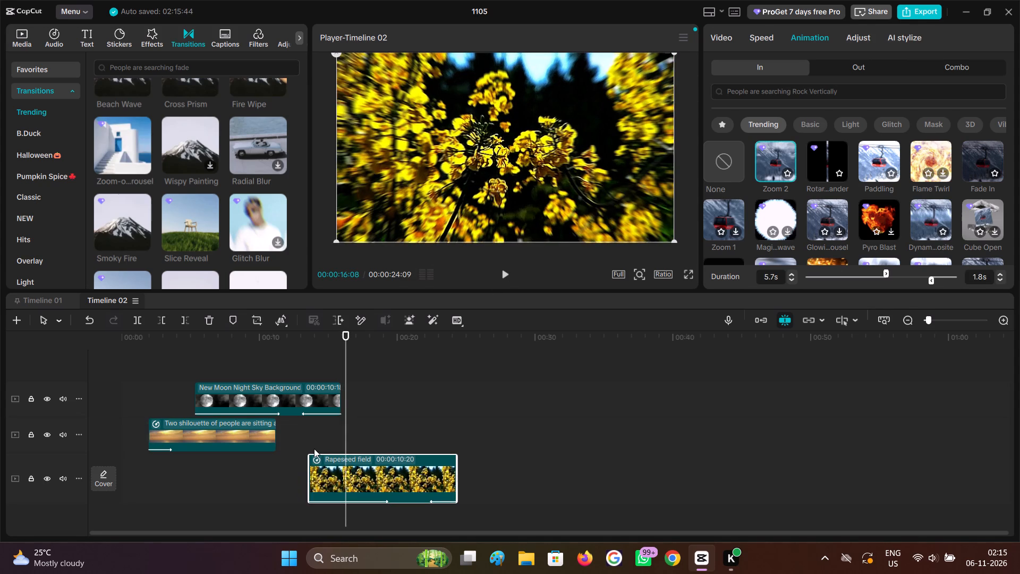
{"action": "left_click", "coordinate": [310, 446]}
{"action": "left_click", "coordinate": [304, 443]}
{"action": "left_click_drag", "start_coordinate": [304, 443], "coordinate": [299, 442]}
{"action": "left_click", "coordinate": [506, 274]}
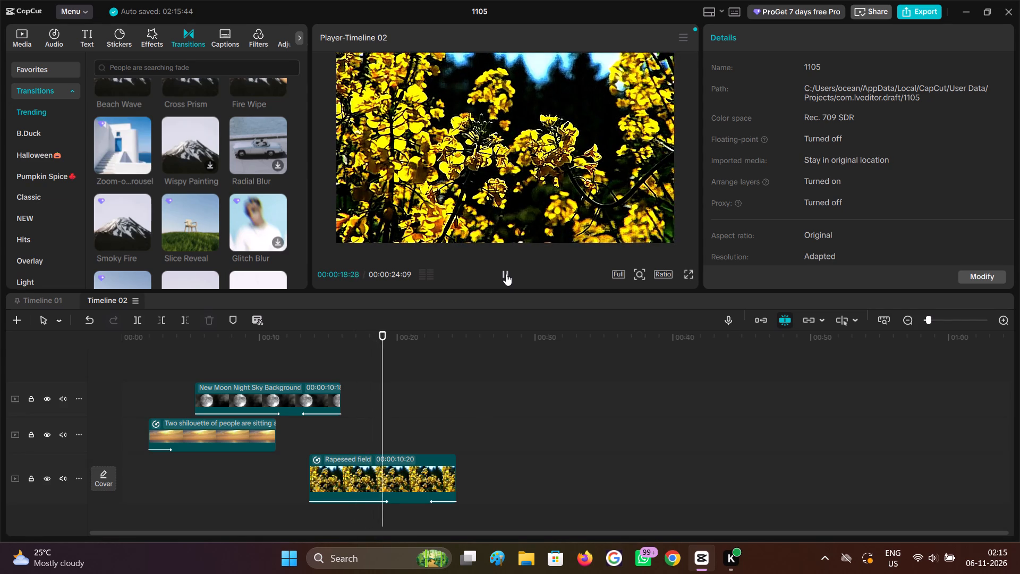
{"action": "left_click", "coordinate": [506, 274]}
Replace the Rapeseed clip's speed curve with a standard speed of 1.00x and play the clip from its start.
{"action": "left_click", "coordinate": [382, 504]}
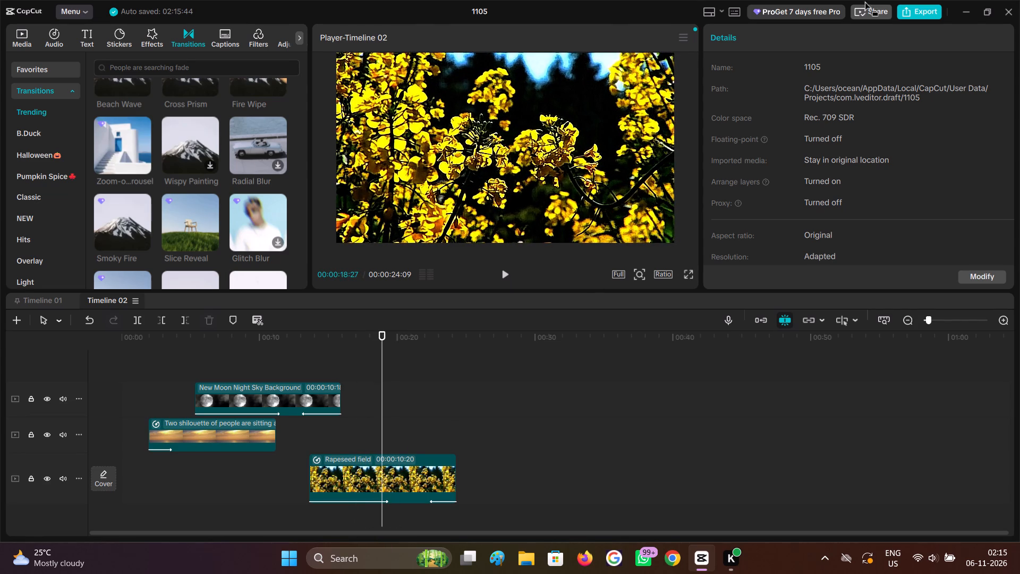
{"action": "left_click", "coordinate": [402, 490]}
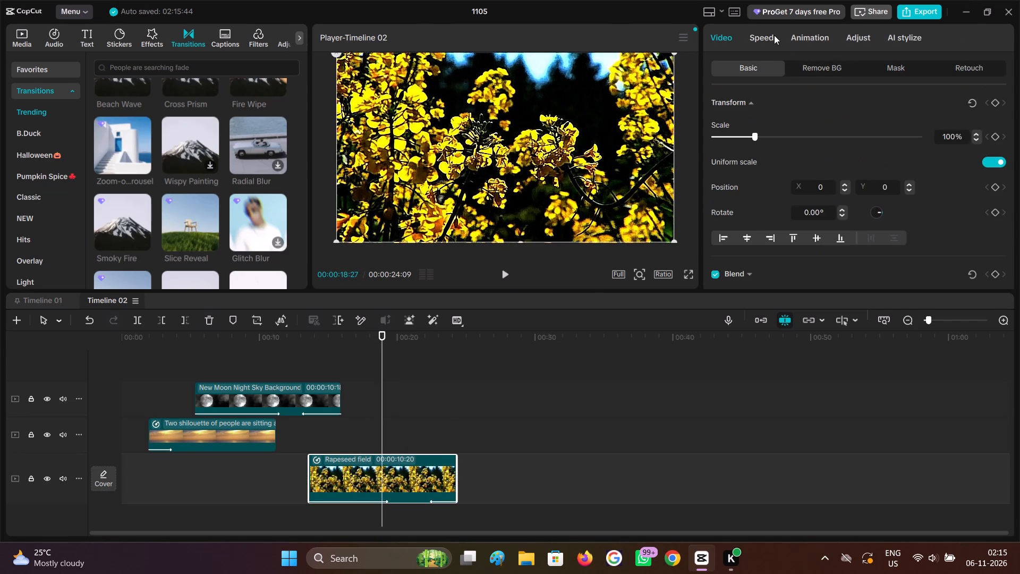
{"action": "left_click", "coordinate": [774, 35]}
{"action": "double_click", "coordinate": [759, 122]}
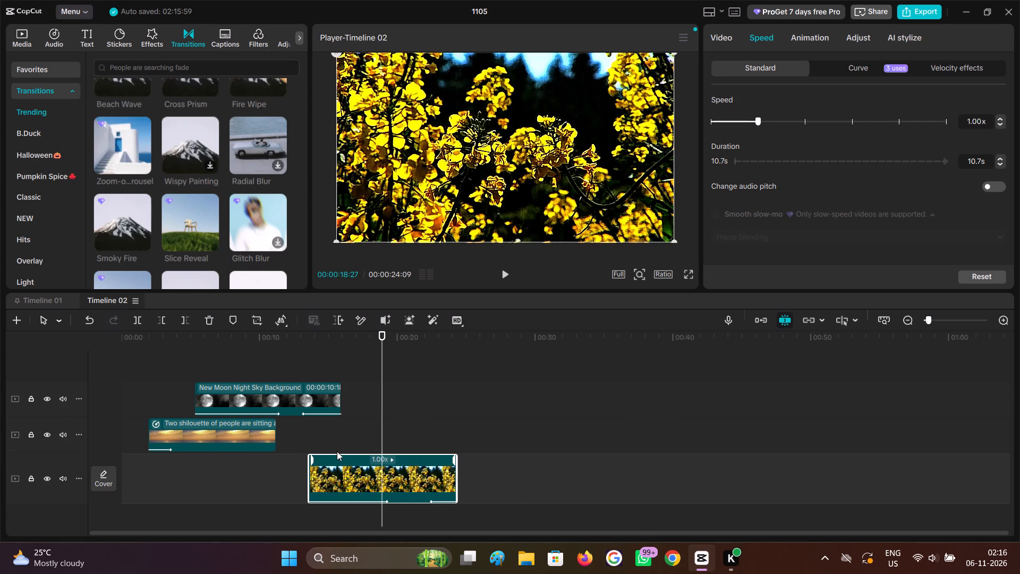
{"action": "left_click", "coordinate": [322, 444]}
{"action": "left_click", "coordinate": [317, 443]}
{"action": "left_click_drag", "start_coordinate": [317, 443], "coordinate": [312, 440]}
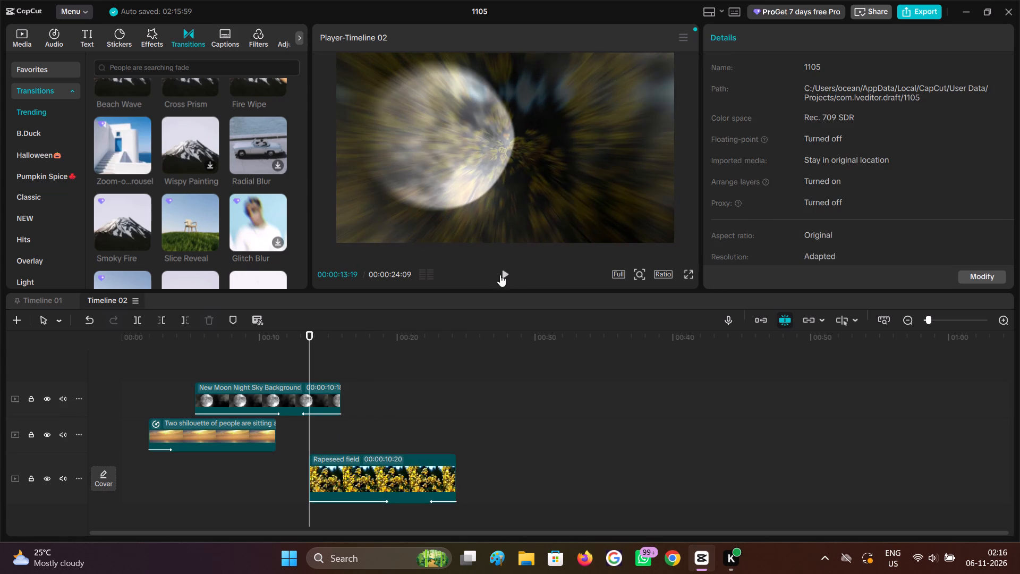
{"action": "left_click", "coordinate": [512, 275]}
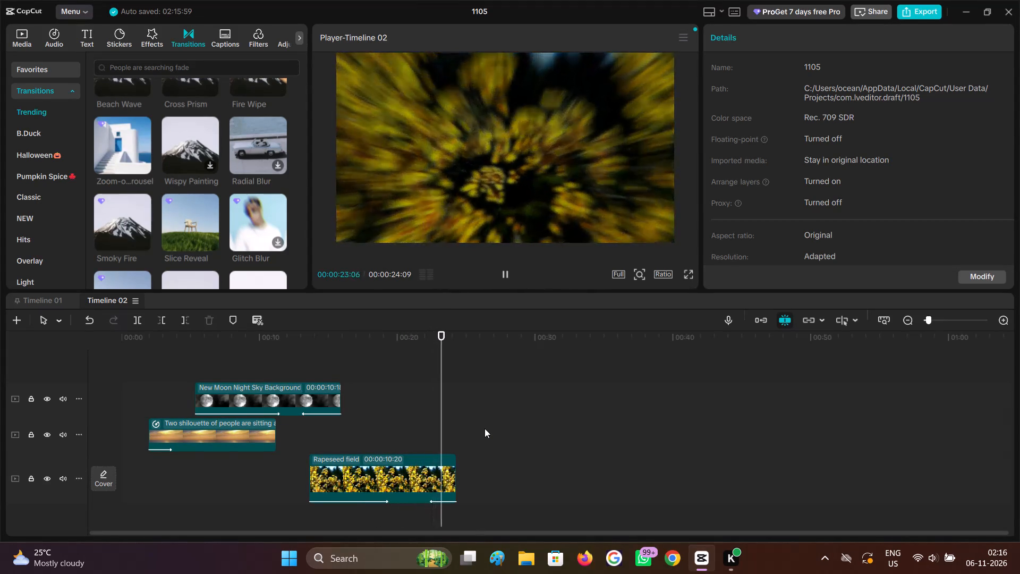
Adjust the Rapeseed clip's colour to a temperature of -12 and a saturation of 21.
{"action": "left_click", "coordinate": [412, 431]}
{"action": "left_click", "coordinate": [422, 478]}
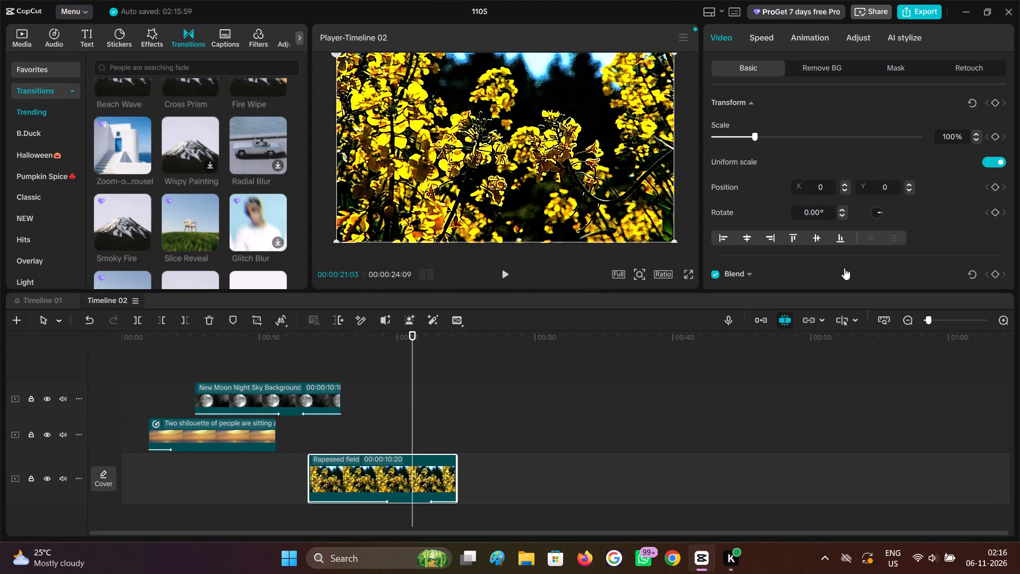
{"action": "left_click", "coordinate": [848, 47]}
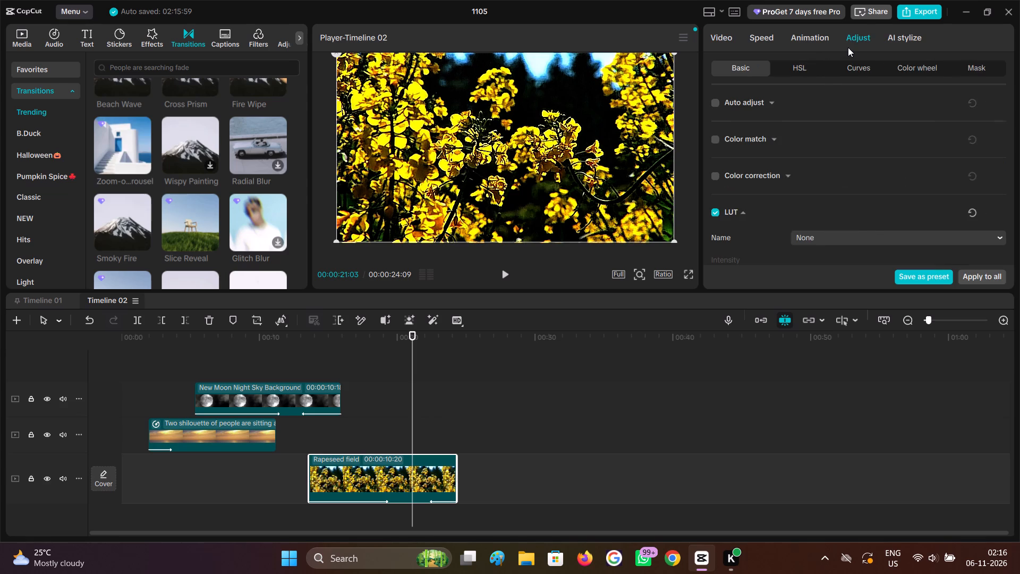
{"action": "scroll", "coordinate": [811, 147], "scroll_direction": "down", "scroll_amount": 5}
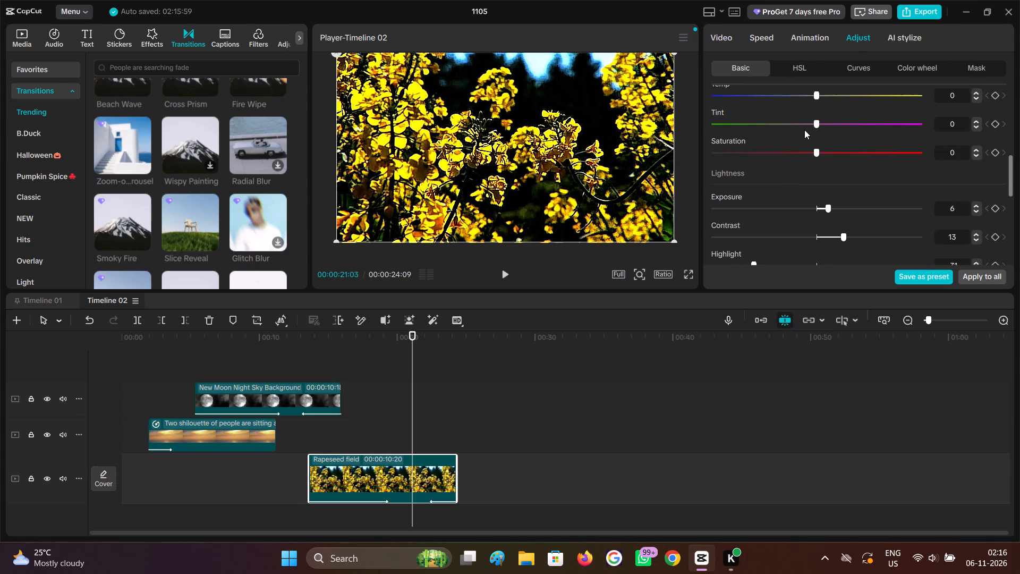
{"action": "scroll", "coordinate": [809, 147], "scroll_direction": "up", "scroll_amount": 1}
{"action": "left_click_drag", "start_coordinate": [812, 156], "coordinate": [804, 157]}
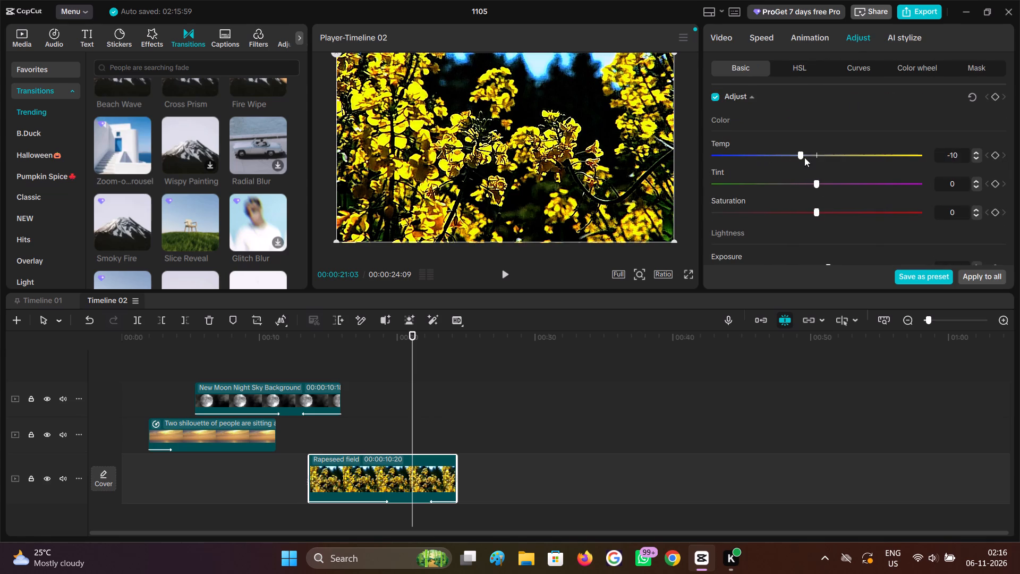
{"action": "left_click_drag", "start_coordinate": [804, 157], "coordinate": [789, 159]}
{"action": "left_click_drag", "start_coordinate": [818, 218], "coordinate": [848, 217]}
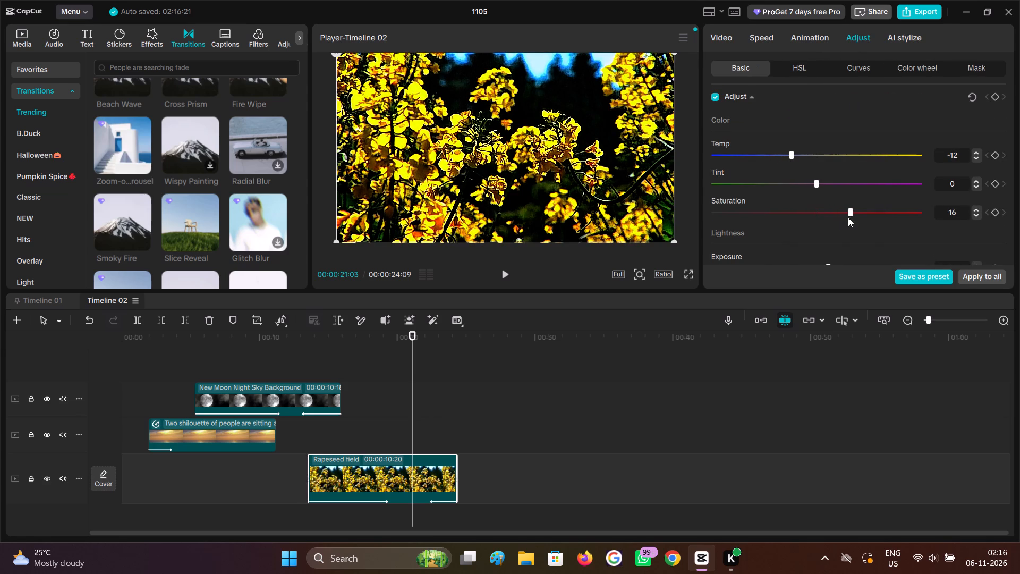
{"action": "left_click_drag", "start_coordinate": [848, 217], "coordinate": [857, 223]}
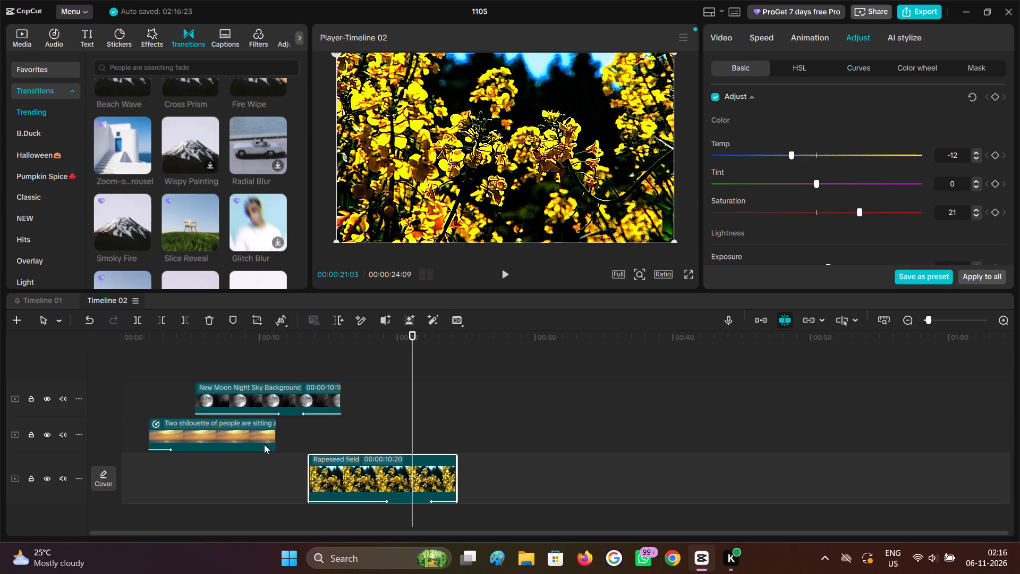
Move the sunset, New Moon and Rapeseed clips together to the start of Timeline 02, and play the sequence through.
{"action": "left_click", "coordinate": [250, 457]}
{"action": "left_click_drag", "start_coordinate": [250, 457], "coordinate": [118, 465]}
{"action": "left_click_drag", "start_coordinate": [194, 363], "coordinate": [215, 392]}
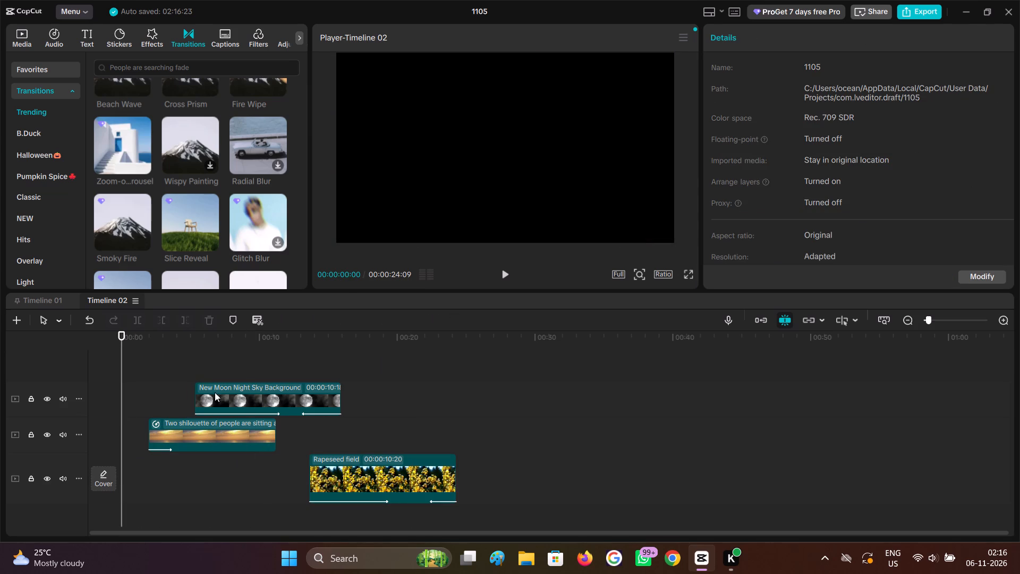
{"action": "left_click_drag", "start_coordinate": [215, 392], "coordinate": [372, 518]}
{"action": "left_click_drag", "start_coordinate": [372, 484], "coordinate": [299, 483]}
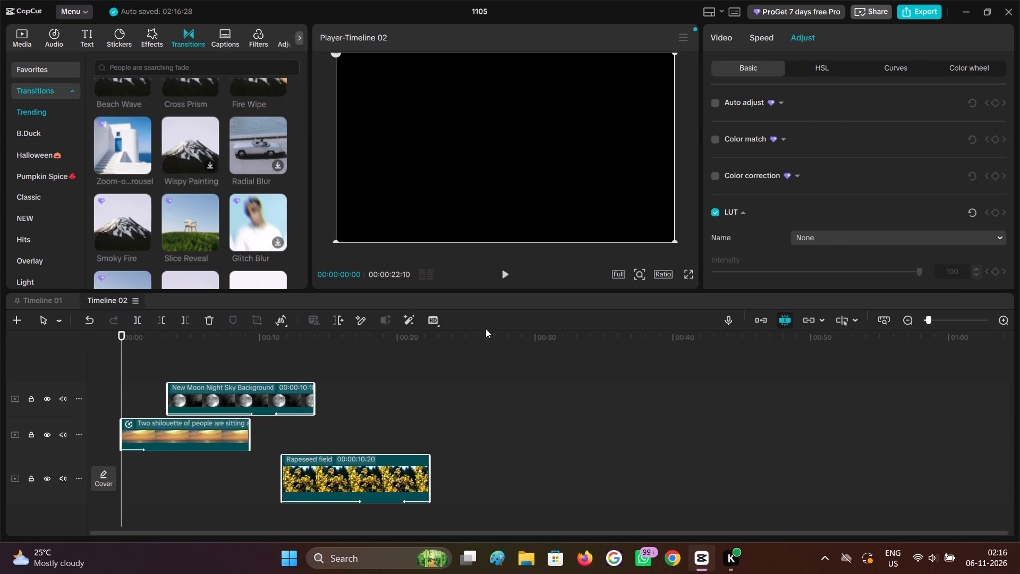
{"action": "left_click", "coordinate": [503, 281]}
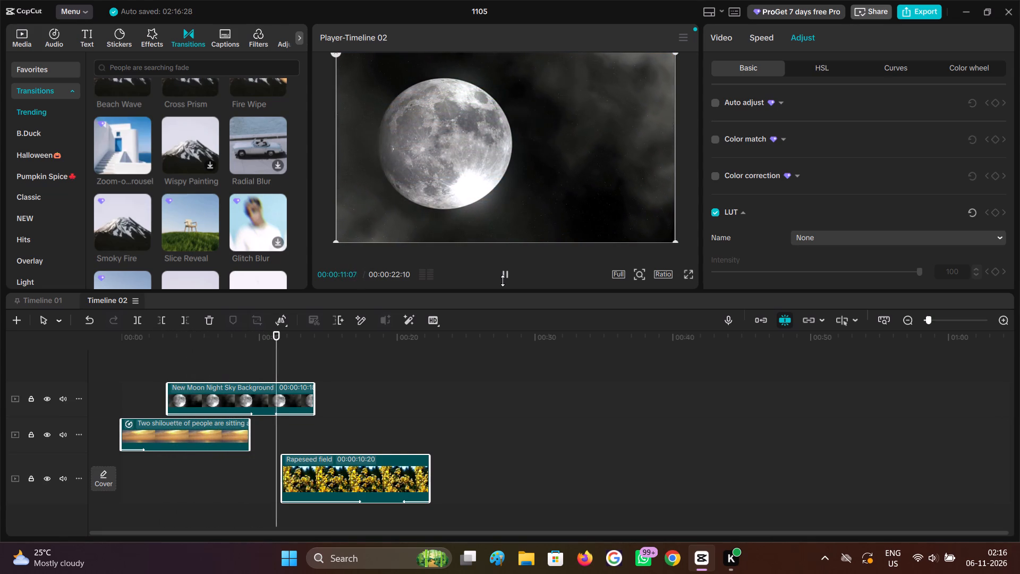
{"action": "left_click", "coordinate": [503, 281]}
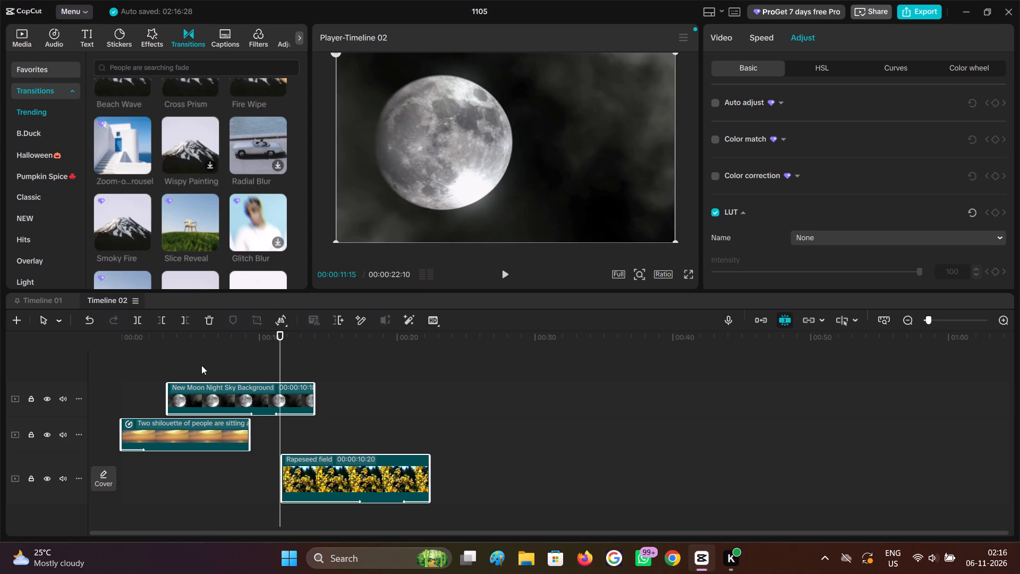
{"action": "left_click", "coordinate": [506, 278]}
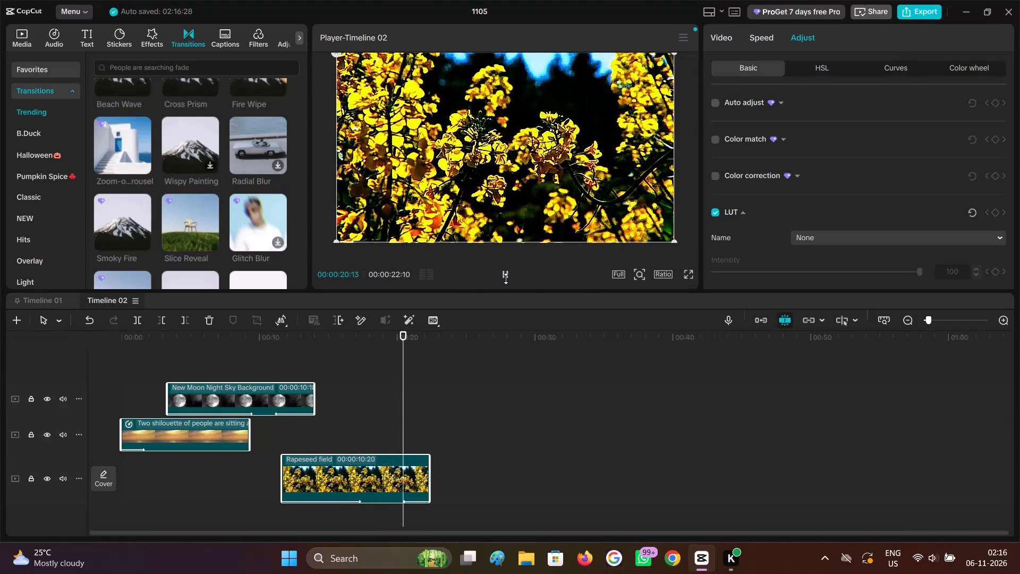
{"action": "left_click", "coordinate": [506, 278]}
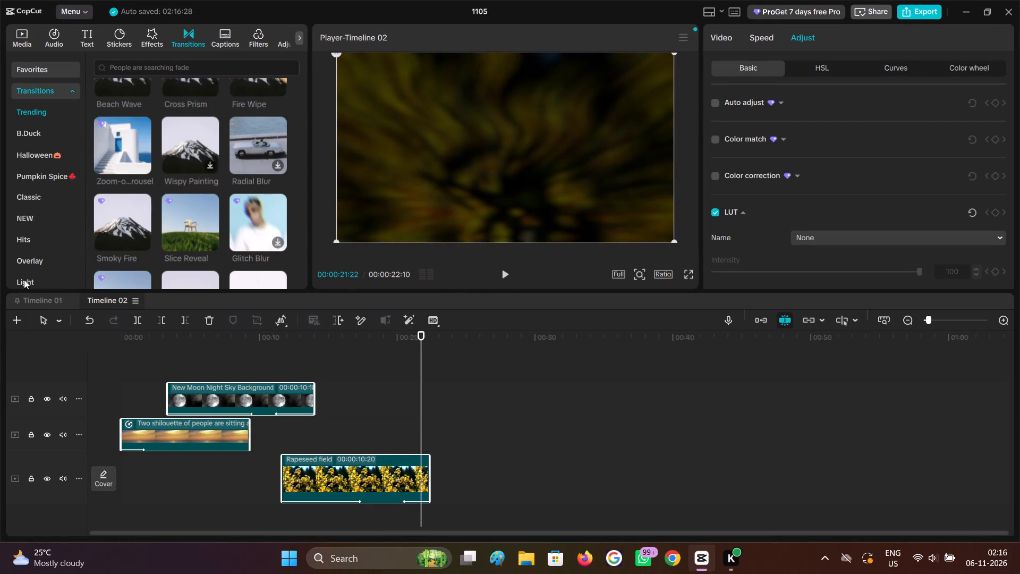
Copy the Summer landscape clip from Timeline 01 into Timeline 02 over the end of the Rapeseed clip, and preview its start.
{"action": "left_click", "coordinate": [38, 307]}
{"action": "scroll", "coordinate": [223, 443], "scroll_direction": "down", "scroll_amount": 1}
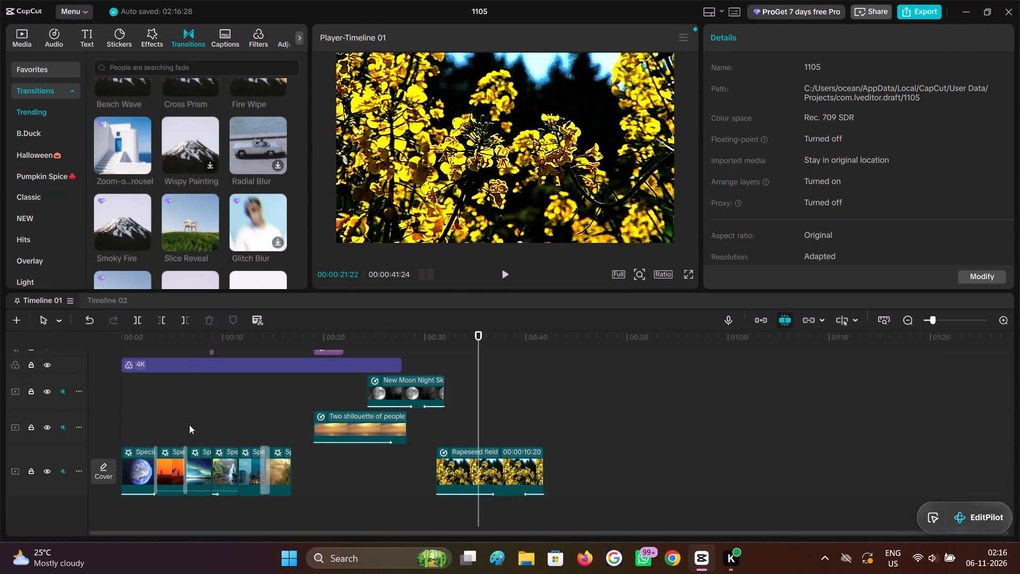
{"action": "left_click", "coordinate": [189, 425]}
{"action": "left_click_drag", "start_coordinate": [189, 425], "coordinate": [223, 433]}
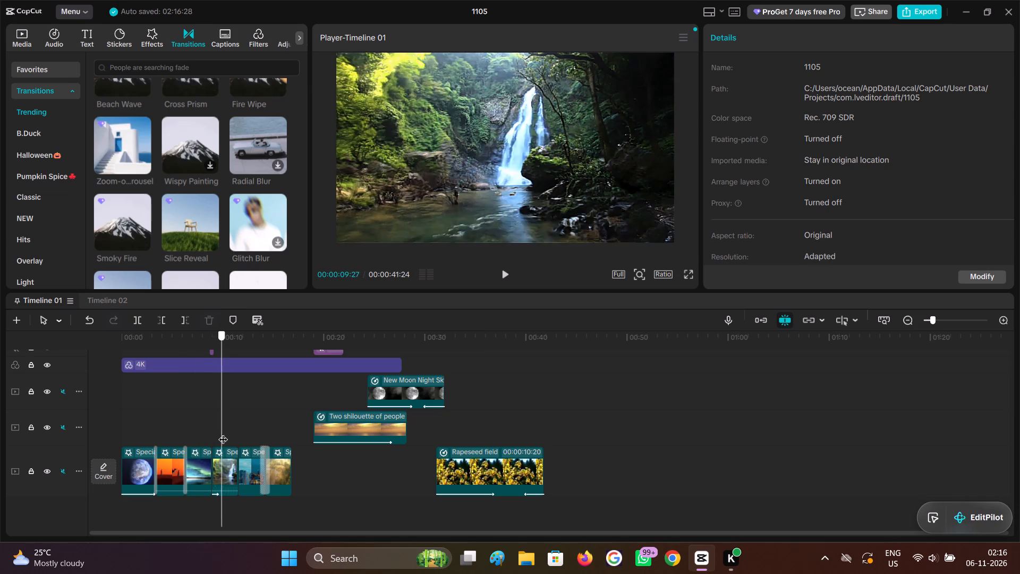
{"action": "left_click_drag", "start_coordinate": [223, 433], "coordinate": [264, 448]}
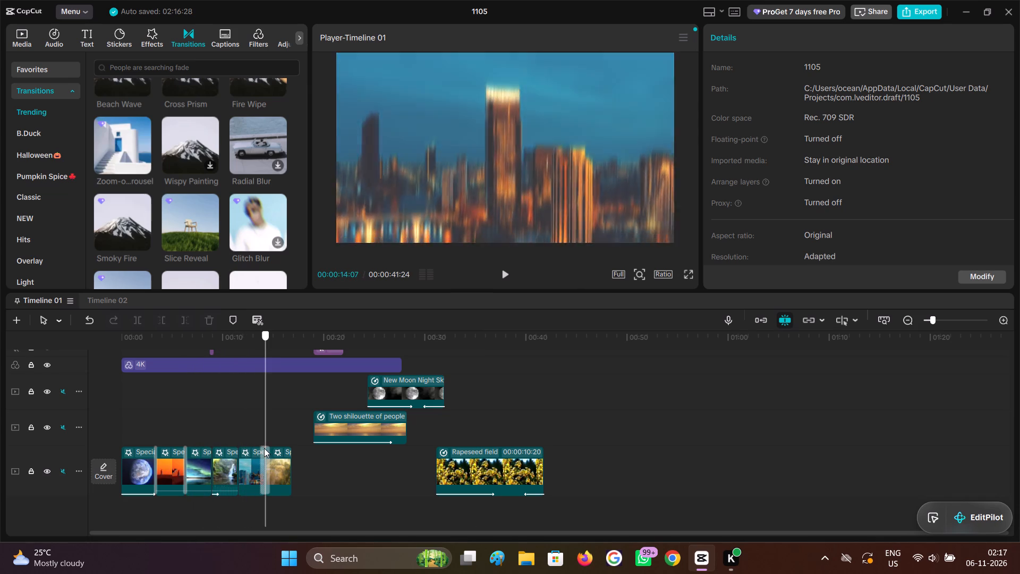
{"action": "left_click_drag", "start_coordinate": [264, 448], "coordinate": [277, 450]}
{"action": "left_click", "coordinate": [282, 470]}
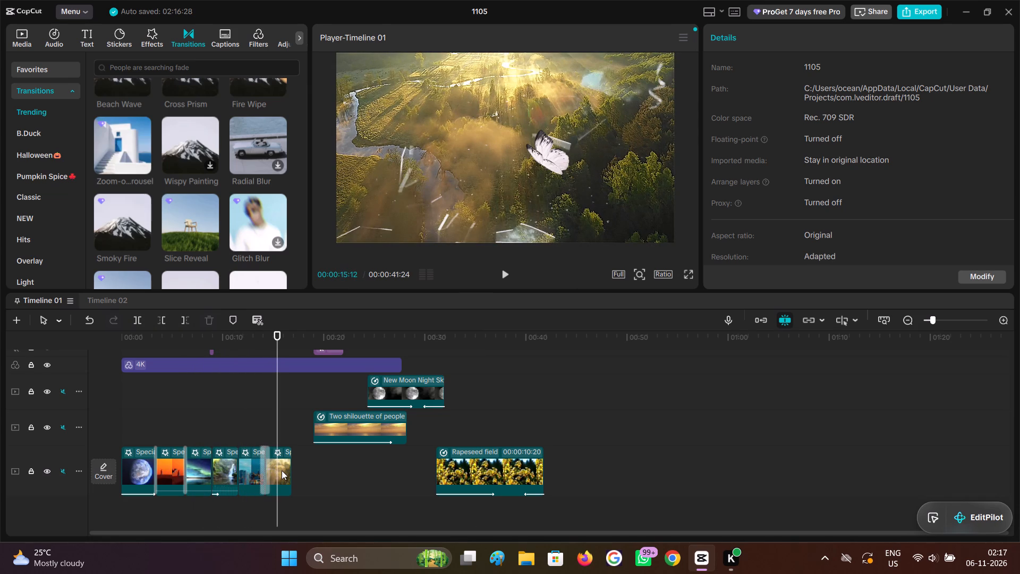
{"action": "right_click", "coordinate": [282, 470]}
{"action": "left_click", "coordinate": [327, 77]}
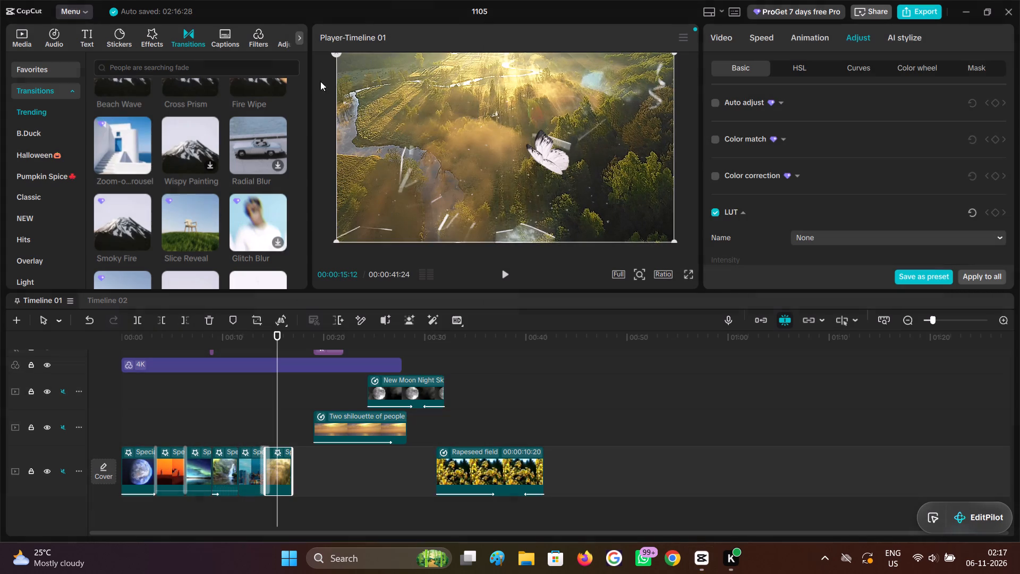
{"action": "left_click", "coordinate": [104, 296]}
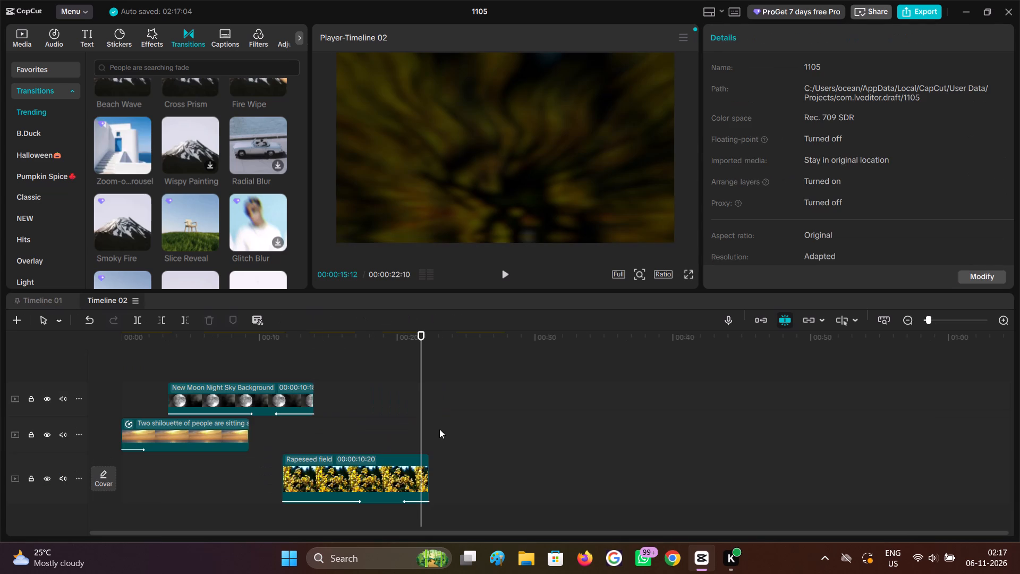
{"action": "right_click", "coordinate": [456, 439]}
{"action": "left_click", "coordinate": [493, 493]}
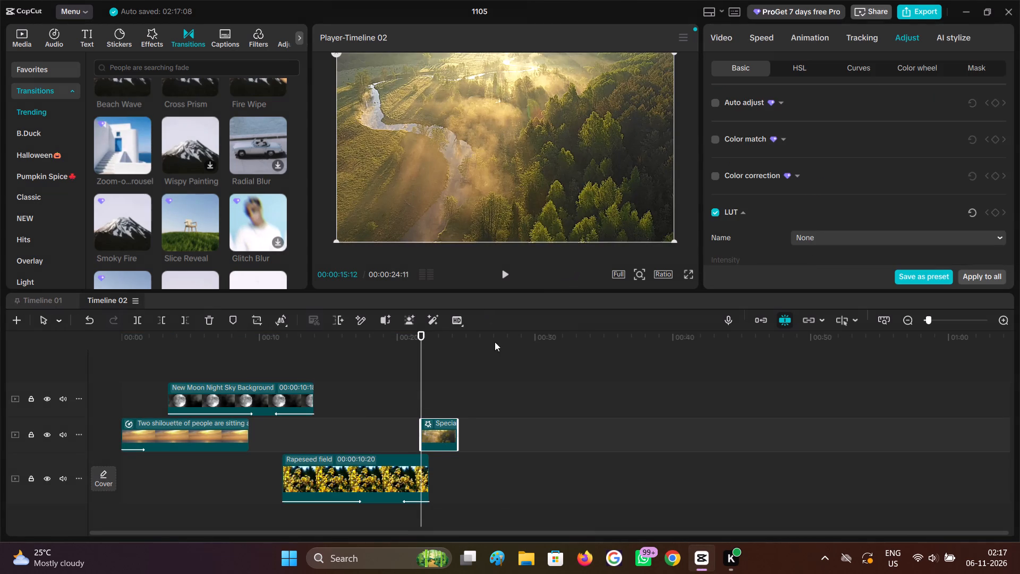
{"action": "left_click", "coordinate": [503, 280]}
{"action": "left_click", "coordinate": [503, 280]}
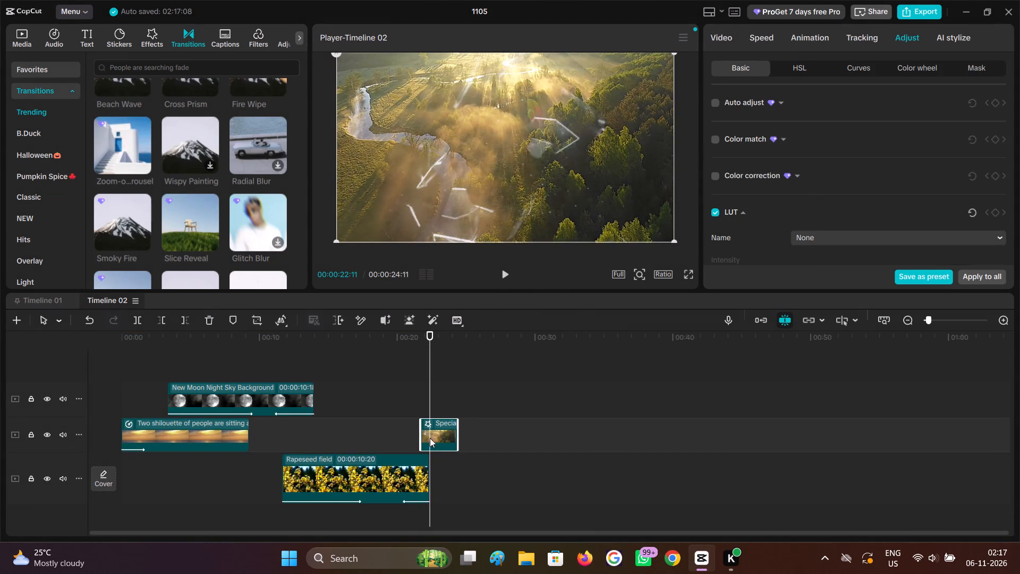
Delete the Glass Breaking effect from the Summer landscape clip in Timeline 02.
{"action": "left_click", "coordinate": [443, 422]}
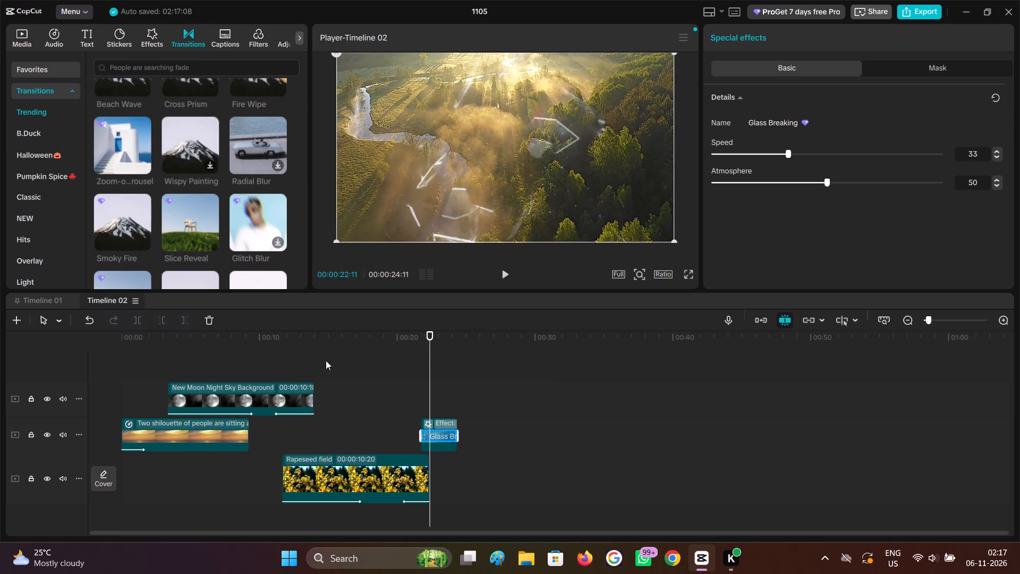
{"action": "left_click", "coordinate": [212, 322]}
Apply the Fade In entrance animation to the Summer landscape clip.
{"action": "double_click", "coordinate": [1001, 319]}
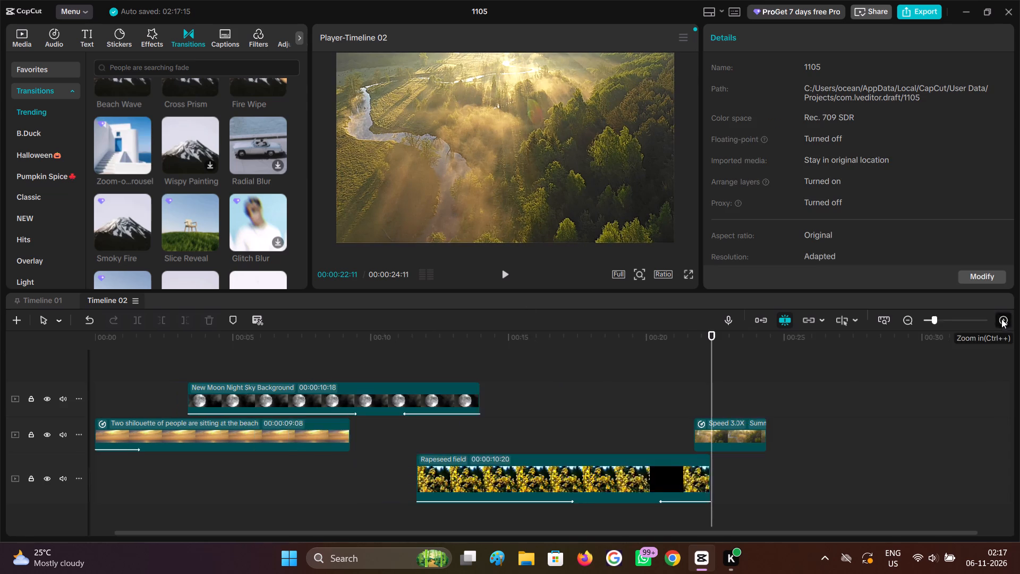
{"action": "left_click", "coordinate": [640, 392]}
{"action": "left_click_drag", "start_coordinate": [640, 392], "coordinate": [684, 394]}
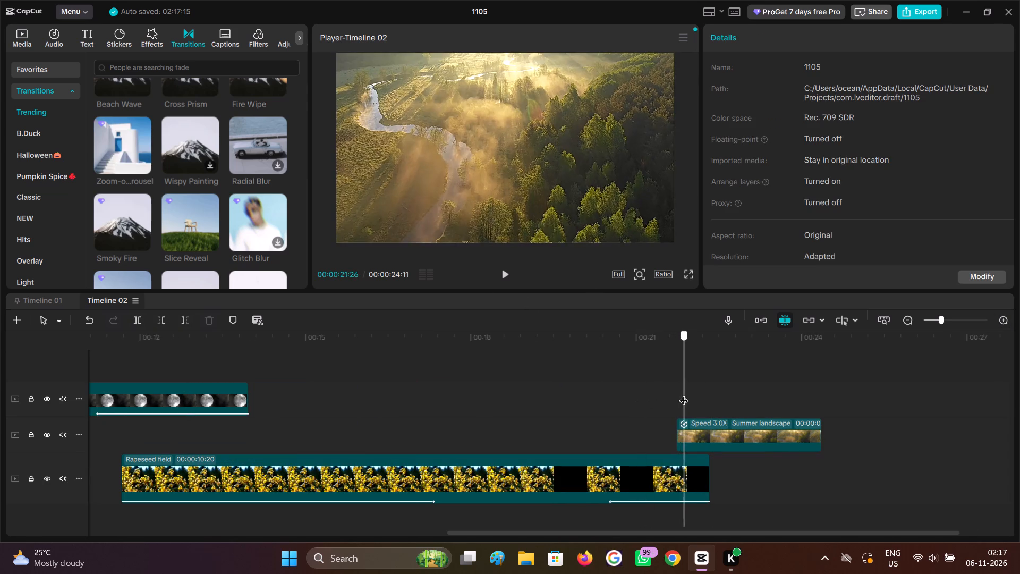
{"action": "left_click_drag", "start_coordinate": [684, 394], "coordinate": [729, 398]}
{"action": "left_click", "coordinate": [732, 425]}
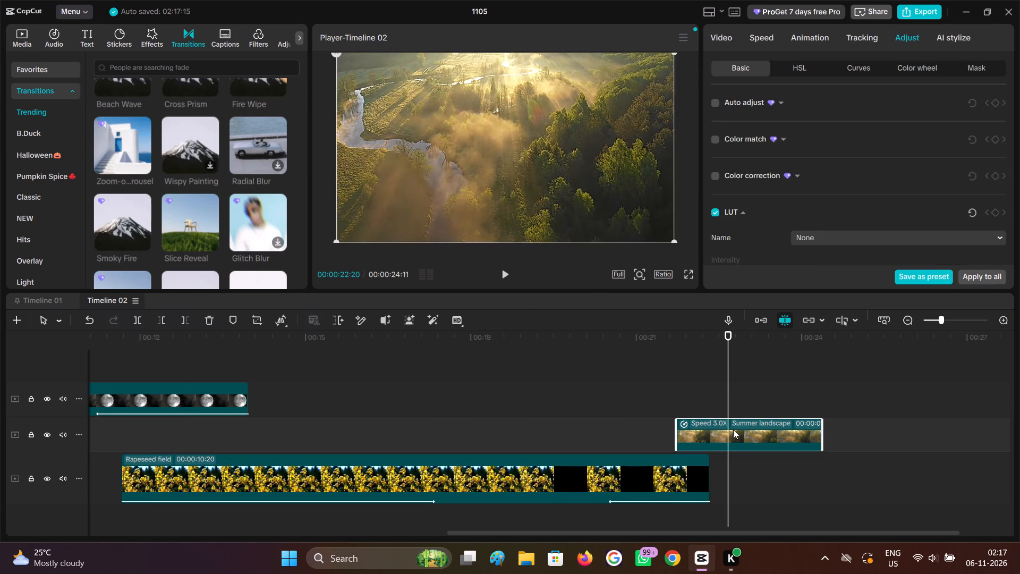
{"action": "left_click", "coordinate": [794, 39]}
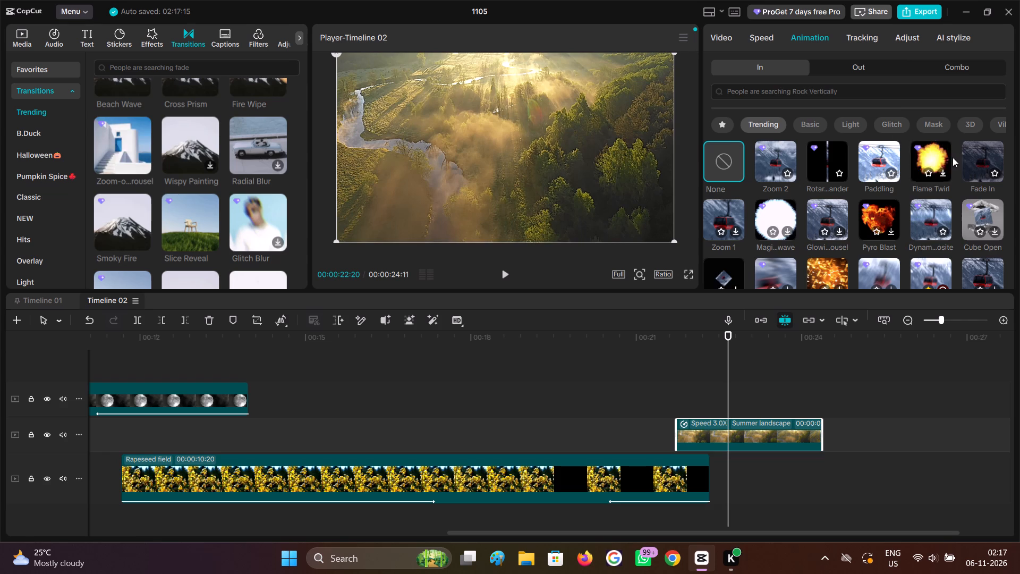
{"action": "left_click", "coordinate": [969, 154]}
Shift the Summer landscape clip about 0.5 seconds earlier over the end of the Rapeseed clip and play the overlap.
{"action": "left_click", "coordinate": [668, 396]}
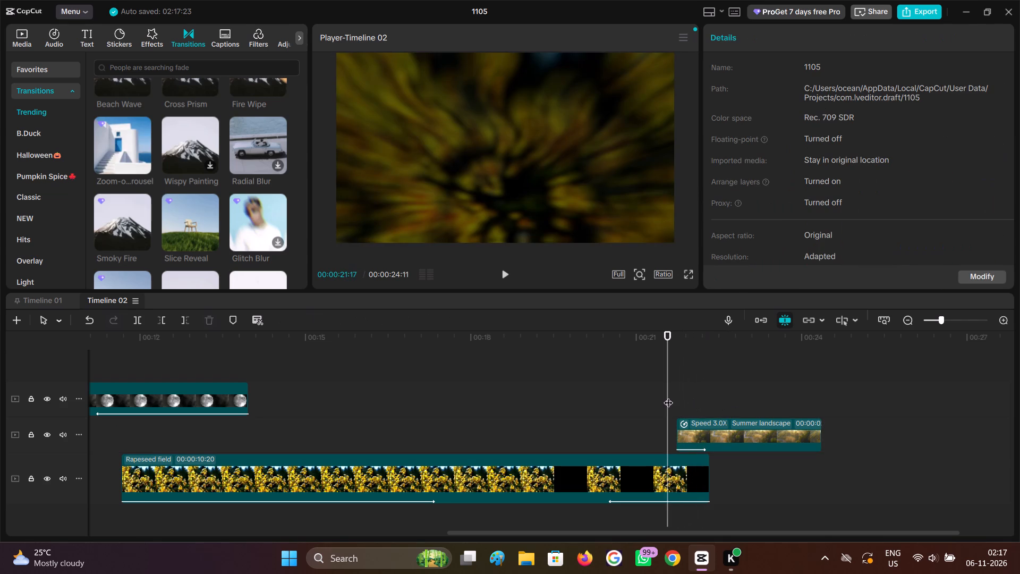
{"action": "left_click_drag", "start_coordinate": [705, 433], "coordinate": [676, 432]}
{"action": "double_click", "coordinate": [611, 407]}
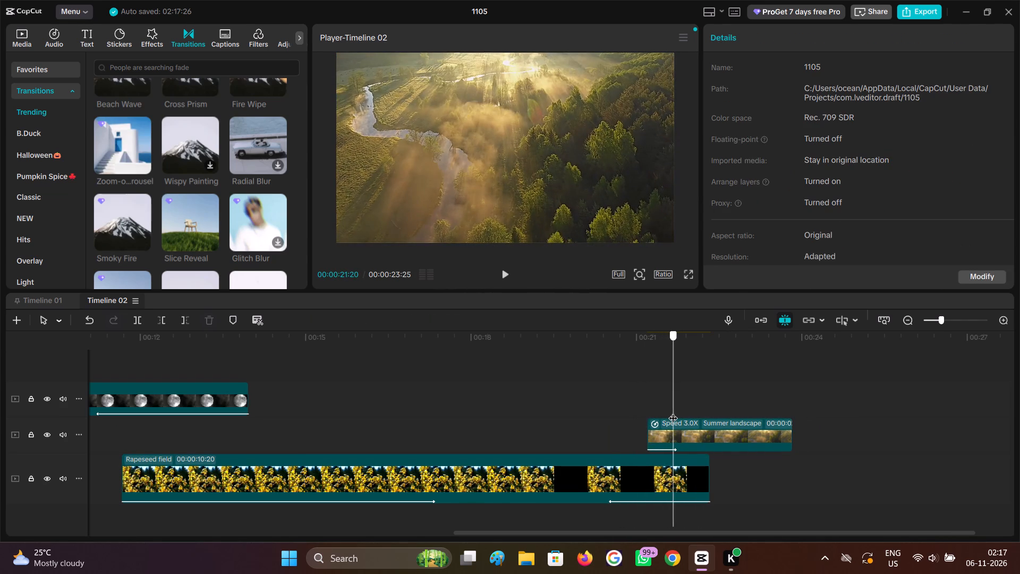
{"action": "left_click", "coordinate": [511, 278]}
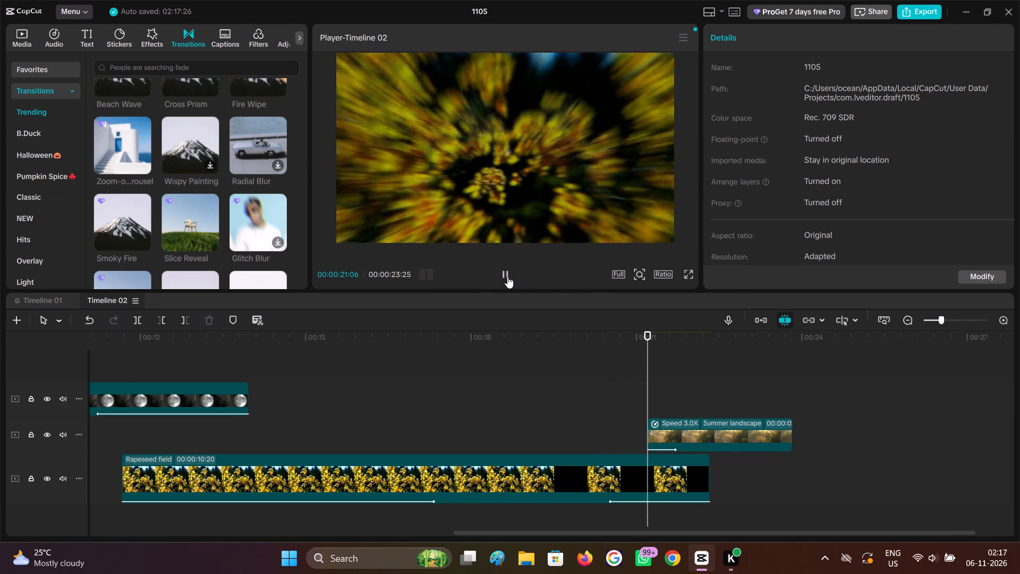
{"action": "left_click", "coordinate": [507, 276]}
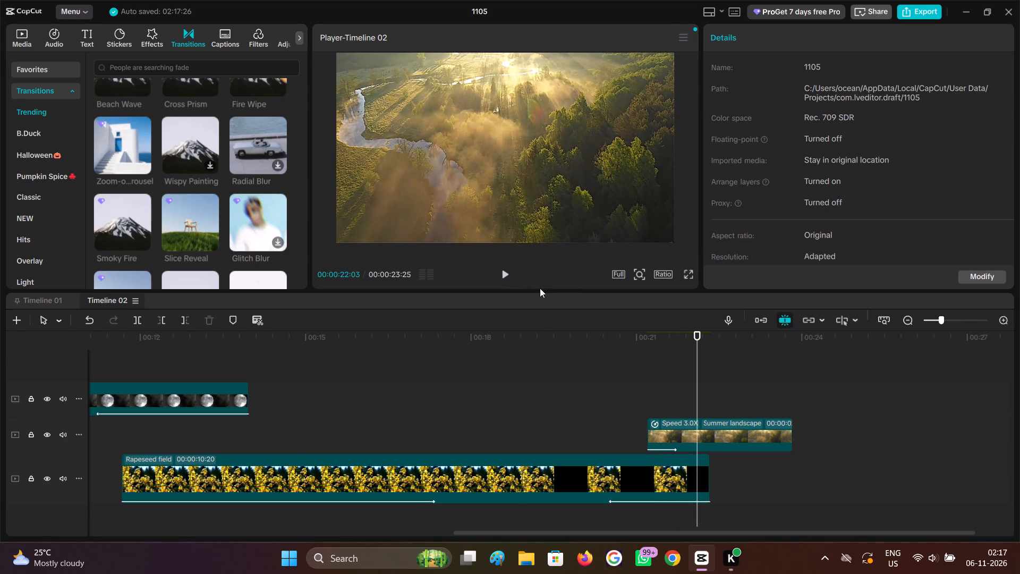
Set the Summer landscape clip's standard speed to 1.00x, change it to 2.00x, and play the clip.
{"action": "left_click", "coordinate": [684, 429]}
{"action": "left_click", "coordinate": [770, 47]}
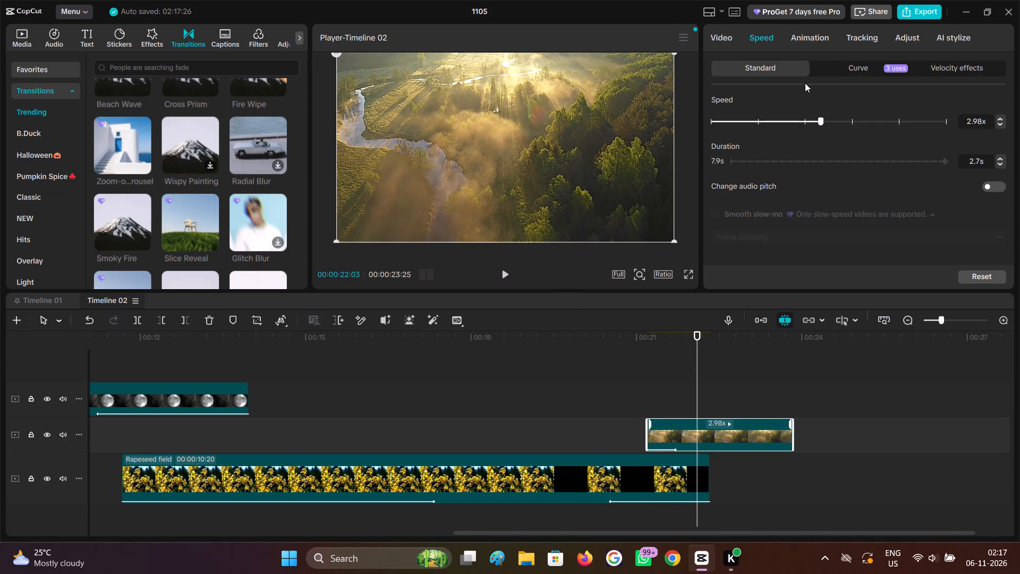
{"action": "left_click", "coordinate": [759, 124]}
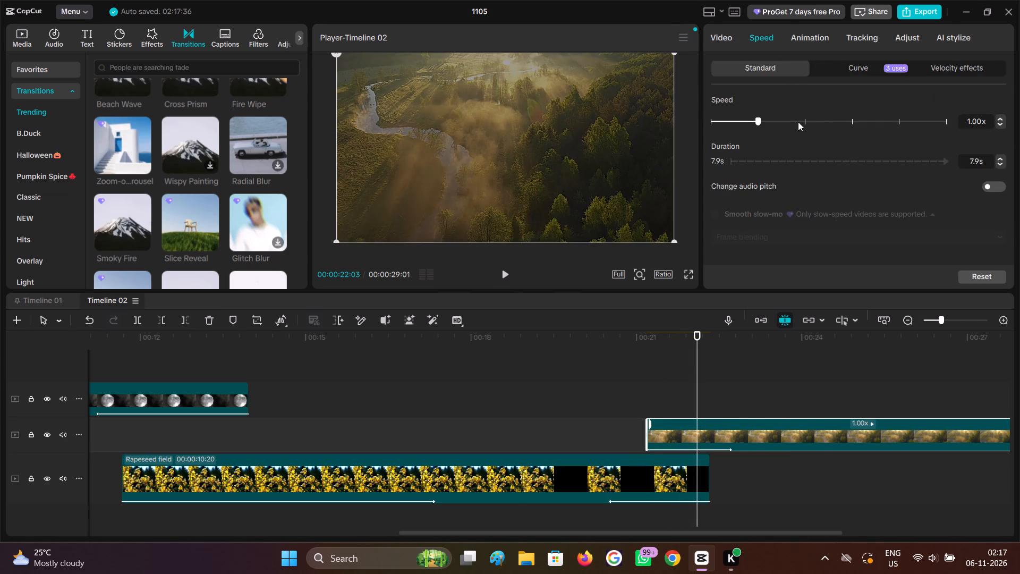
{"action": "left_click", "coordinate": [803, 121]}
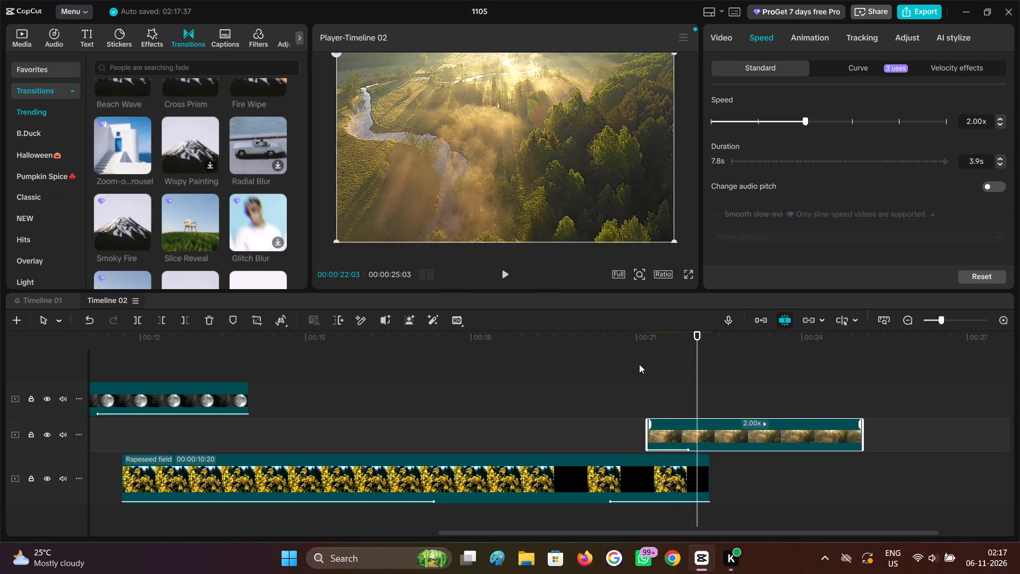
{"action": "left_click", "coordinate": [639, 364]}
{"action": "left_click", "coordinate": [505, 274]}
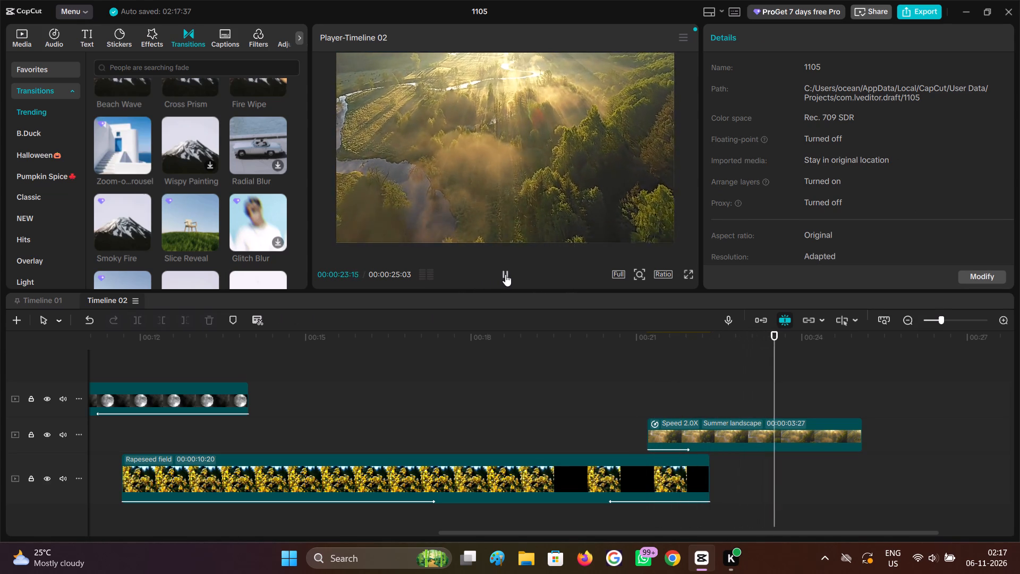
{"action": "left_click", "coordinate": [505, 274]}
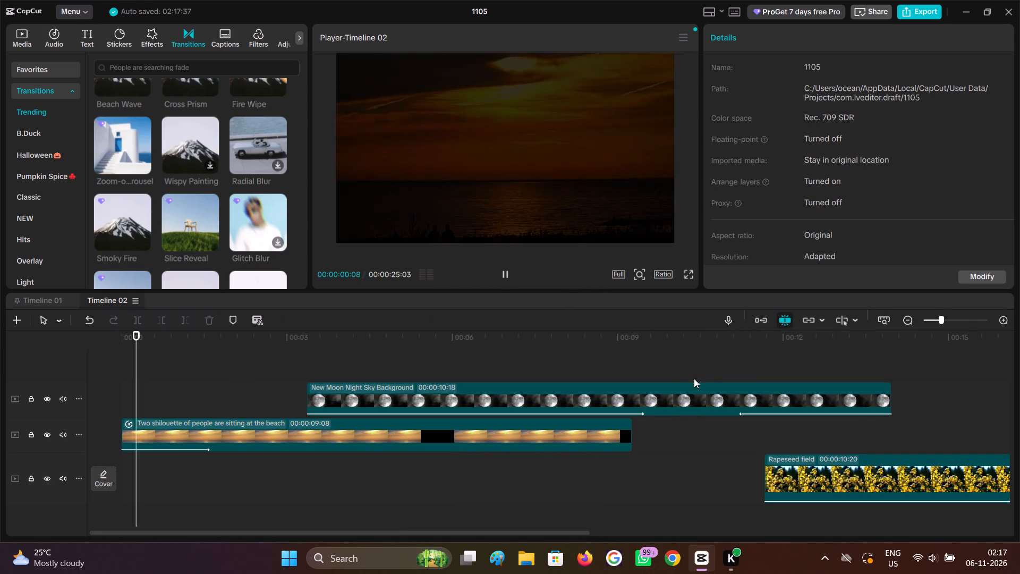
Set the Summer landscape clip's standard speed to 1.00x and play its fade-in over the Rapeseed clip.
{"action": "double_click", "coordinate": [906, 316]}
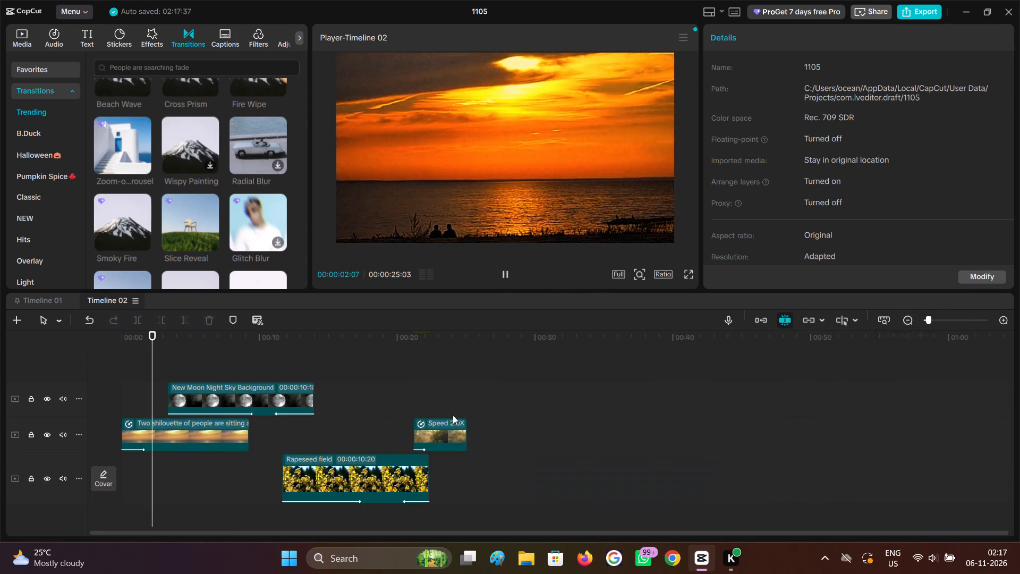
{"action": "left_click", "coordinate": [444, 408]}
{"action": "left_click", "coordinate": [455, 441]}
{"action": "left_click", "coordinate": [773, 40]}
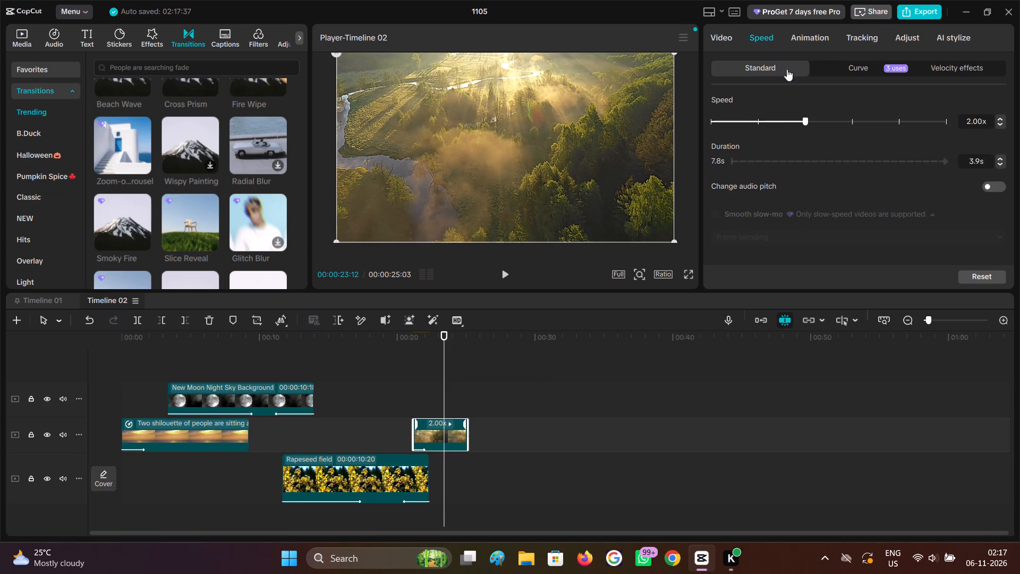
{"action": "left_click", "coordinate": [758, 121]}
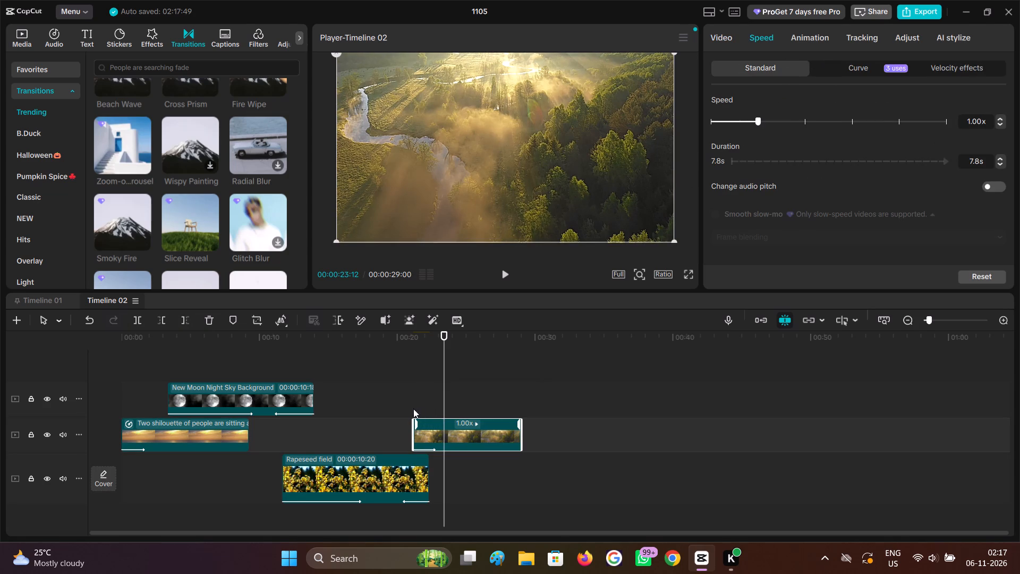
{"action": "left_click", "coordinate": [413, 409]}
{"action": "left_click", "coordinate": [497, 268]}
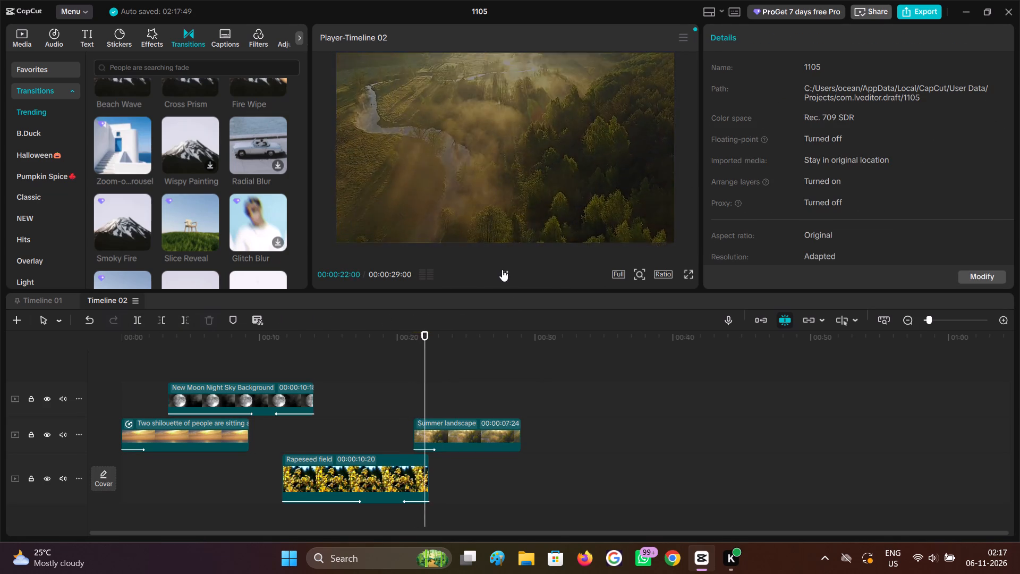
{"action": "left_click", "coordinate": [502, 269]}
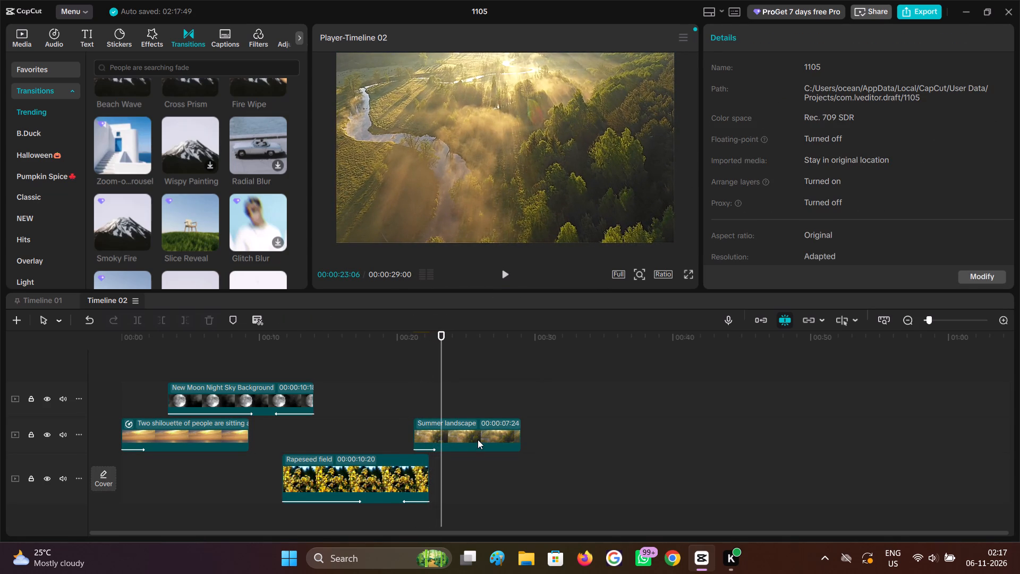
Search the filter library for "bright" with the Summer landscape clip selected.
{"action": "left_click", "coordinate": [478, 440]}
{"action": "left_click", "coordinate": [258, 40]}
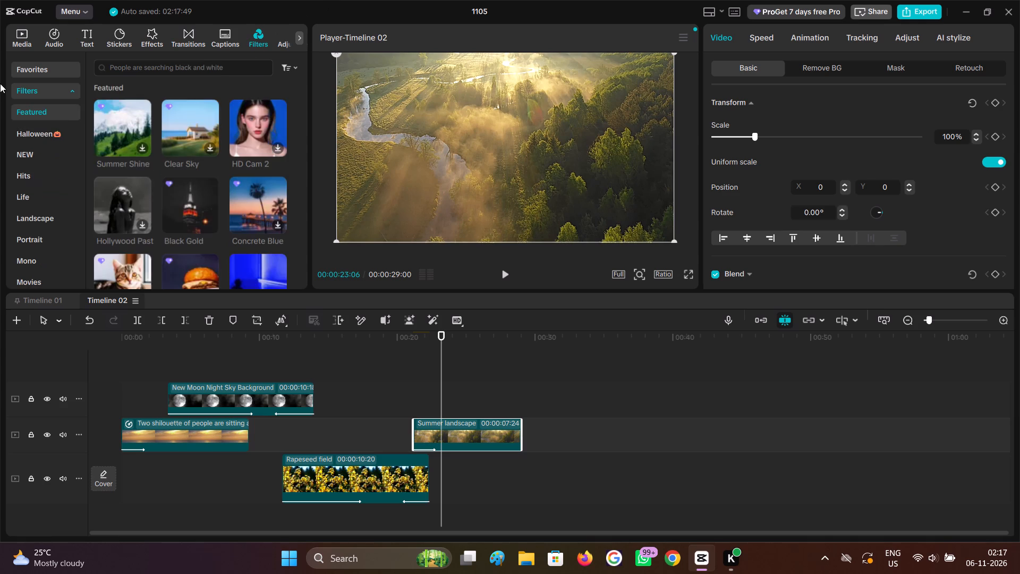
{"action": "left_click", "coordinate": [27, 68]}
{"action": "left_click", "coordinate": [33, 86]}
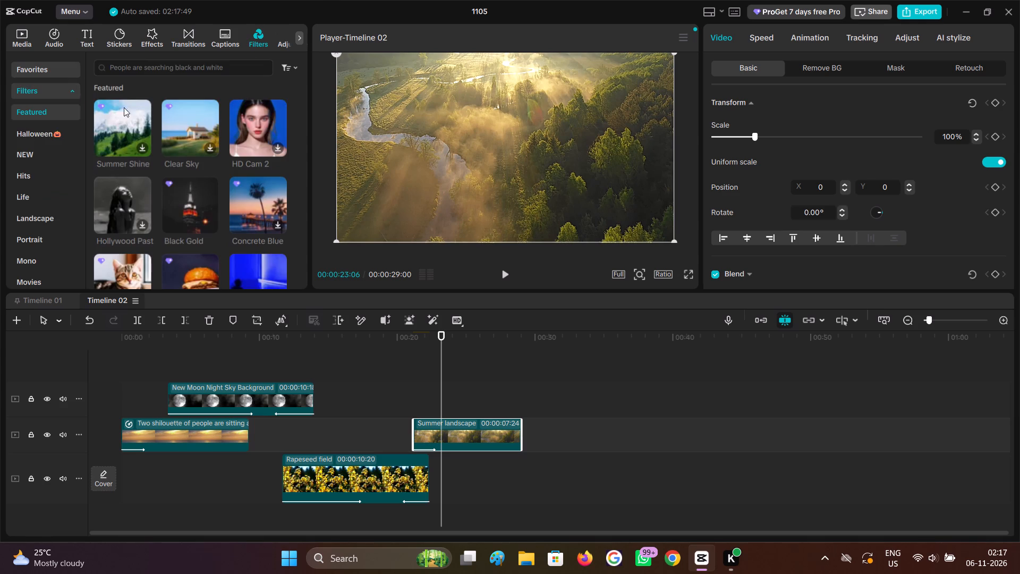
{"action": "left_click", "coordinate": [156, 62]}
{"action": "left_click", "coordinate": [114, 92]}
{"action": "left_click", "coordinate": [114, 102]}
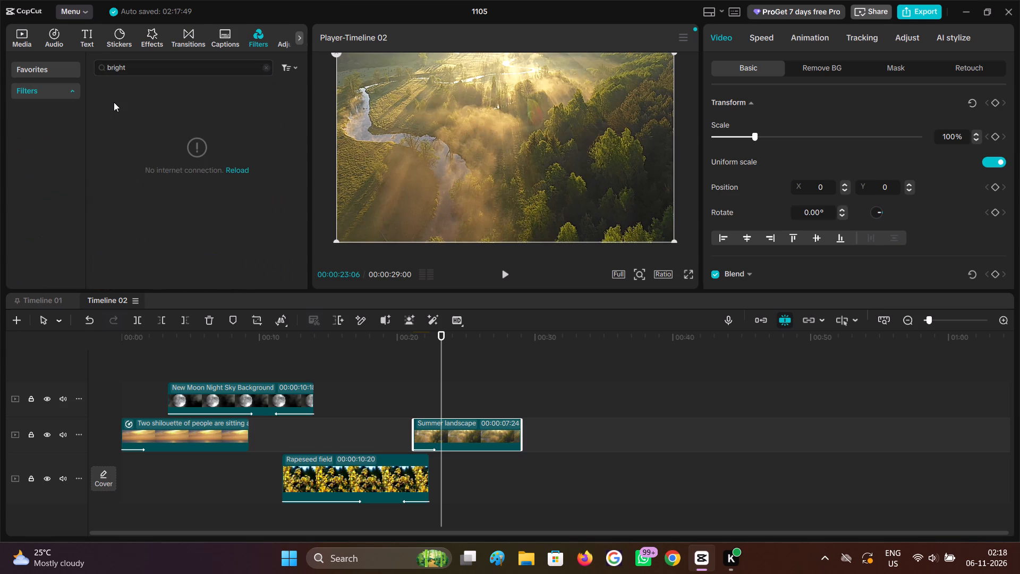
{"action": "left_click", "coordinate": [25, 41]}
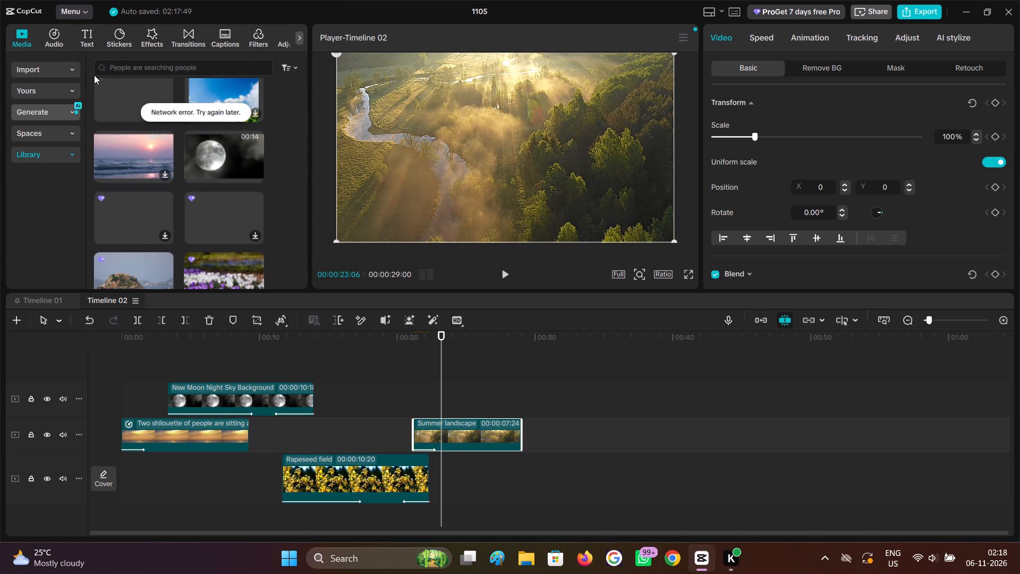
Copy the 4K filter from Timeline 01 and paste it into Timeline 02 at about 23 seconds, above the Summer landscape clip.
{"action": "left_click", "coordinate": [48, 299]}
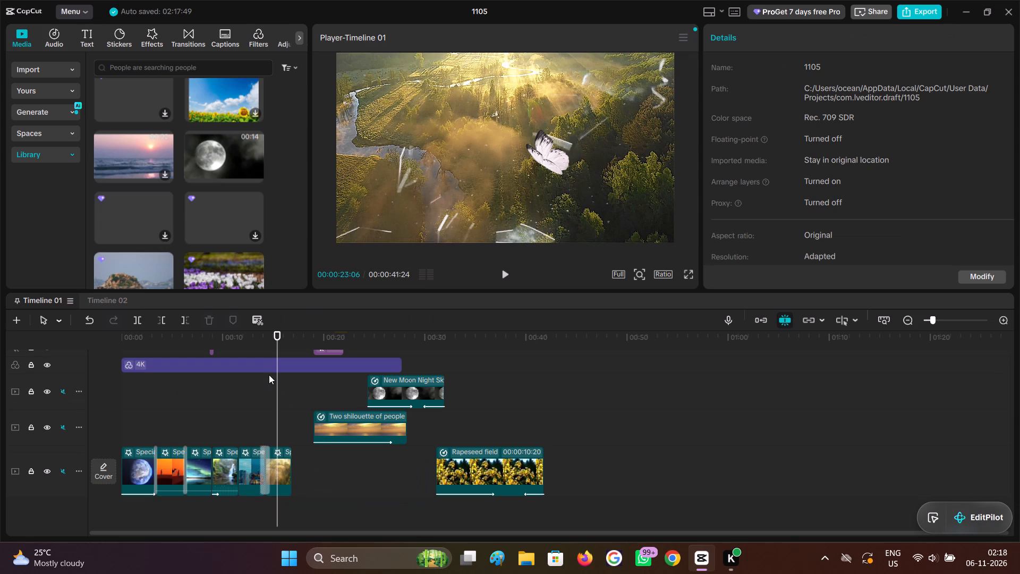
{"action": "right_click", "coordinate": [269, 375]}
{"action": "right_click", "coordinate": [269, 365]}
{"action": "right_click", "coordinate": [269, 365]}
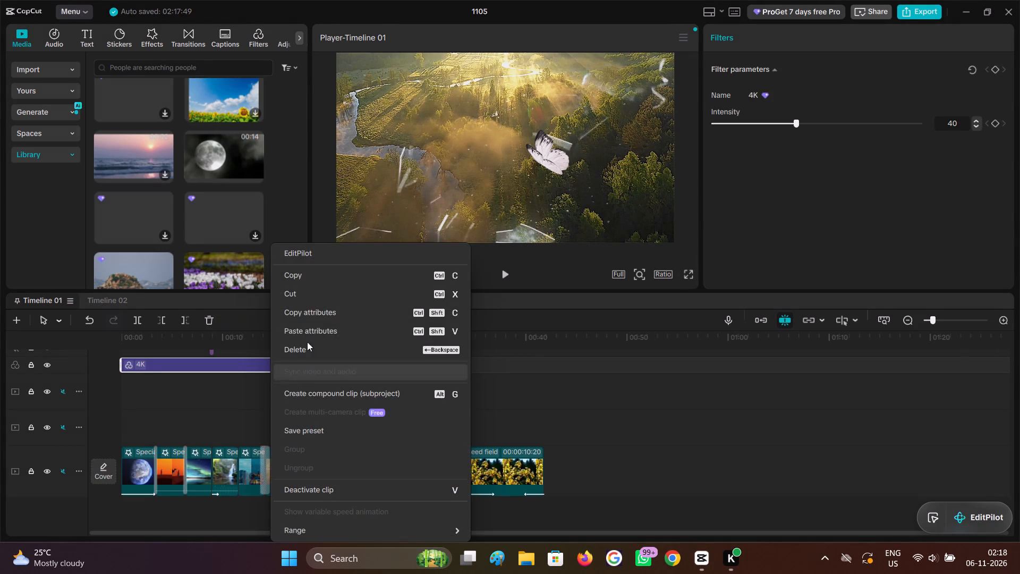
{"action": "left_click", "coordinate": [307, 274]}
{"action": "left_click", "coordinate": [115, 300]}
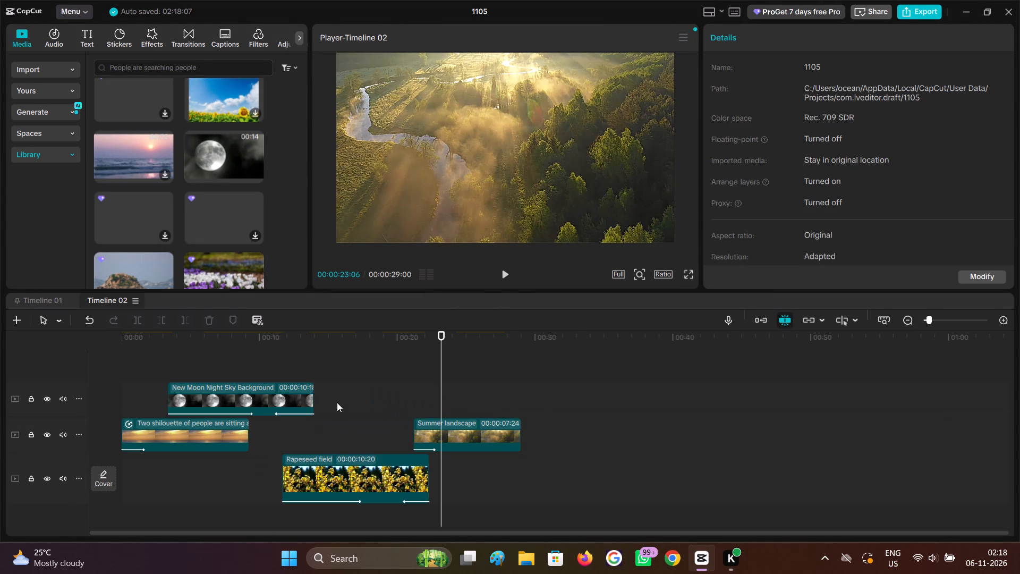
{"action": "right_click", "coordinate": [455, 391]}
{"action": "left_click", "coordinate": [494, 468]}
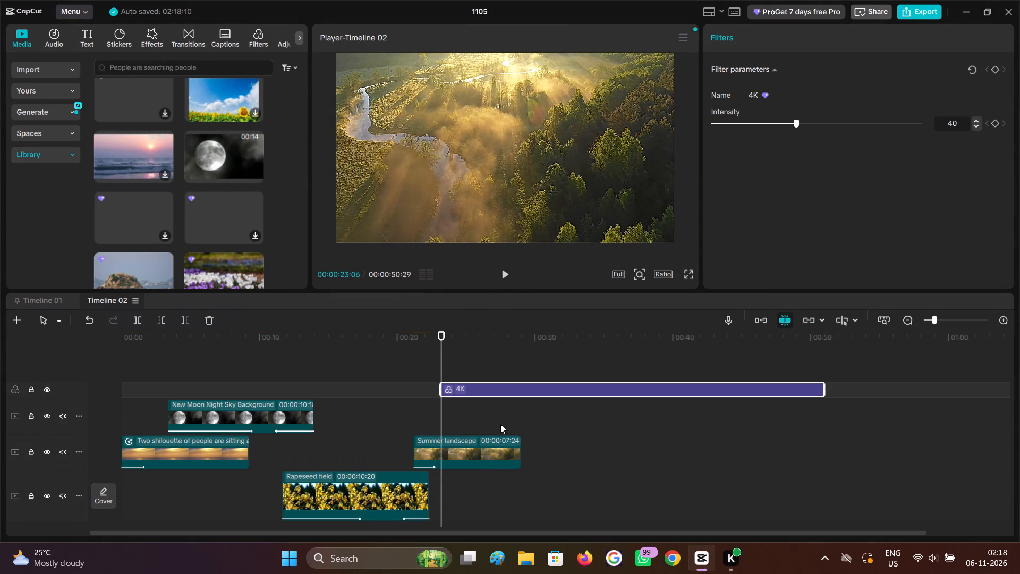
Move the 4K filter to the start of Timeline 02 and extend it to the end of the Summer landscape clip at 29 seconds.
{"action": "left_click_drag", "start_coordinate": [507, 387], "coordinate": [72, 357]}
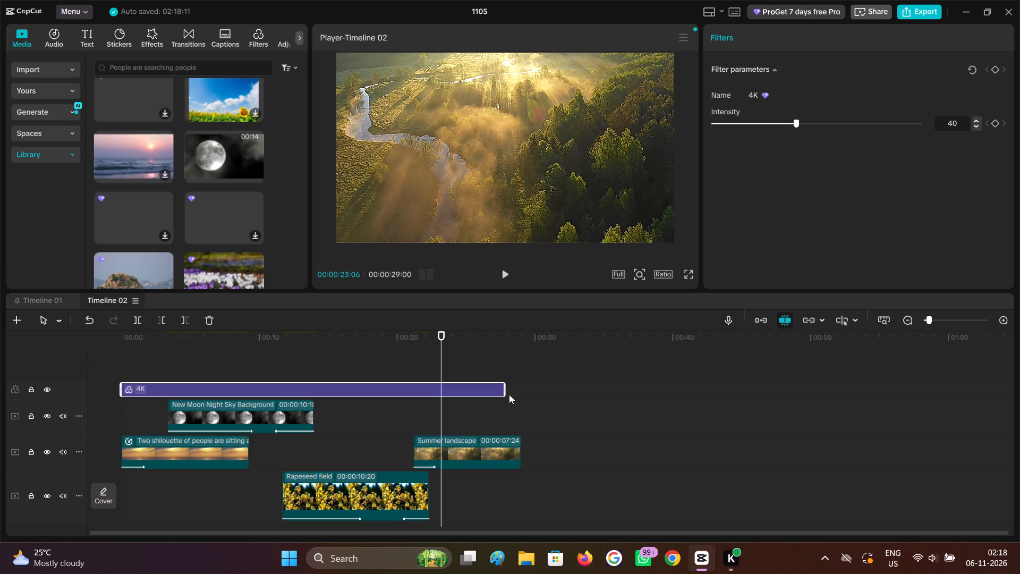
{"action": "left_click_drag", "start_coordinate": [506, 389], "coordinate": [520, 392]}
Play Timeline 02 from about 20 seconds and compare the picture with the 4K filter track hidden and shown.
{"action": "left_click", "coordinate": [397, 364]}
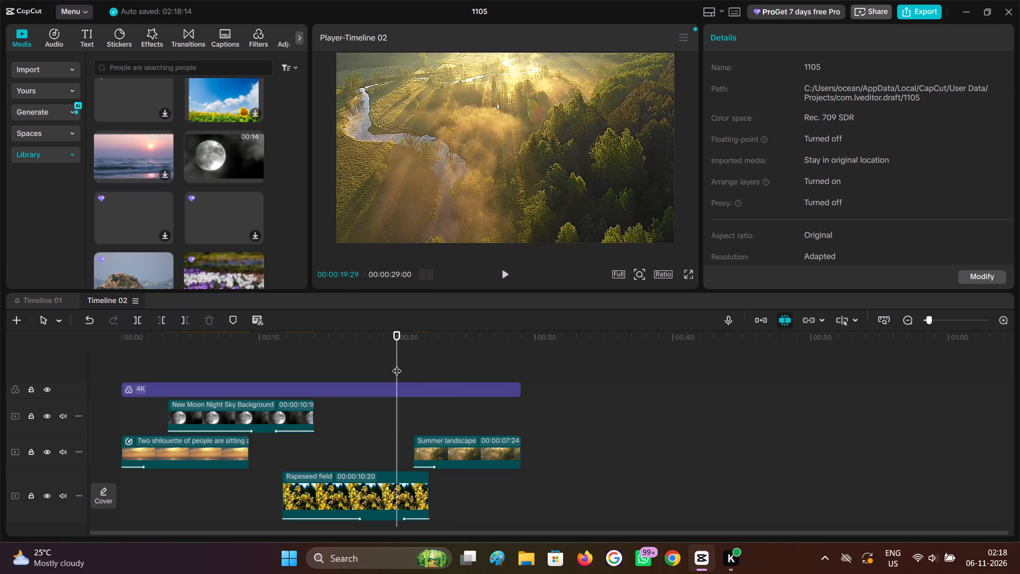
{"action": "left_click", "coordinate": [503, 278]}
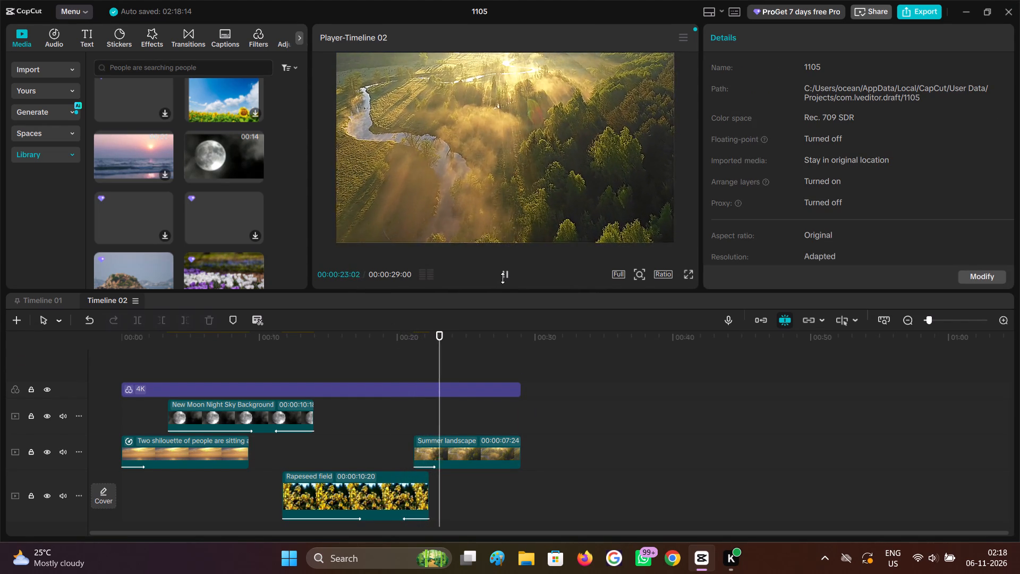
{"action": "left_click", "coordinate": [503, 278]}
{"action": "left_click", "coordinate": [413, 395]}
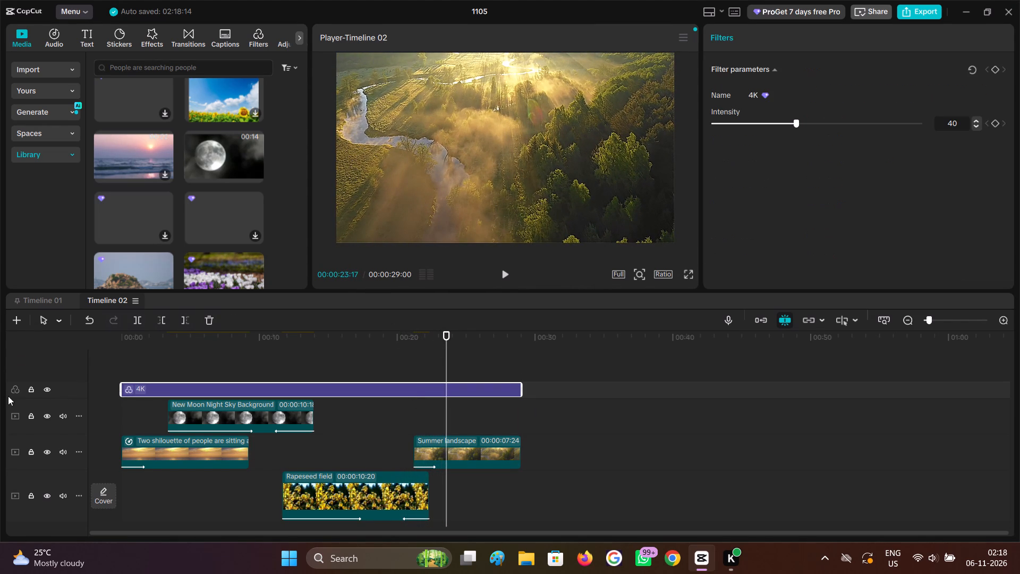
{"action": "left_click", "coordinate": [46, 389]}
{"action": "left_click", "coordinate": [46, 389]}
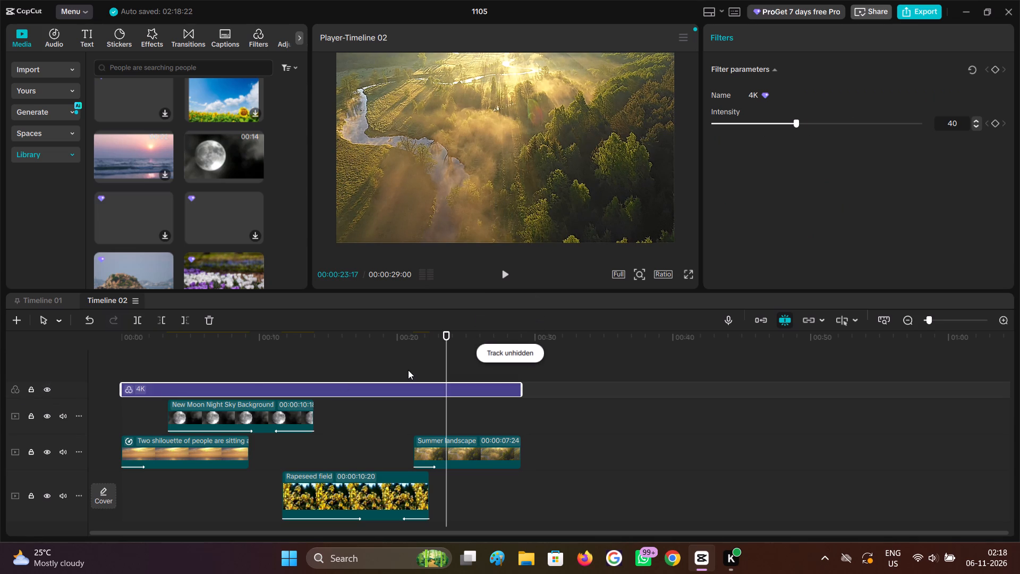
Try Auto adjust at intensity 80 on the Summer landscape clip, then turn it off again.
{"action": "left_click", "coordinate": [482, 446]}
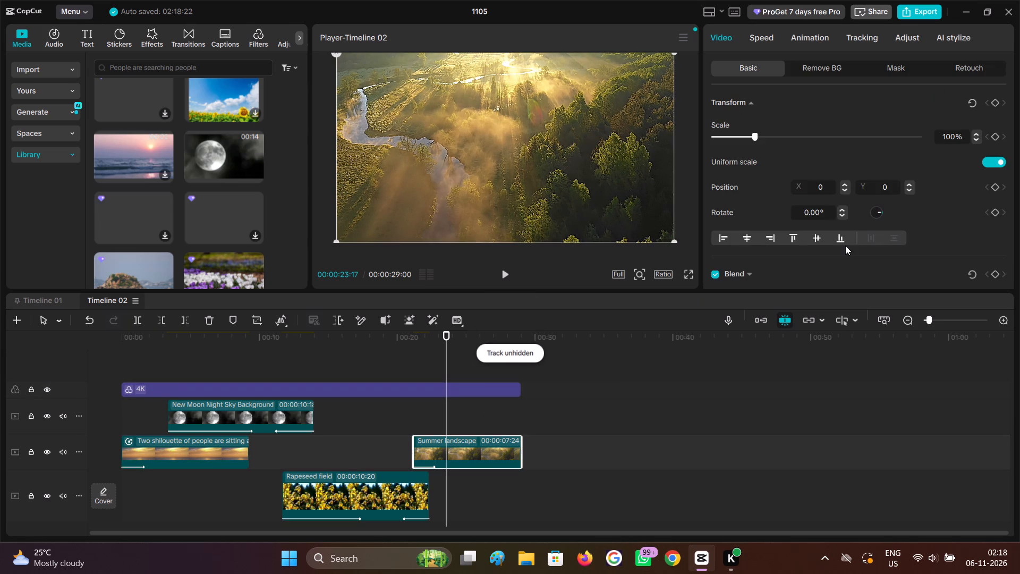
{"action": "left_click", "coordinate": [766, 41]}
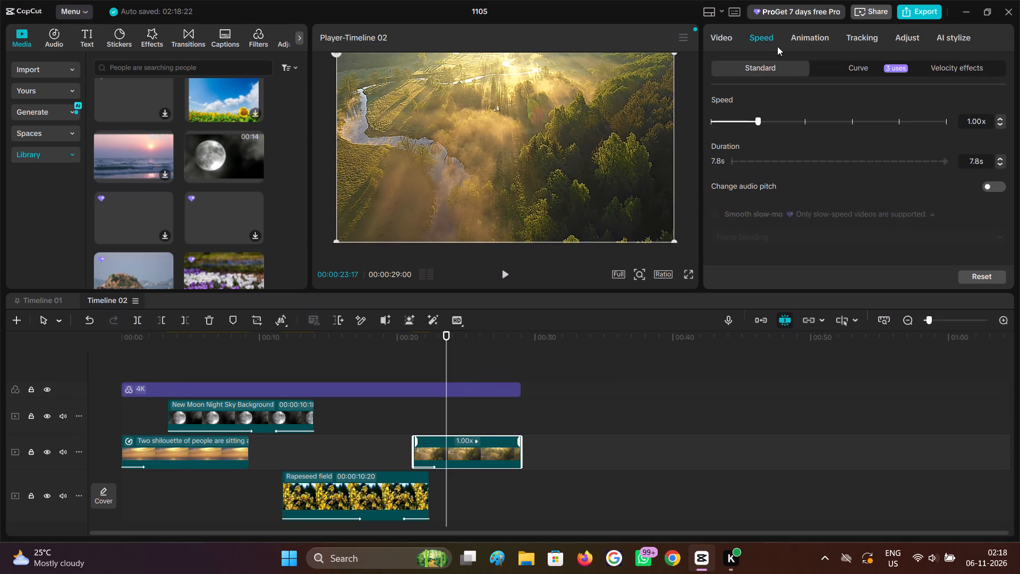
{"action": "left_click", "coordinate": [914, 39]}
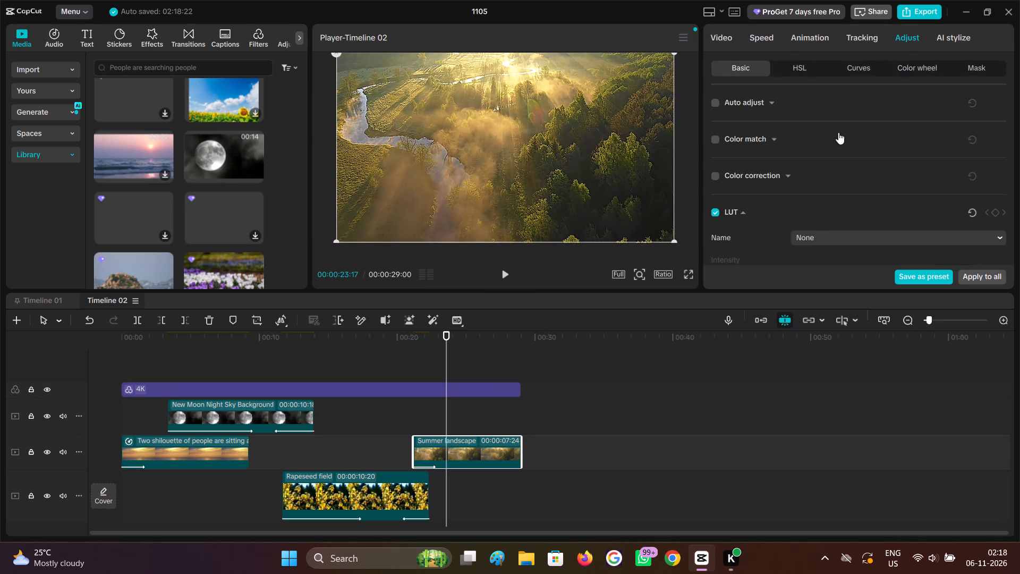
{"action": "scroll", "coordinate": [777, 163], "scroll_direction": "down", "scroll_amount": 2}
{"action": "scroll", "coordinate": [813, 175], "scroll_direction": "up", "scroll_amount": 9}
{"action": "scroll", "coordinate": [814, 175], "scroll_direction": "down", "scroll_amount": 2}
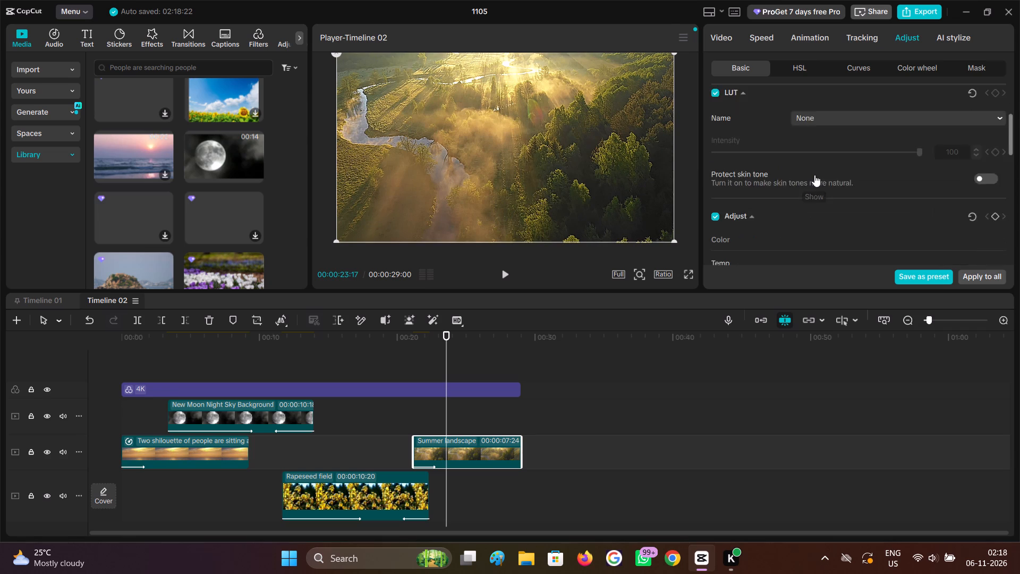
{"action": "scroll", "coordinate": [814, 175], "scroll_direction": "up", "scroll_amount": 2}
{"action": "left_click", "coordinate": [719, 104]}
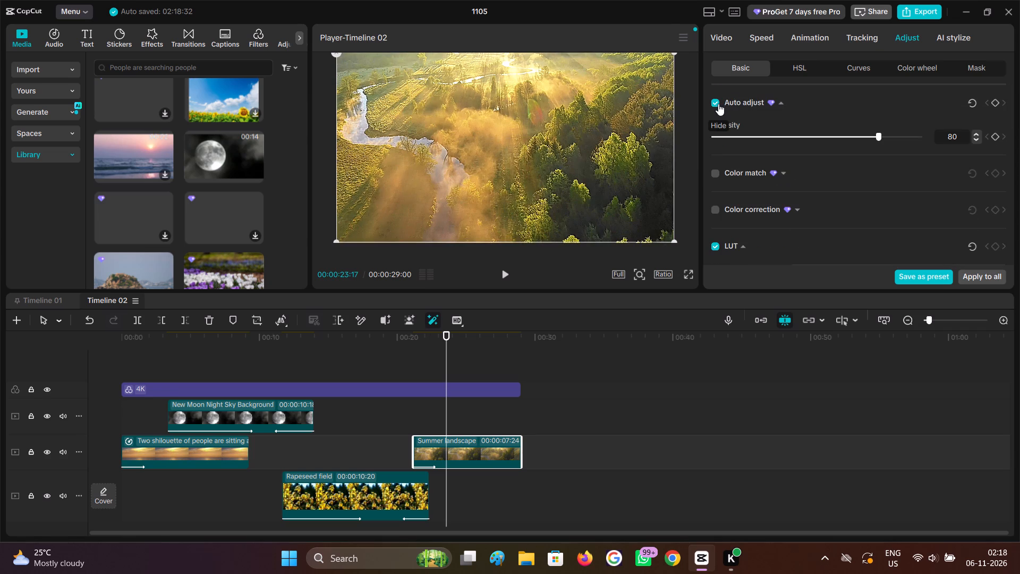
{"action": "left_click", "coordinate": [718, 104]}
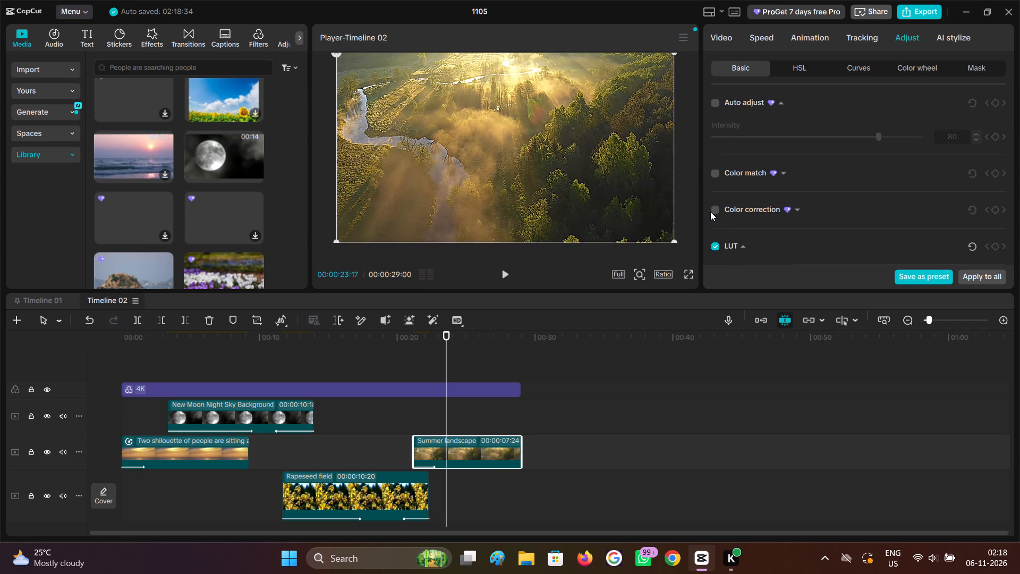
Turn on Color correction at intensity 80 for the Summer landscape clip.
{"action": "left_click", "coordinate": [713, 213]}
{"action": "left_click", "coordinate": [713, 213]}
{"action": "left_click", "coordinate": [713, 213]}
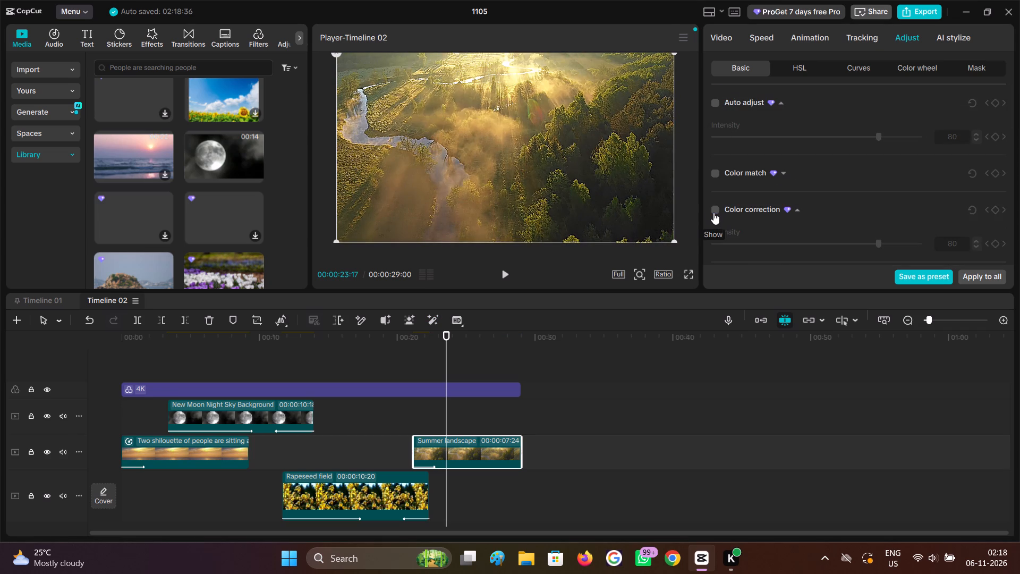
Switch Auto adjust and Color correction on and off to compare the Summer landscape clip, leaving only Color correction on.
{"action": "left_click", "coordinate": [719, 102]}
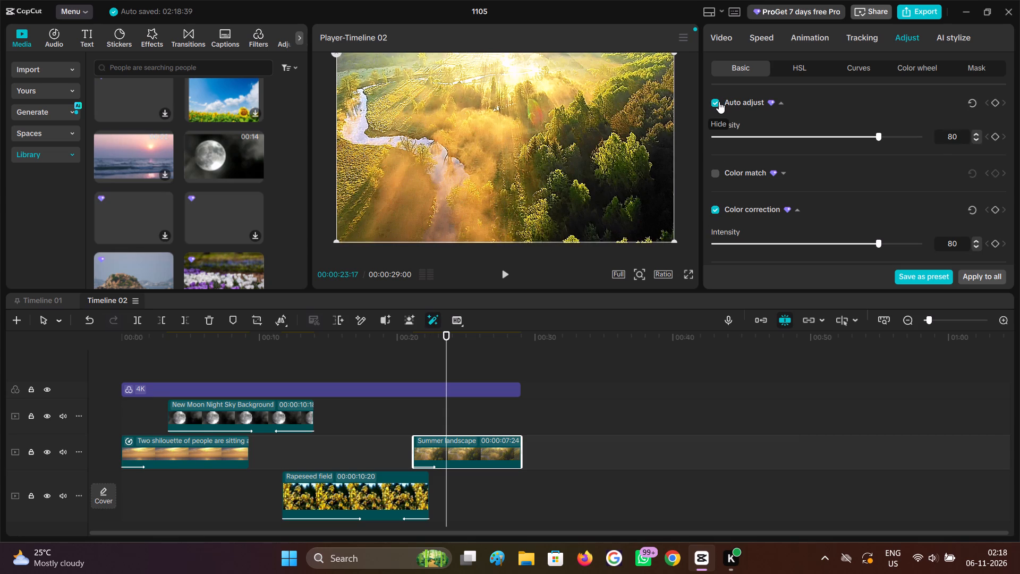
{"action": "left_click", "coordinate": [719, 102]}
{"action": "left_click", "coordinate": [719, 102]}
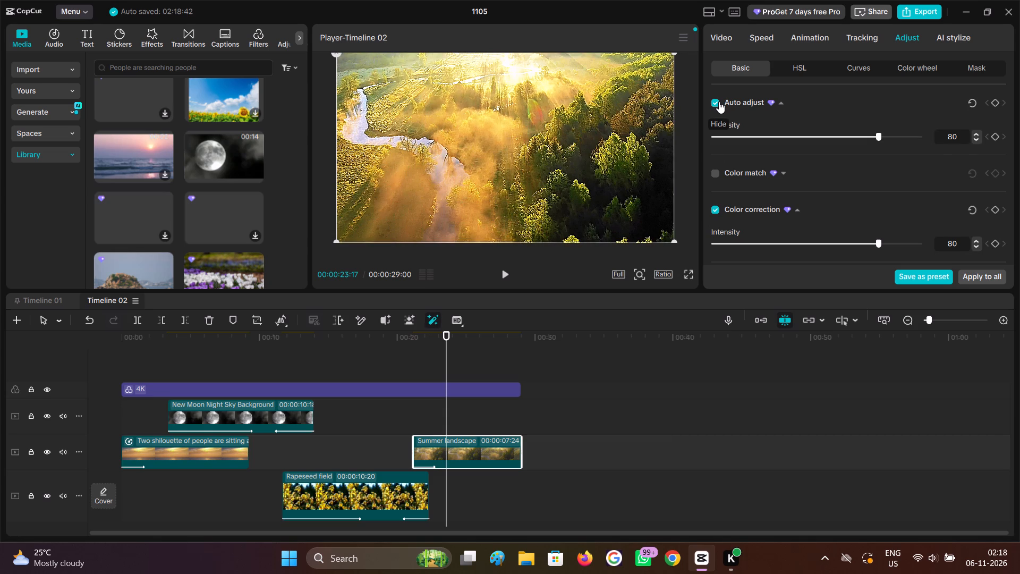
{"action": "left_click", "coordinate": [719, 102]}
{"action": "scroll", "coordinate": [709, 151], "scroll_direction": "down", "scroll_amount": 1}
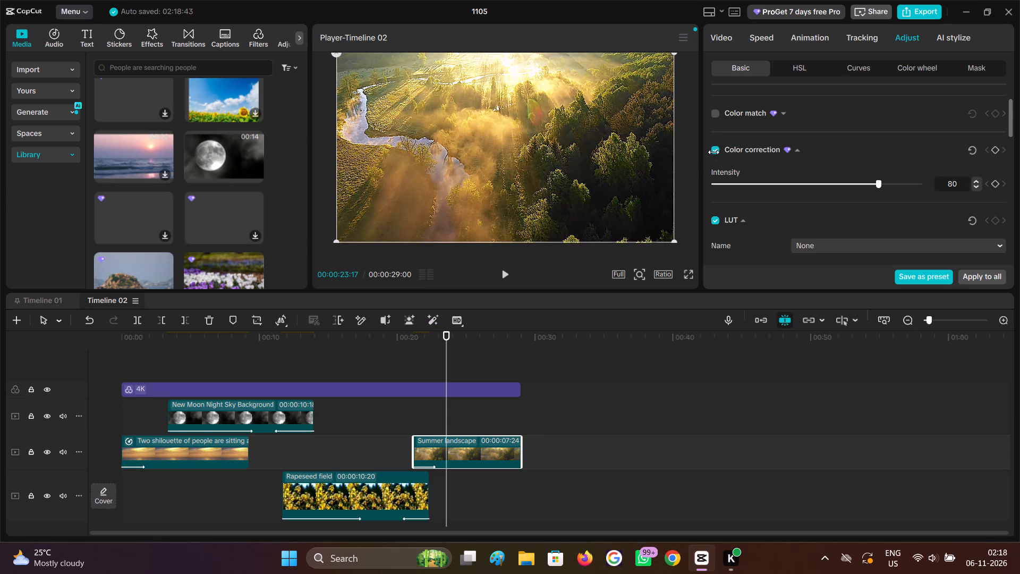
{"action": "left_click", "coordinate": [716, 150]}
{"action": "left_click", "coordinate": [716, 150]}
Set the Summer landscape clip's color temperature to 22, keeping saturation at 0.
{"action": "scroll", "coordinate": [716, 152], "scroll_direction": "down", "scroll_amount": 1}
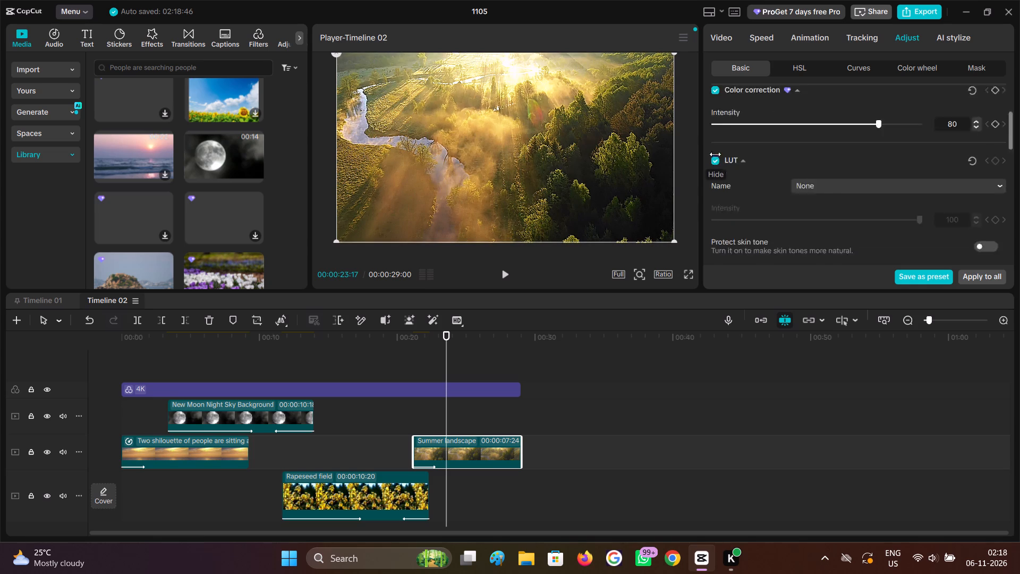
{"action": "scroll", "coordinate": [715, 154], "scroll_direction": "down", "scroll_amount": 3}
{"action": "left_click_drag", "start_coordinate": [819, 163], "coordinate": [845, 163]}
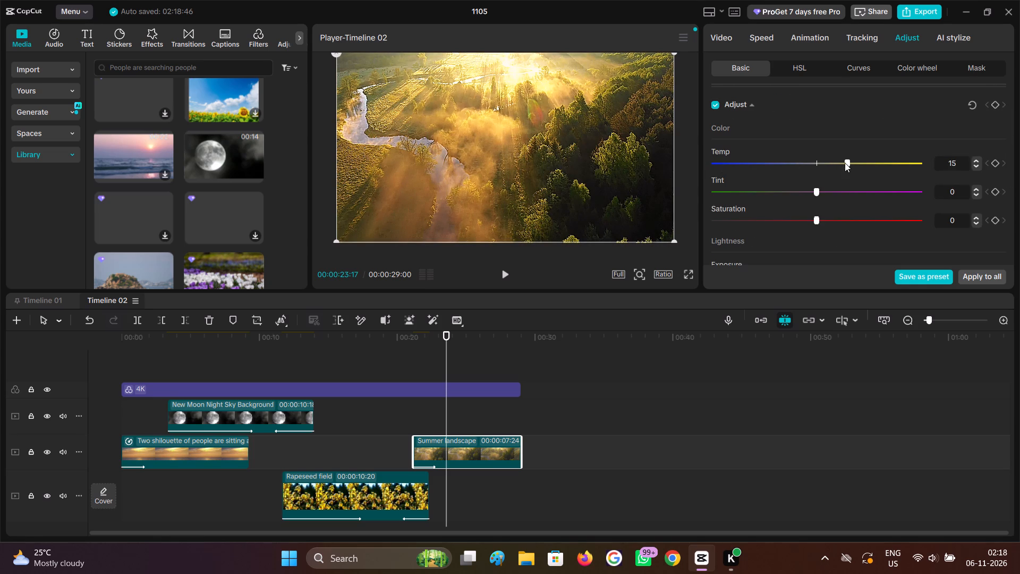
{"action": "left_click_drag", "start_coordinate": [845, 163], "coordinate": [859, 165]}
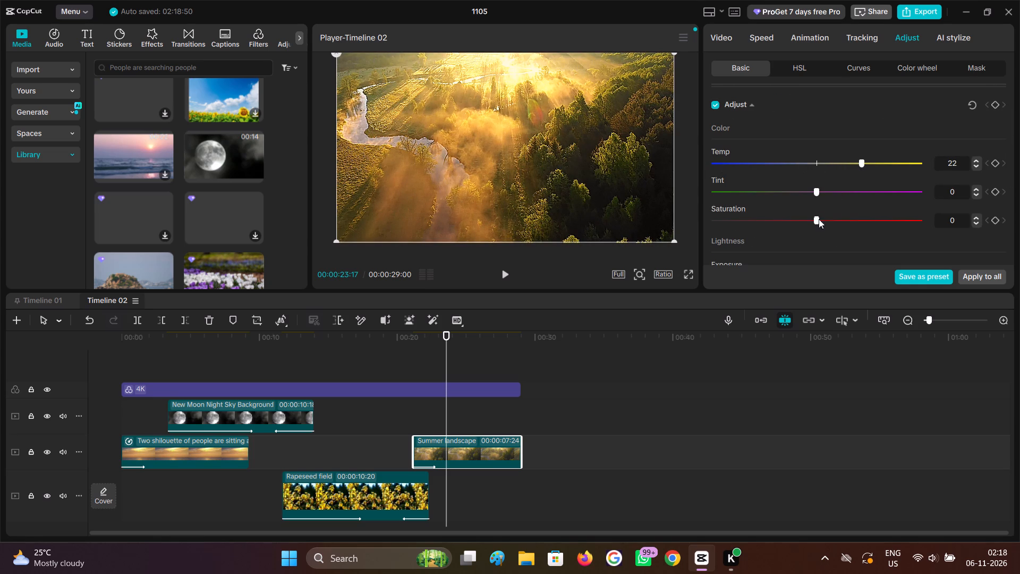
{"action": "left_click", "coordinate": [817, 222]}
Raise the Summer landscape clip's contrast to about 25, keeping exposure at 0.
{"action": "scroll", "coordinate": [796, 232], "scroll_direction": "down", "scroll_amount": 2}
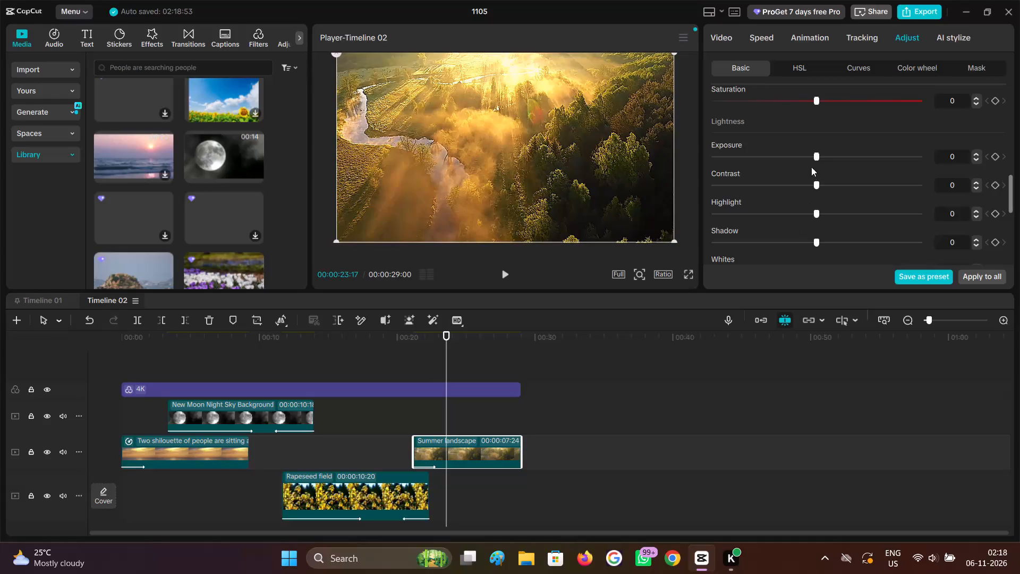
{"action": "left_click_drag", "start_coordinate": [817, 159], "coordinate": [818, 165]}
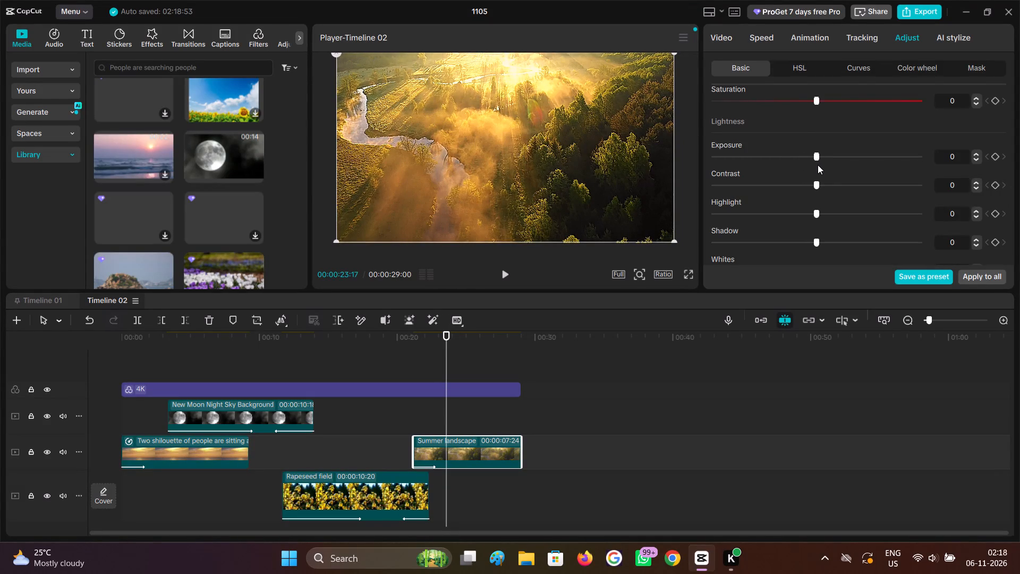
{"action": "left_click_drag", "start_coordinate": [818, 165], "coordinate": [814, 169]}
{"action": "left_click_drag", "start_coordinate": [815, 186], "coordinate": [860, 188]}
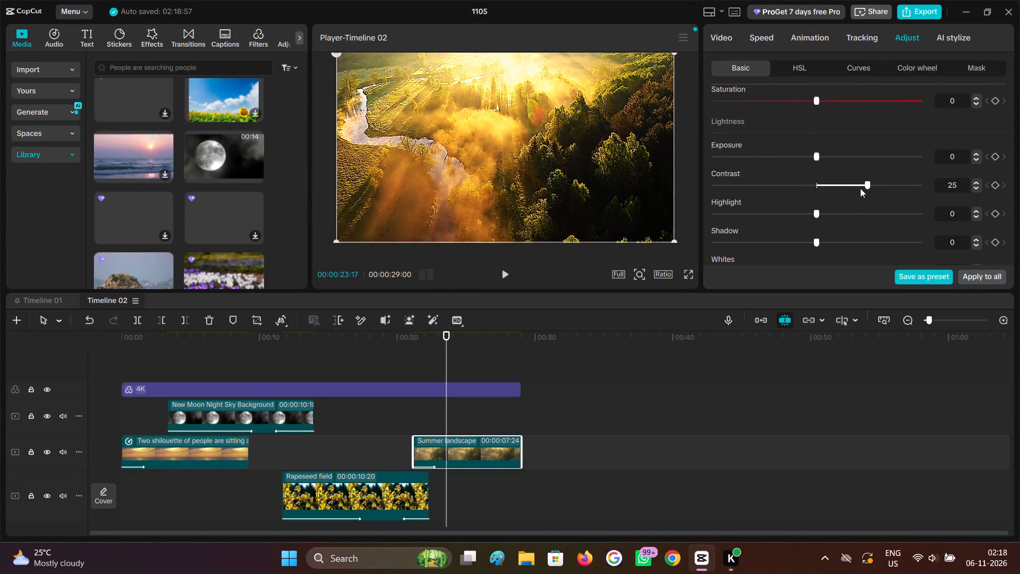
{"action": "left_click_drag", "start_coordinate": [860, 188], "coordinate": [865, 190]}
{"action": "left_click_drag", "start_coordinate": [865, 190], "coordinate": [863, 192]}
Set the Summer landscape clip's clarity effect to 75, keeping sharpen at 0.
{"action": "scroll", "coordinate": [805, 216], "scroll_direction": "down", "scroll_amount": 4}
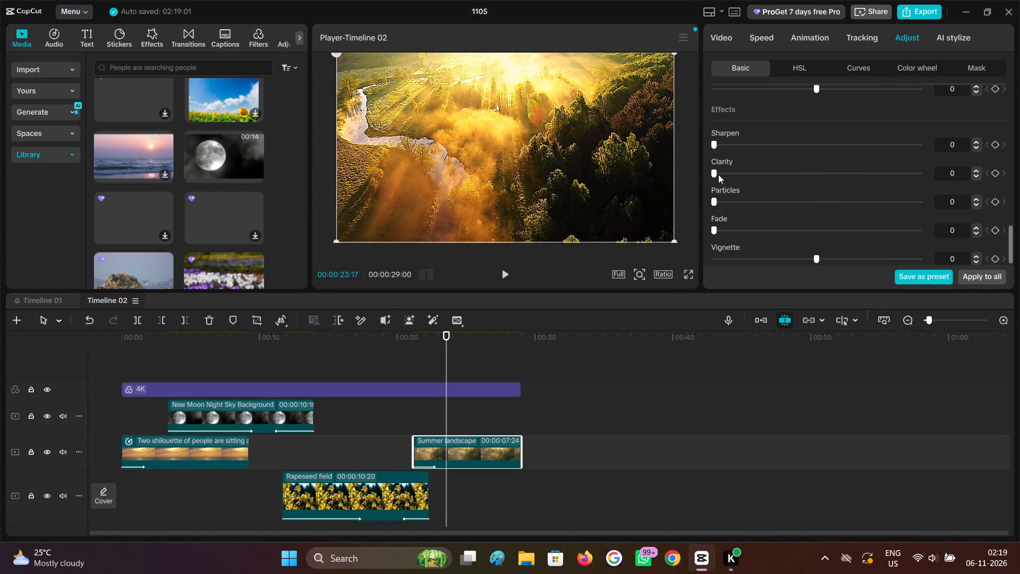
{"action": "left_click_drag", "start_coordinate": [718, 172], "coordinate": [869, 170]}
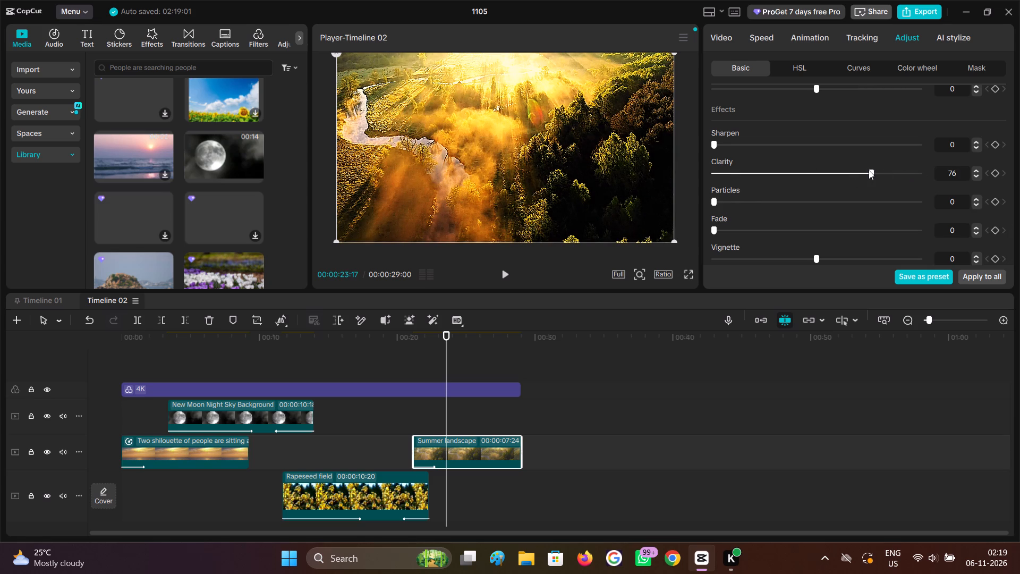
{"action": "left_click_drag", "start_coordinate": [869, 170], "coordinate": [865, 170]}
{"action": "left_click_drag", "start_coordinate": [715, 147], "coordinate": [696, 161]}
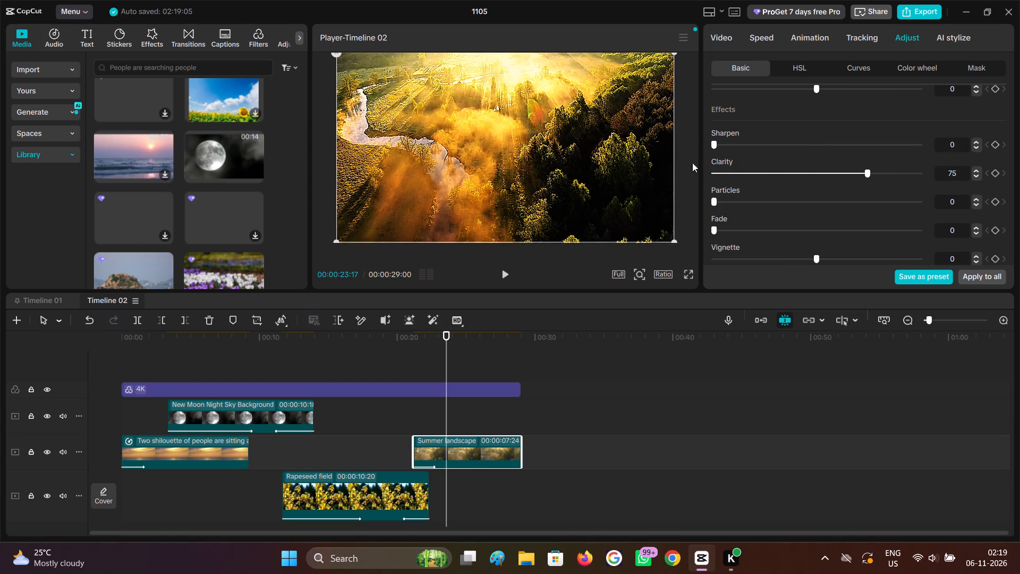
Set the Clear amount in the Summer landscape clip's face retouch settings to 57.
{"action": "left_click", "coordinate": [718, 45]}
{"action": "left_click", "coordinate": [962, 67]}
{"action": "scroll", "coordinate": [762, 184], "scroll_direction": "down", "scroll_amount": 2}
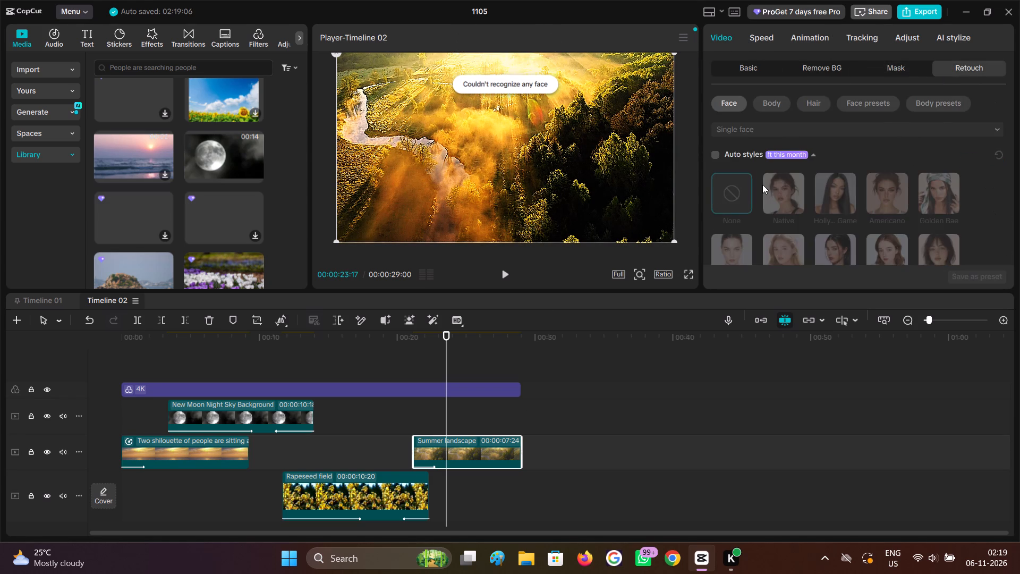
{"action": "scroll", "coordinate": [762, 184], "scroll_direction": "down", "scroll_amount": 4}
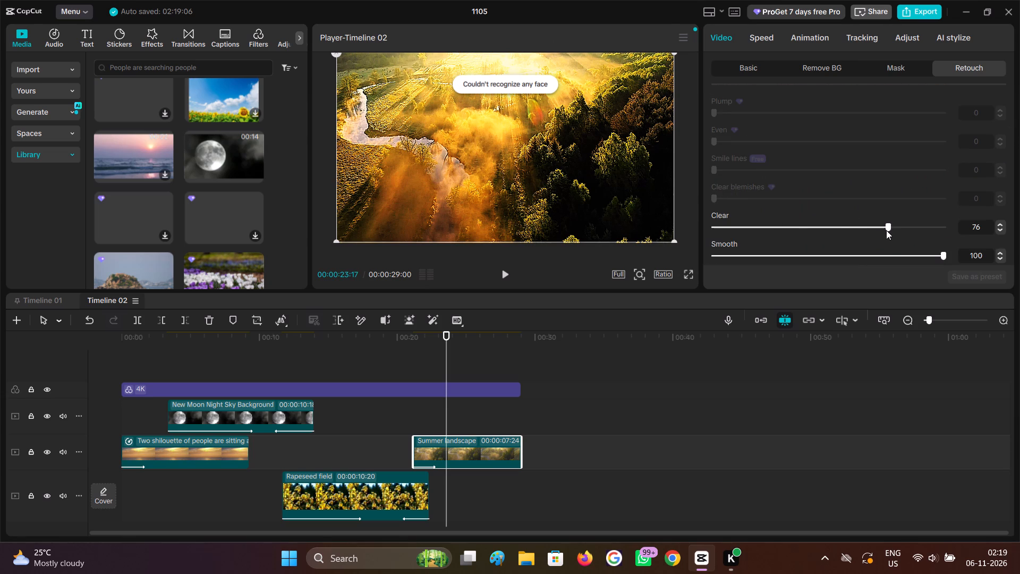
{"action": "left_click_drag", "start_coordinate": [888, 230], "coordinate": [958, 217]}
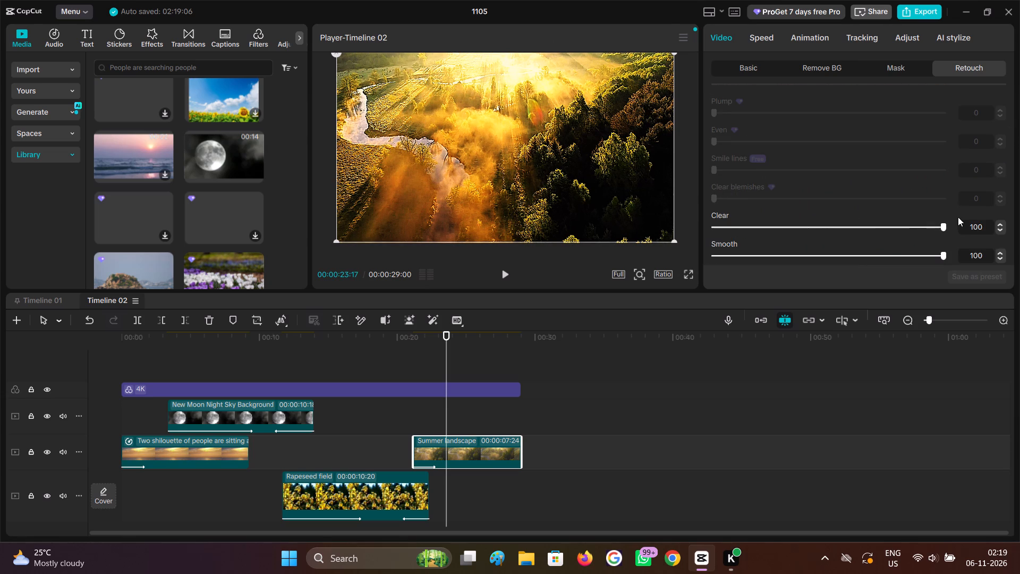
{"action": "left_click_drag", "start_coordinate": [958, 217], "coordinate": [769, 219]}
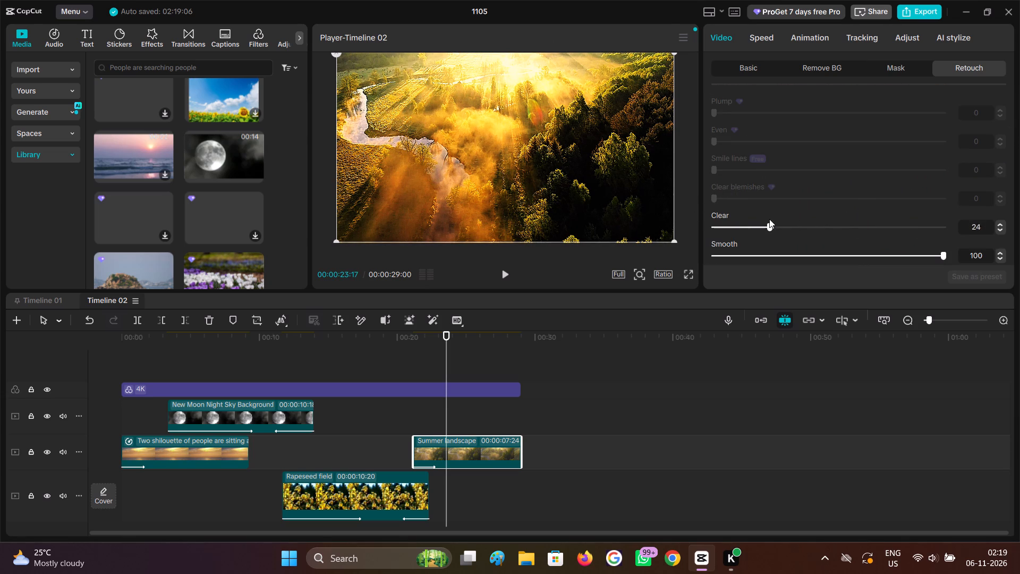
{"action": "left_click_drag", "start_coordinate": [769, 219], "coordinate": [844, 213]}
Play the graded Summer landscape clip through to nearly its end.
{"action": "left_click", "coordinate": [402, 424]}
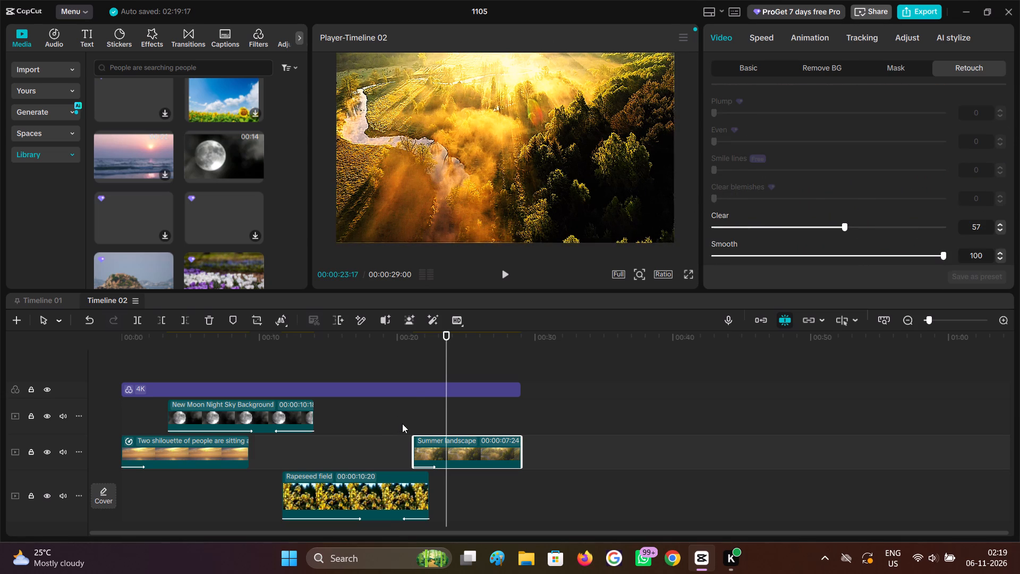
{"action": "left_click_drag", "start_coordinate": [402, 424], "coordinate": [375, 423]}
{"action": "left_click", "coordinate": [505, 276]}
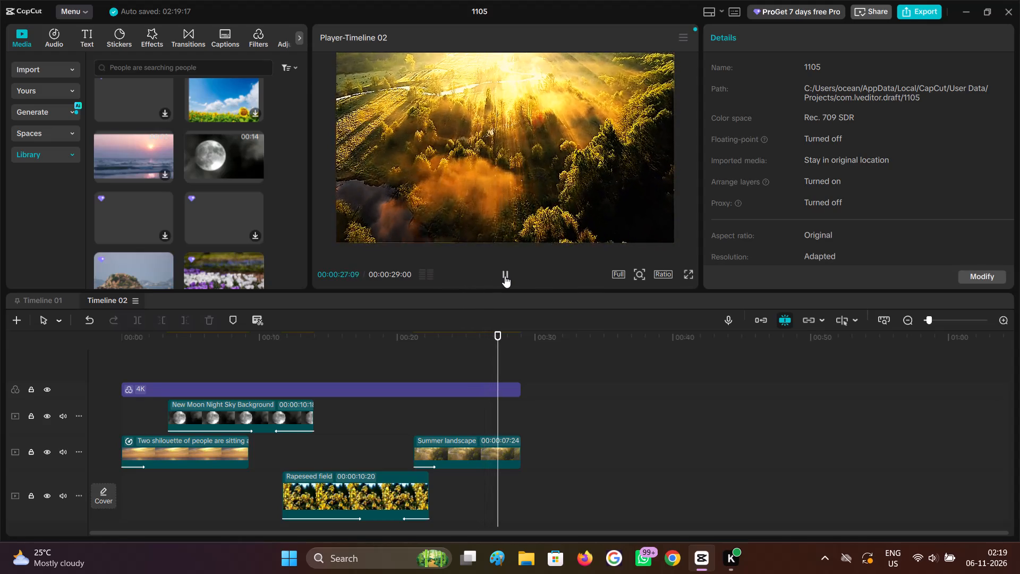
{"action": "left_click", "coordinate": [505, 276]}
Extend the Summer landscape clip's end to a duration of 11:04 and stretch the 4K filter to about 32 seconds.
{"action": "left_click", "coordinate": [482, 452]}
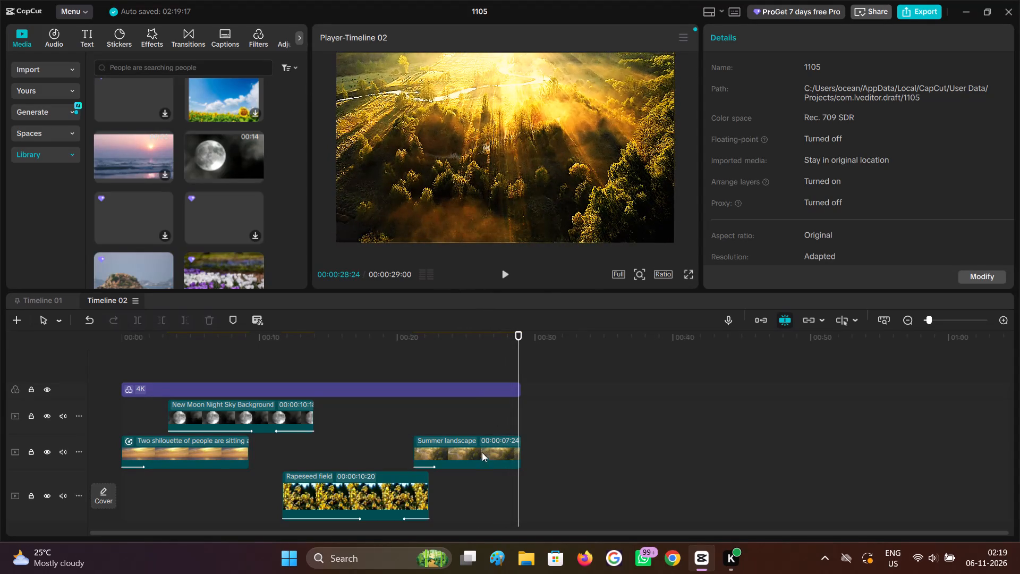
{"action": "left_click_drag", "start_coordinate": [523, 452], "coordinate": [565, 452]}
{"action": "left_click", "coordinate": [501, 392]}
{"action": "left_click_drag", "start_coordinate": [522, 390], "coordinate": [570, 396]}
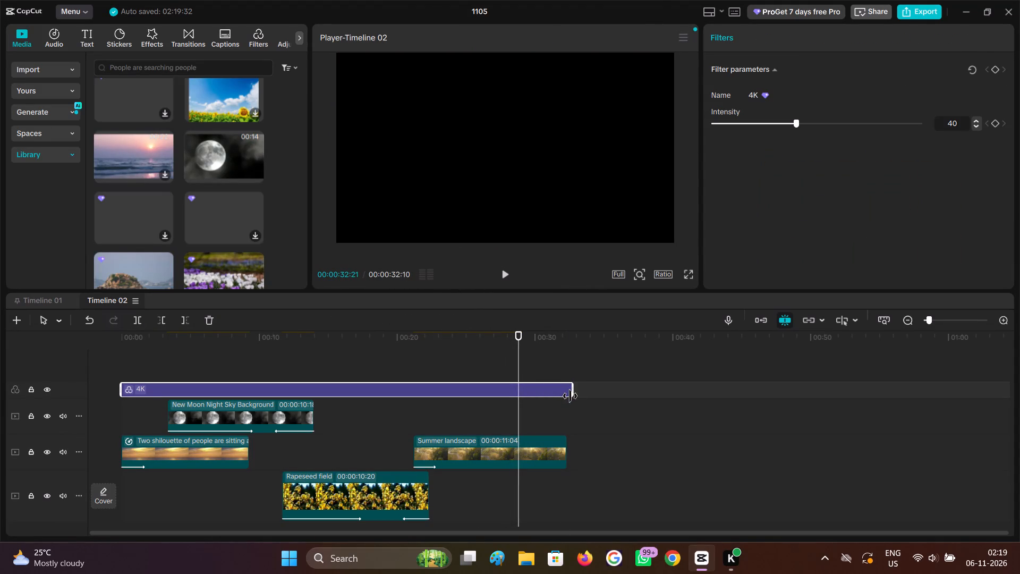
{"action": "left_click_drag", "start_coordinate": [570, 396], "coordinate": [560, 397]}
Scrub through the Summer landscape clip from about 23 to 28 seconds to check the graded footage.
{"action": "left_click", "coordinate": [458, 426]}
{"action": "left_click_drag", "start_coordinate": [458, 426], "coordinate": [450, 425]}
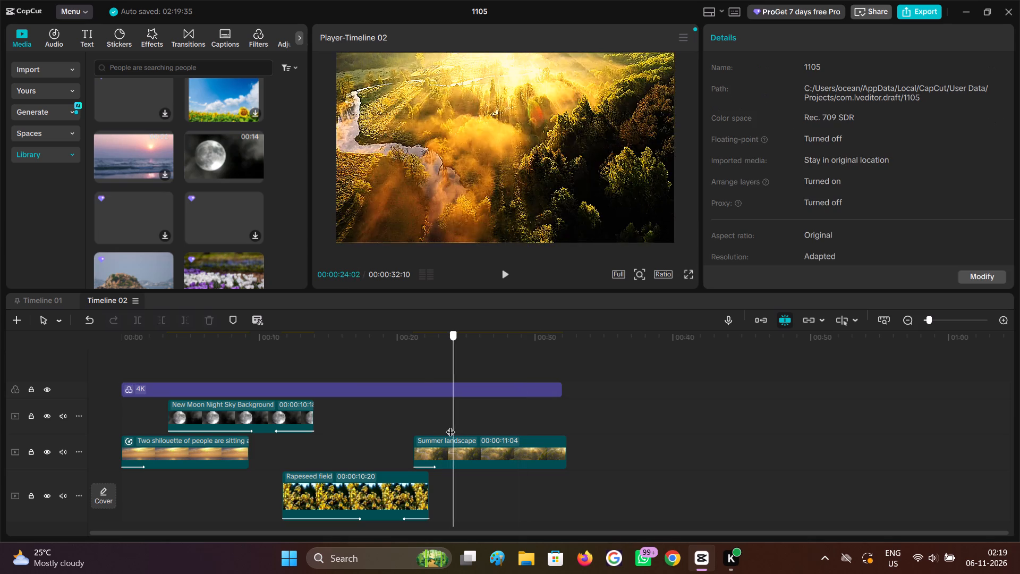
{"action": "left_click_drag", "start_coordinate": [450, 425], "coordinate": [443, 418]}
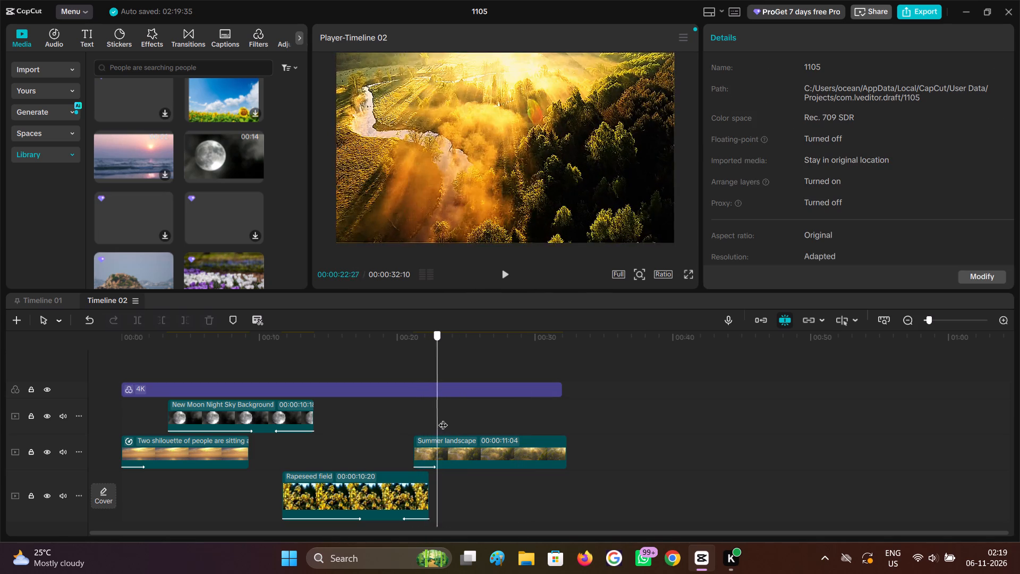
{"action": "left_click_drag", "start_coordinate": [443, 418], "coordinate": [510, 418]}
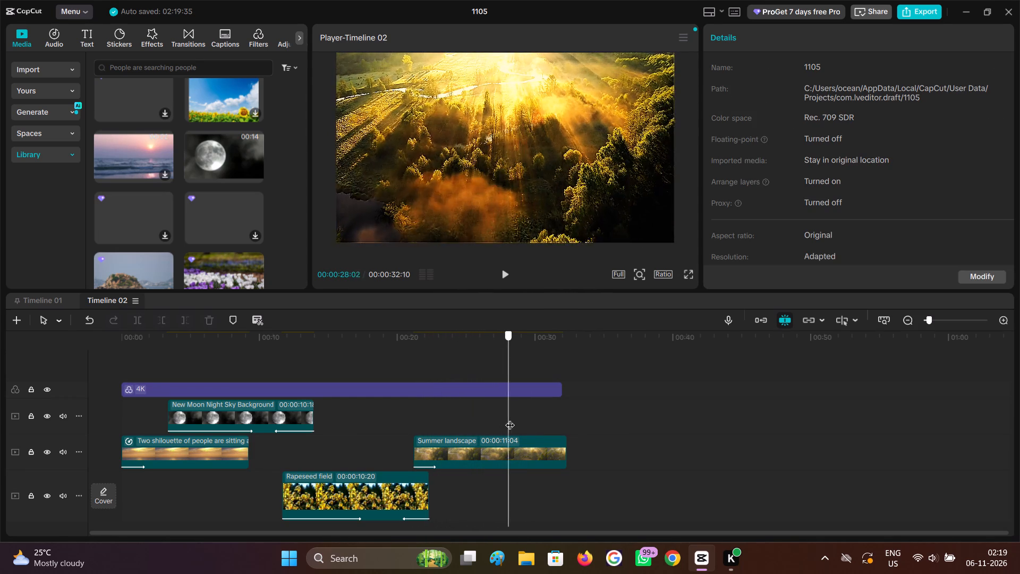
{"action": "left_click_drag", "start_coordinate": [510, 418], "coordinate": [517, 418]}
Look through the Summer landscape clip's face retouch settings and its basic video enhancement options.
{"action": "left_click", "coordinate": [500, 442]}
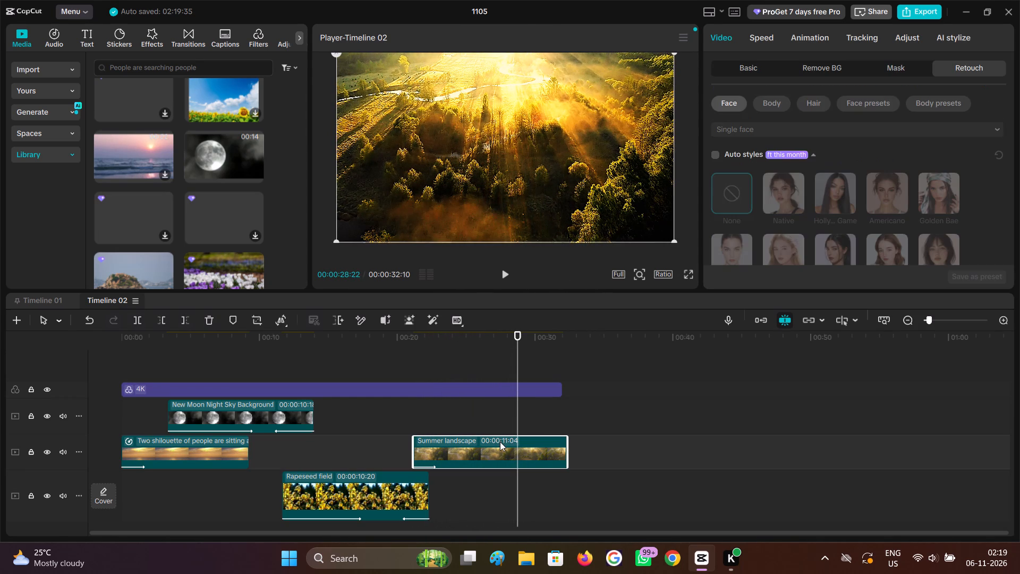
{"action": "scroll", "coordinate": [735, 190], "scroll_direction": "down", "scroll_amount": 5}
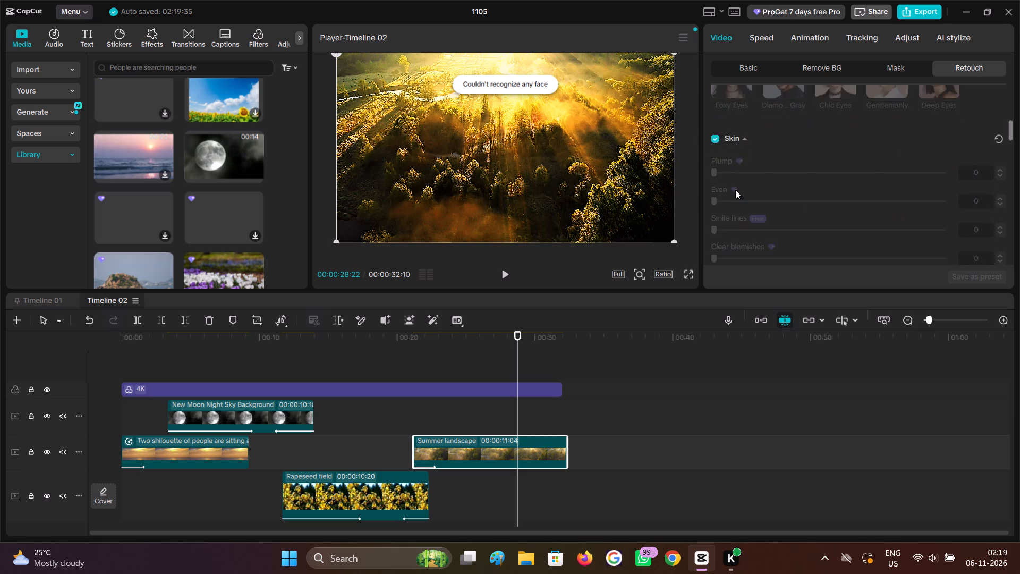
{"action": "scroll", "coordinate": [735, 190], "scroll_direction": "down", "scroll_amount": 5}
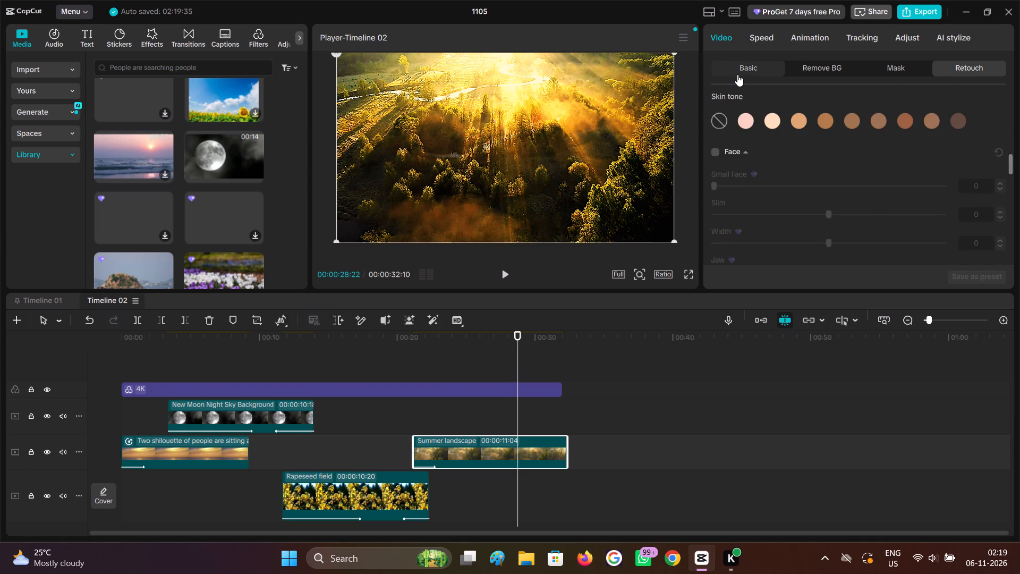
{"action": "left_click", "coordinate": [737, 74]}
{"action": "scroll", "coordinate": [745, 180], "scroll_direction": "down", "scroll_amount": 4}
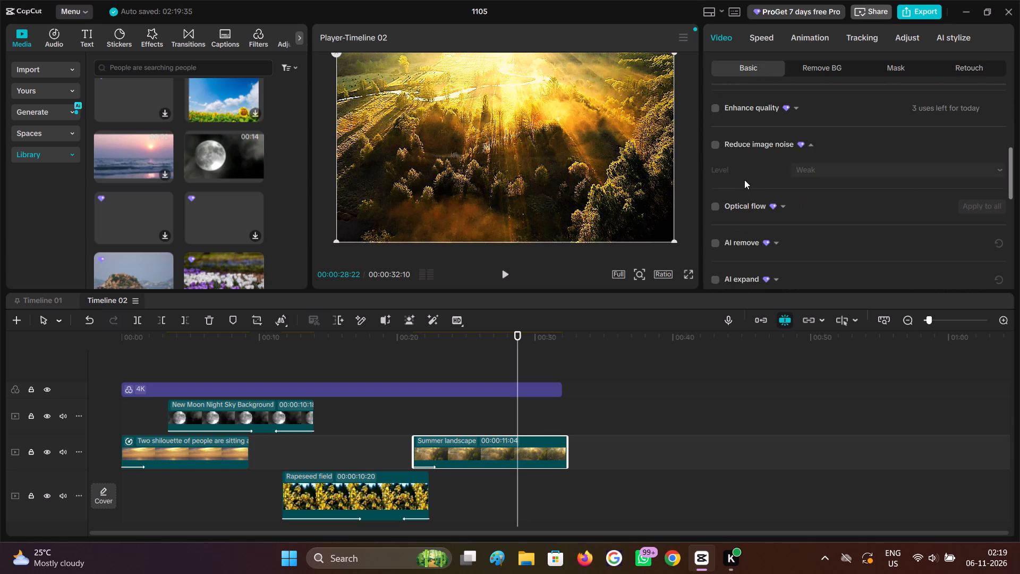
Play Timeline 02 from the start and replay the change from the sunset silhouette clip to the moon clip.
{"action": "left_click", "coordinate": [310, 444]}
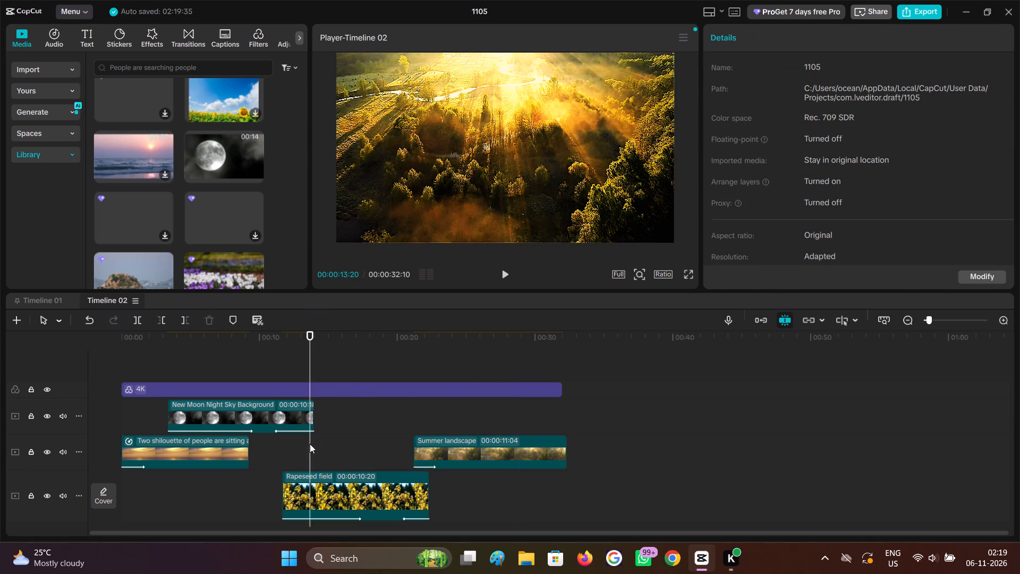
{"action": "left_click_drag", "start_coordinate": [310, 444], "coordinate": [89, 446]}
{"action": "left_click", "coordinate": [510, 282]}
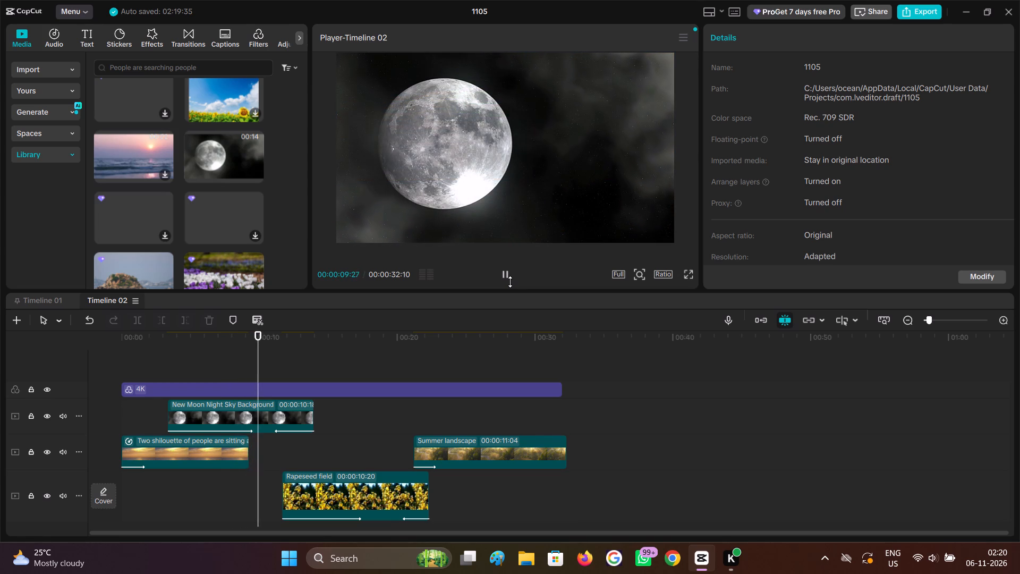
{"action": "left_click", "coordinate": [510, 282]}
{"action": "left_click", "coordinate": [251, 493]}
{"action": "left_click_drag", "start_coordinate": [250, 493], "coordinate": [245, 493]}
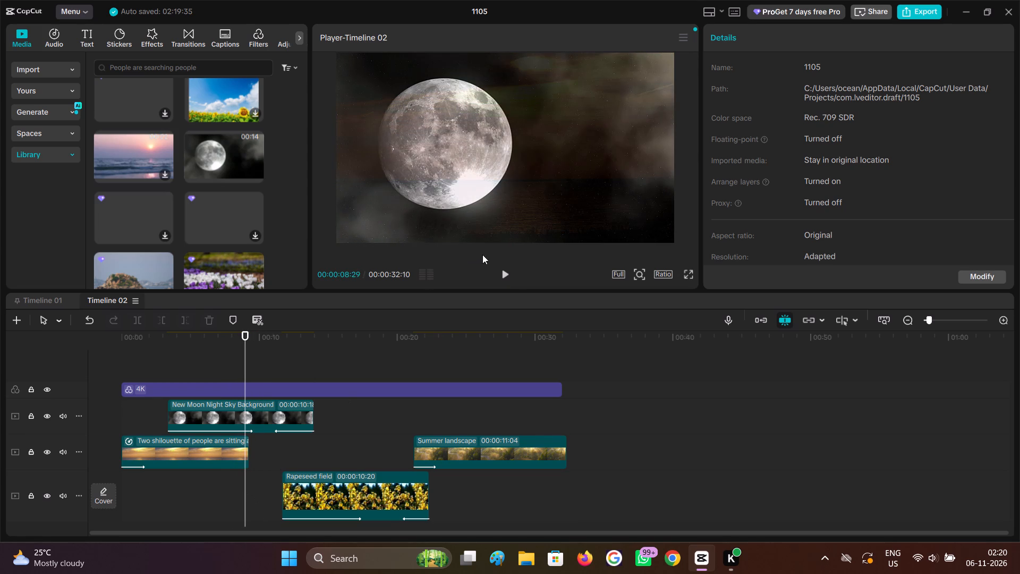
{"action": "left_click", "coordinate": [499, 271]}
{"action": "left_click", "coordinate": [499, 271]}
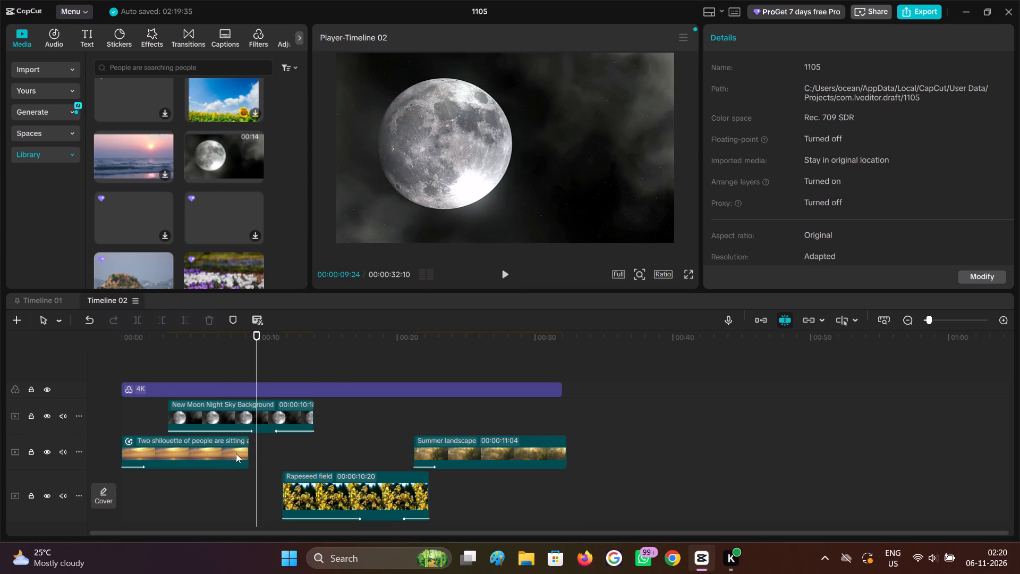
Apply the Fade Out animation to the end of the sunset silhouette clip with a duration of 0.6 s.
{"action": "left_click", "coordinate": [237, 453]}
{"action": "left_click", "coordinate": [812, 41]}
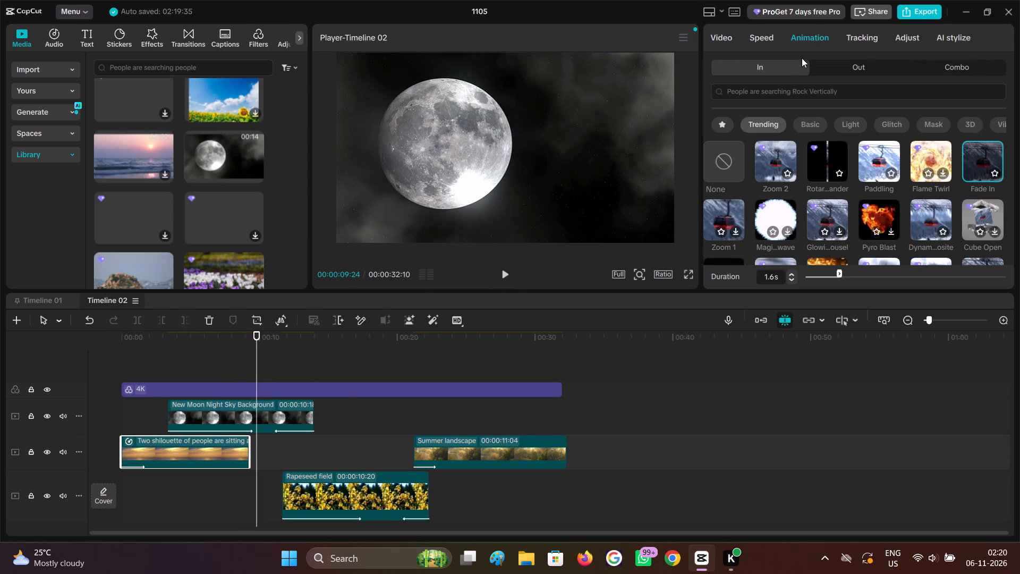
{"action": "left_click", "coordinate": [855, 72]}
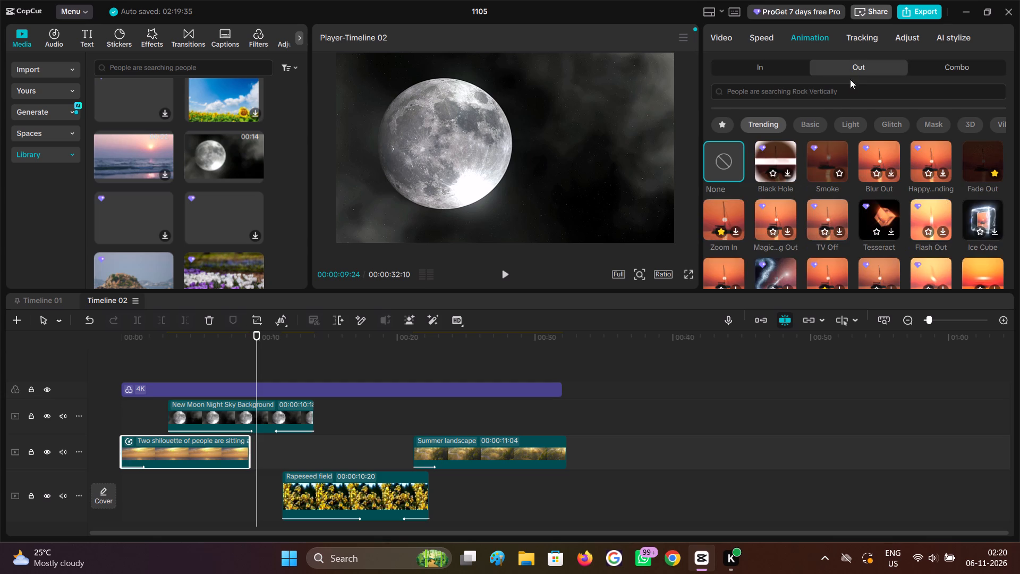
{"action": "left_click", "coordinate": [972, 162]}
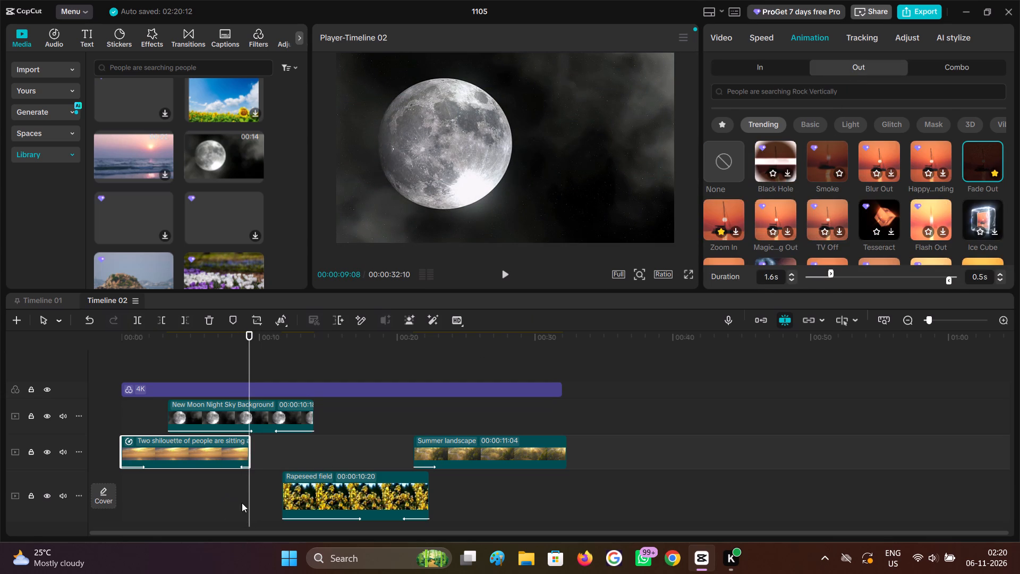
{"action": "left_click", "coordinate": [917, 279]}
{"action": "left_click_drag", "start_coordinate": [917, 278], "coordinate": [925, 277]}
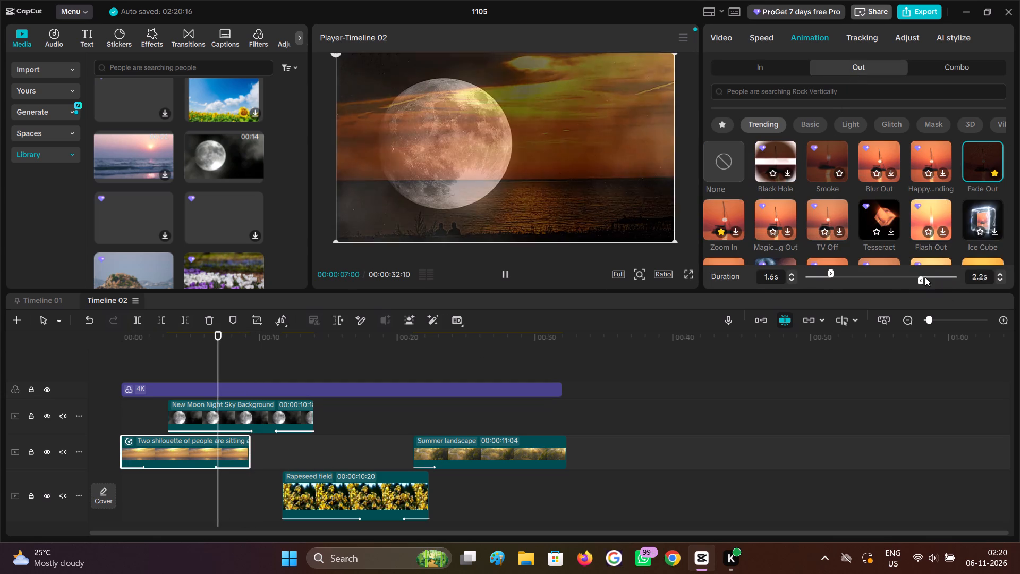
{"action": "left_click_drag", "start_coordinate": [925, 277], "coordinate": [947, 283]}
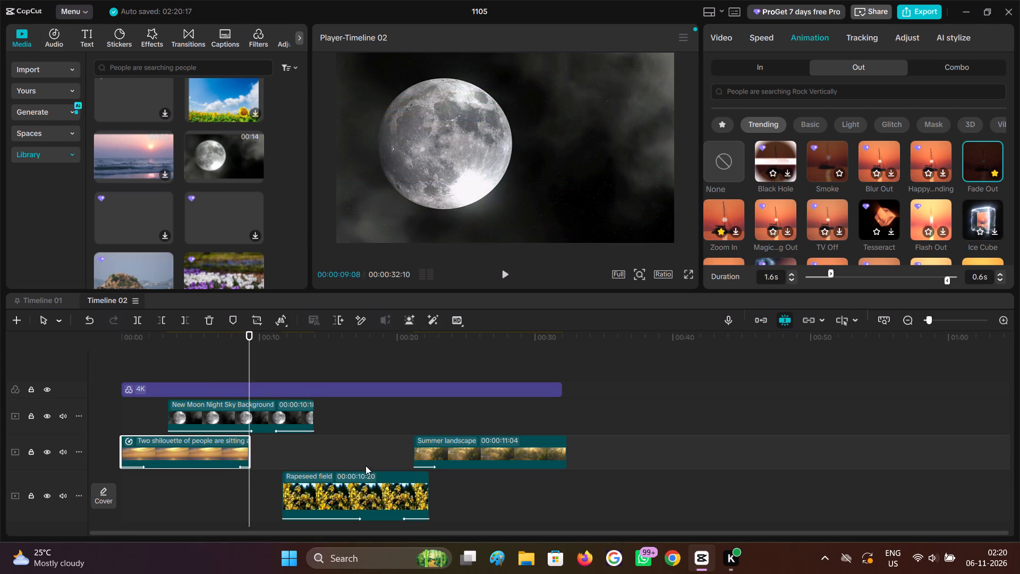
Play back the sunset silhouette clip's fade-out and continue through the moon clip into the Rapeseed field clip.
{"action": "left_click", "coordinate": [238, 482]}
{"action": "left_click", "coordinate": [508, 278]}
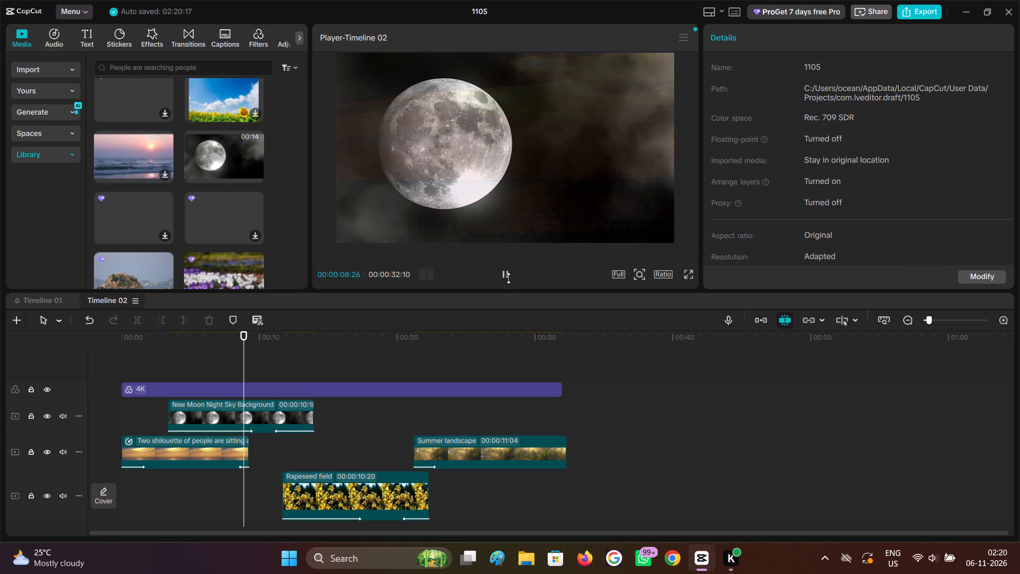
{"action": "left_click", "coordinate": [508, 278]}
{"action": "left_click", "coordinate": [188, 488]}
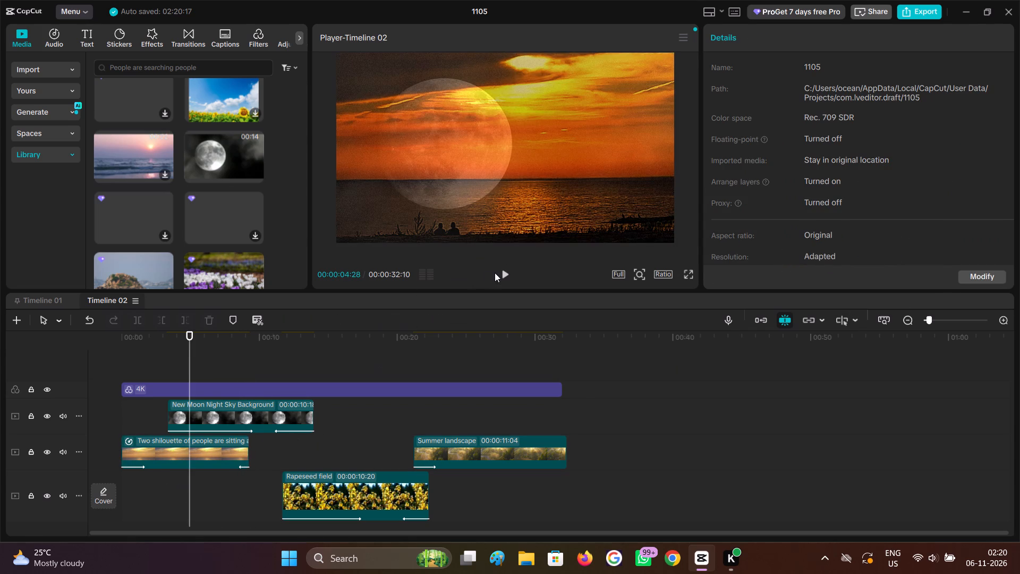
{"action": "left_click", "coordinate": [496, 272]}
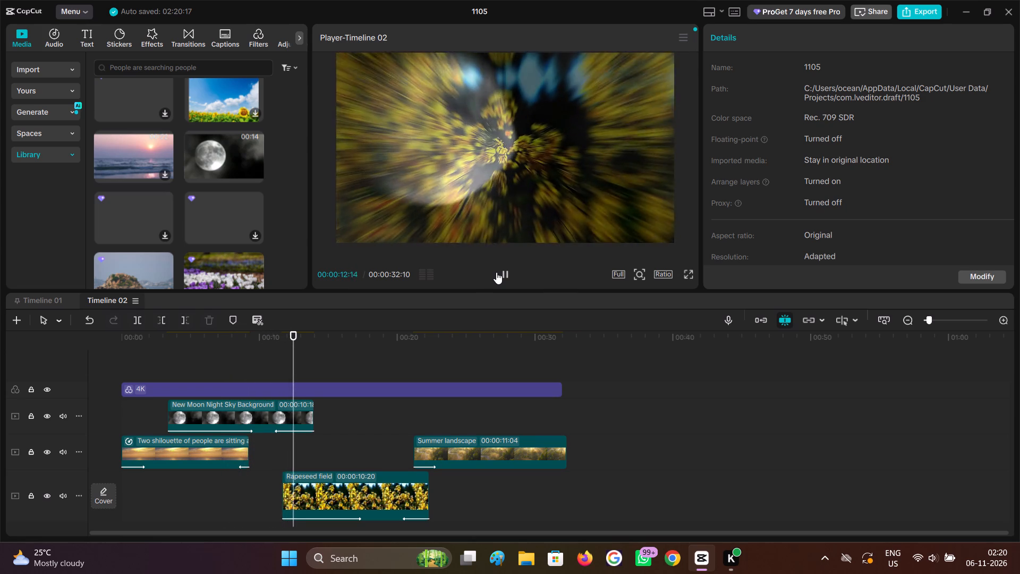
{"action": "left_click", "coordinate": [231, 476]}
{"action": "left_click_drag", "start_coordinate": [231, 476], "coordinate": [242, 475]}
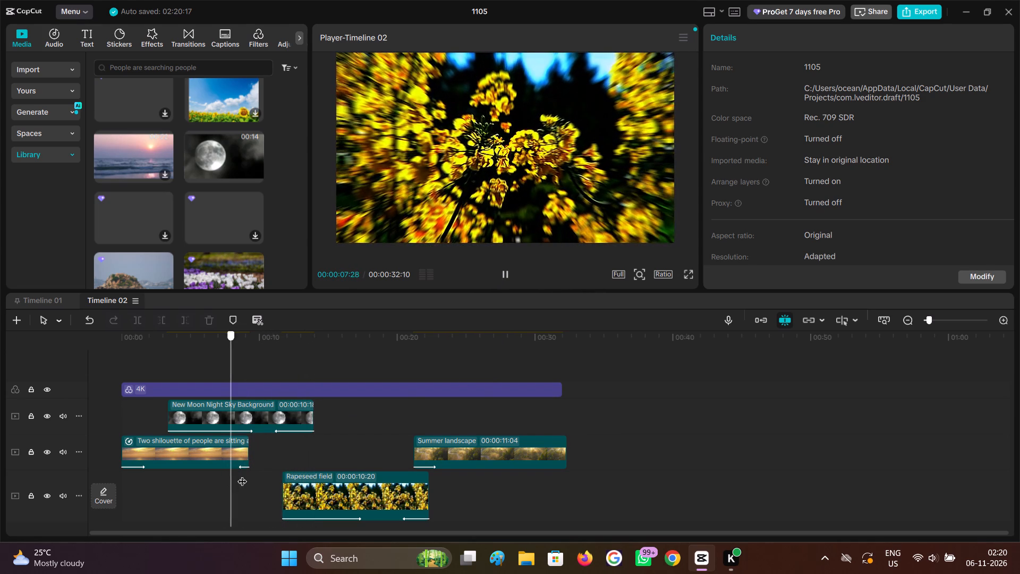
{"action": "left_click_drag", "start_coordinate": [242, 475], "coordinate": [243, 475]}
{"action": "left_click", "coordinate": [235, 489]}
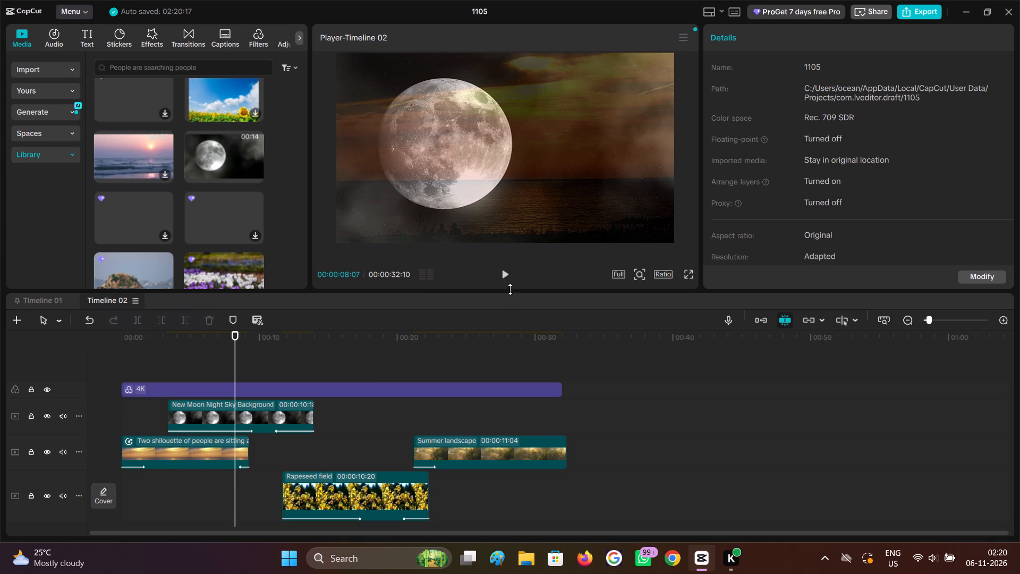
{"action": "left_click", "coordinate": [510, 284]}
{"action": "left_click", "coordinate": [504, 272]}
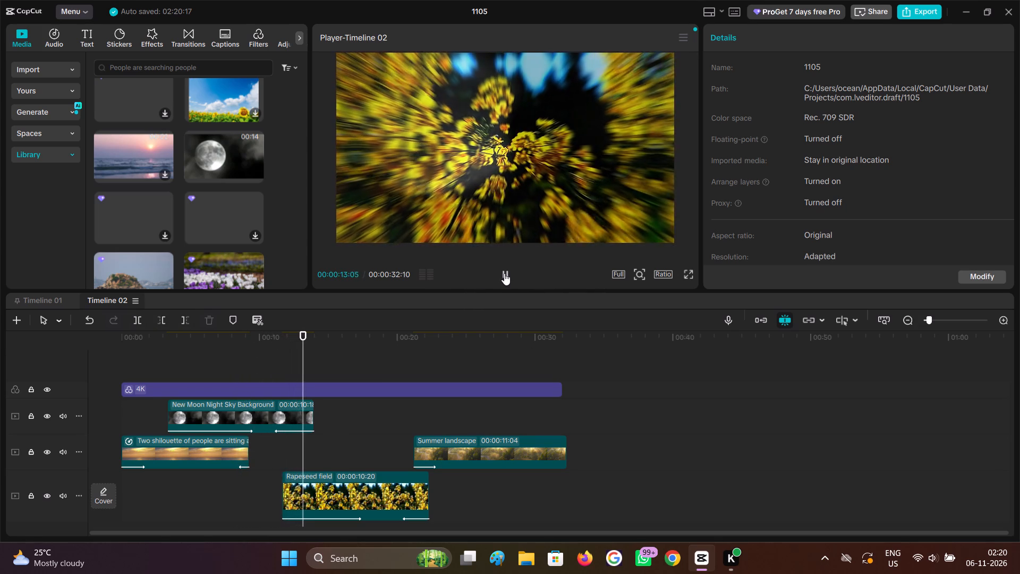
{"action": "left_click", "coordinate": [504, 273]}
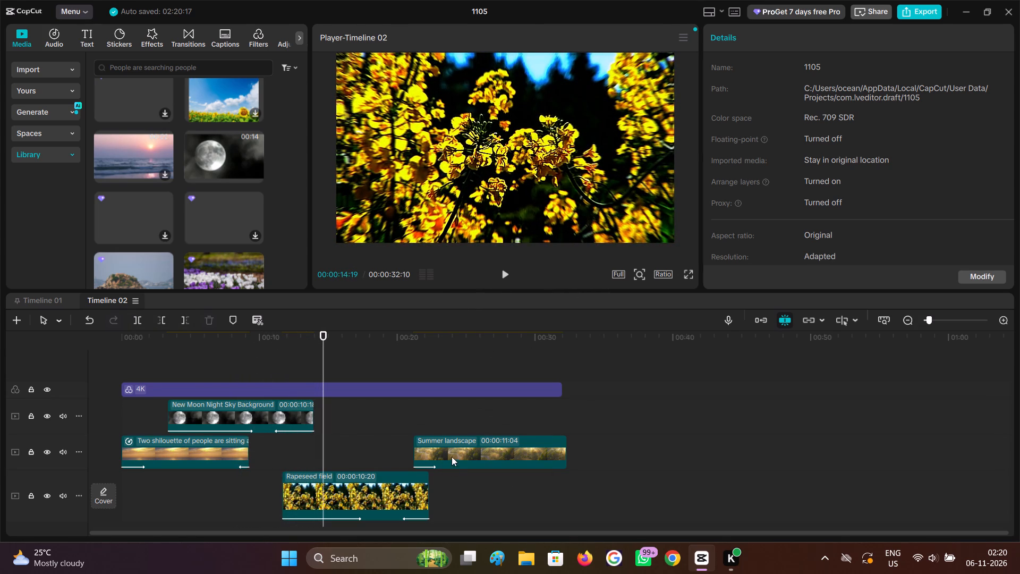
Check the Summer landscape clip's out animation and scrub over the overlap of the sunset and moon clips.
{"action": "left_click", "coordinate": [452, 457]}
{"action": "left_click", "coordinate": [815, 39]}
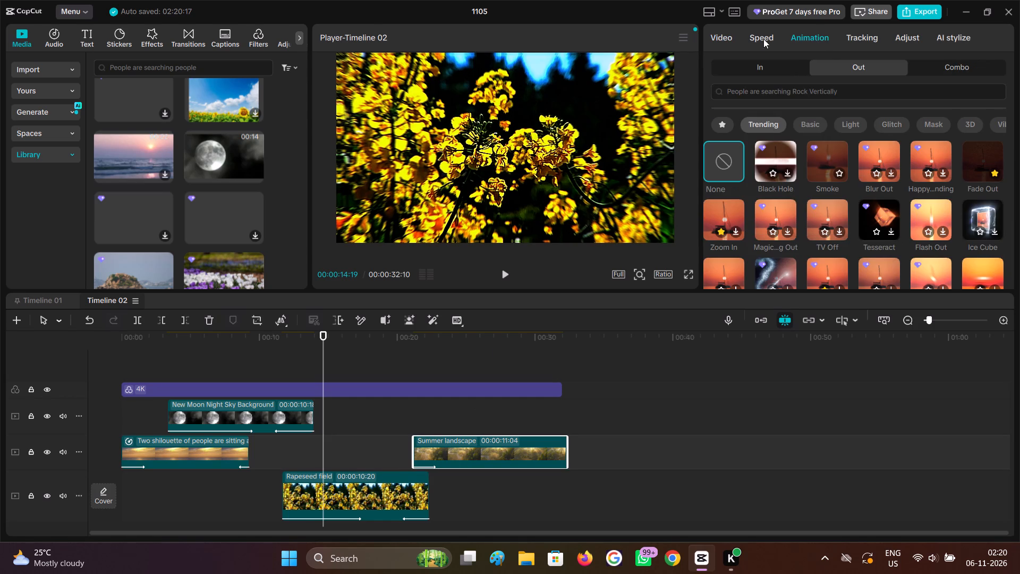
{"action": "left_click", "coordinate": [236, 467]}
{"action": "left_click", "coordinate": [231, 496]}
{"action": "left_click_drag", "start_coordinate": [228, 495], "coordinate": [191, 495]}
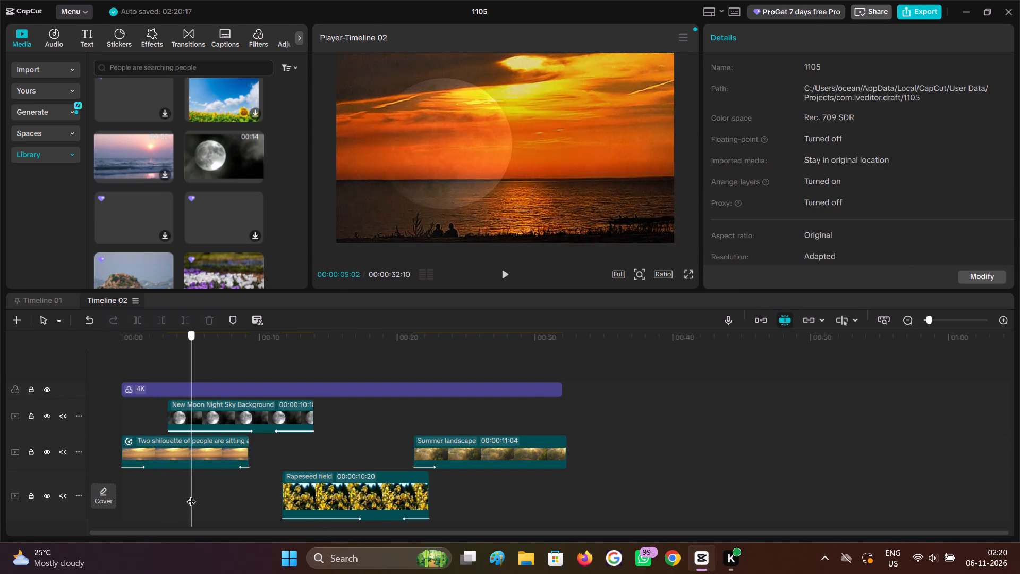
{"action": "left_click_drag", "start_coordinate": [191, 495], "coordinate": [270, 490]}
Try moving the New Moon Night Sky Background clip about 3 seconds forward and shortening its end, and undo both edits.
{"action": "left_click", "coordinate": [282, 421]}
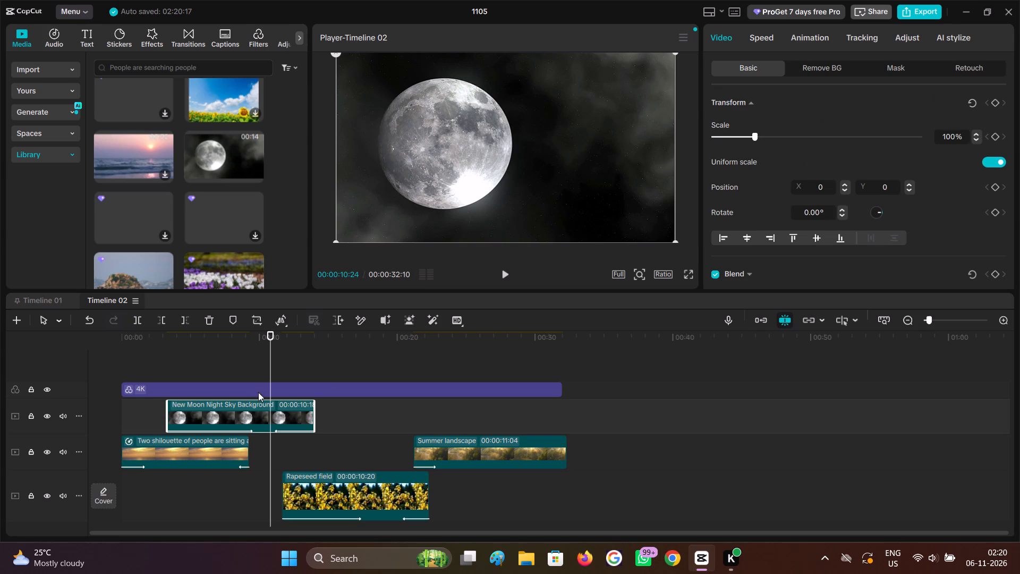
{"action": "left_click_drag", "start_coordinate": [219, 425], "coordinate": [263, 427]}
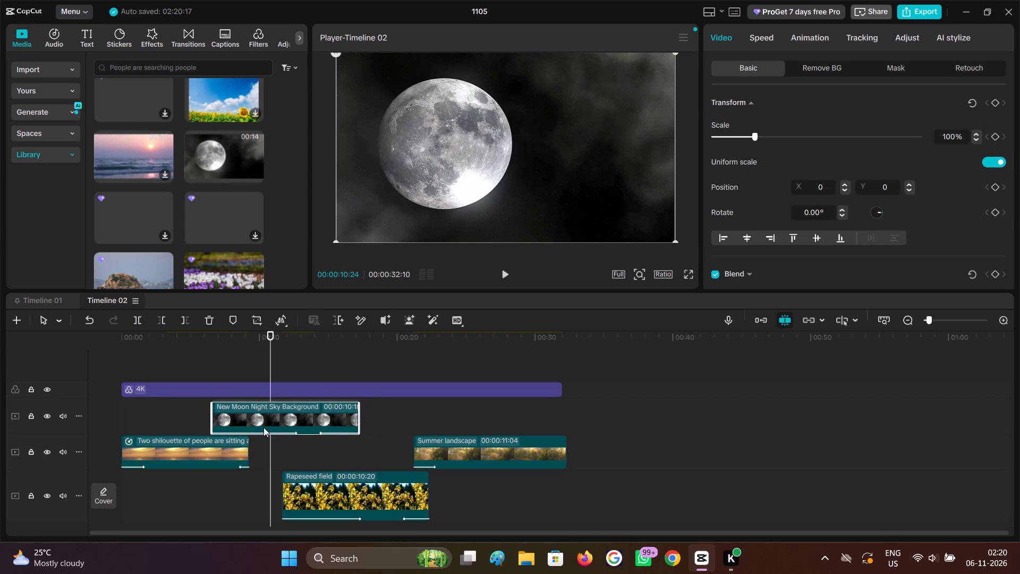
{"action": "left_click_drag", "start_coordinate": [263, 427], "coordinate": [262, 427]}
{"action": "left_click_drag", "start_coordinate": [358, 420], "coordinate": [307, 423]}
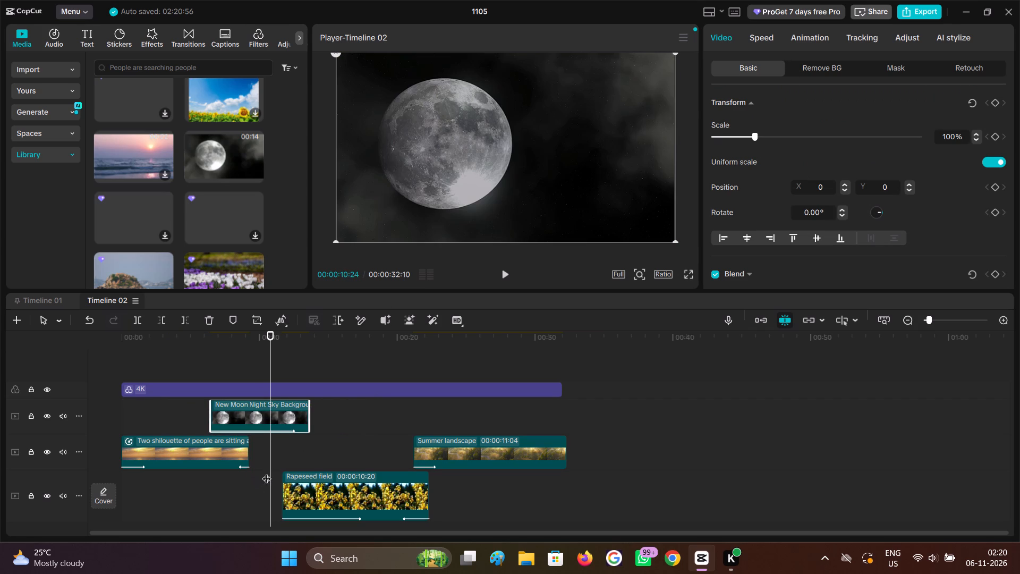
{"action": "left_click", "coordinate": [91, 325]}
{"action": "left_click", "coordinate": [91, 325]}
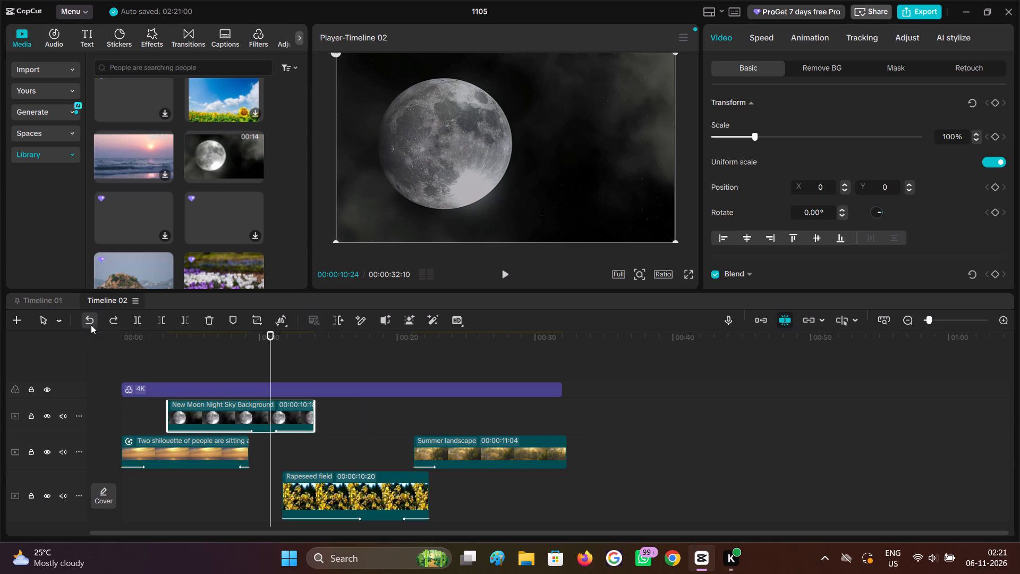
Trim away the part of the New Moon Night Sky Background clip before 00:00:07:09.
{"action": "left_click", "coordinate": [192, 363]}
{"action": "left_click", "coordinate": [222, 369]}
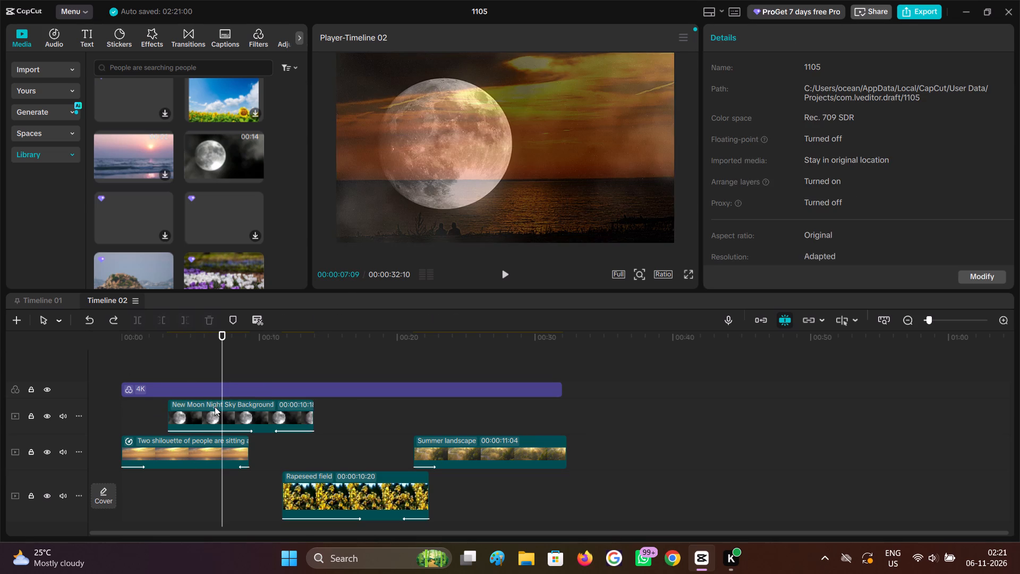
{"action": "left_click", "coordinate": [215, 407]}
{"action": "left_click", "coordinate": [157, 322]}
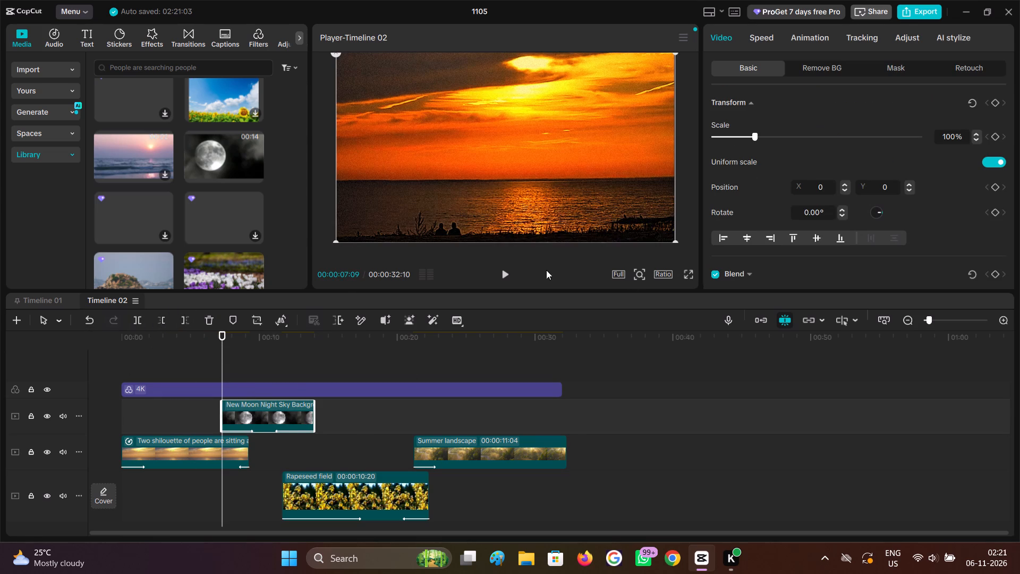
Play the section around the trimmed moon clip's start to review its overlap with the sunset clip.
{"action": "left_click", "coordinate": [501, 280]}
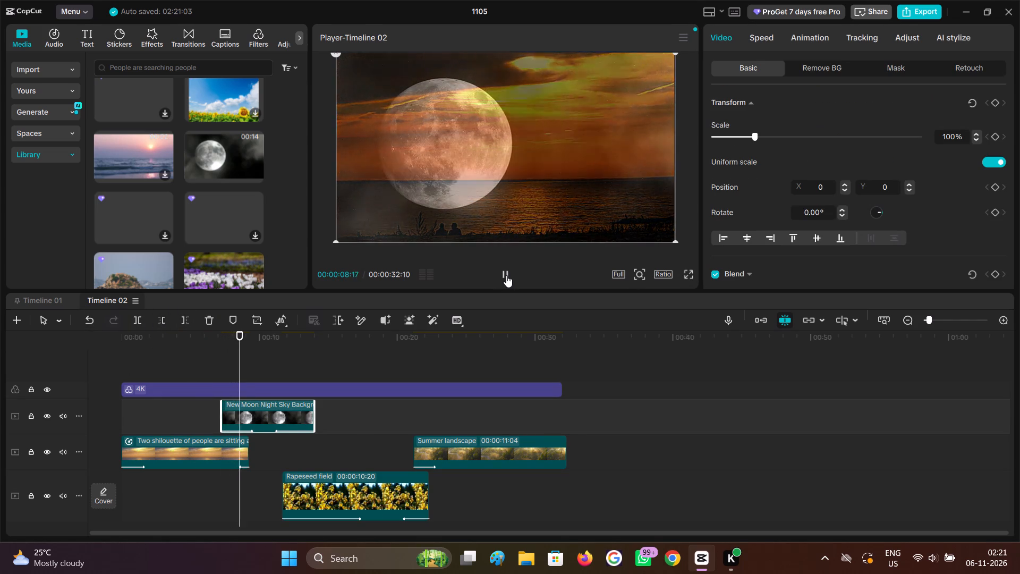
{"action": "left_click", "coordinate": [506, 275]}
{"action": "left_click", "coordinate": [190, 363]}
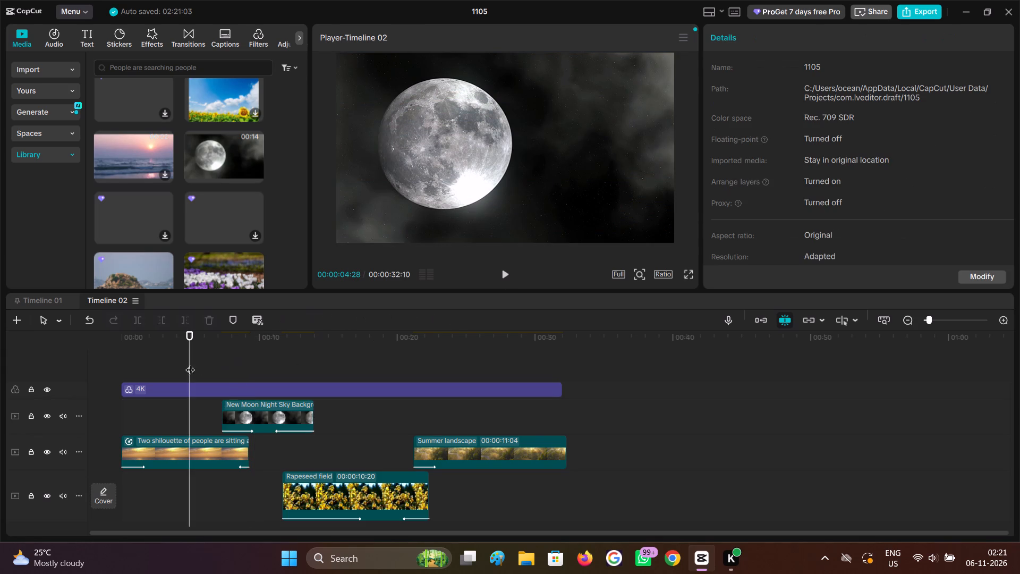
{"action": "left_click", "coordinate": [508, 277]}
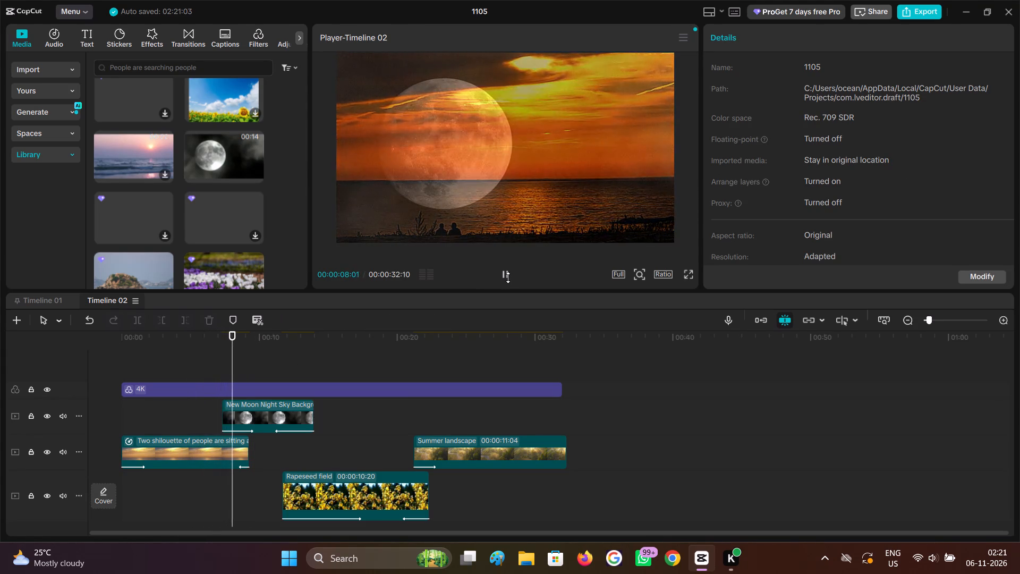
{"action": "left_click", "coordinate": [508, 277]}
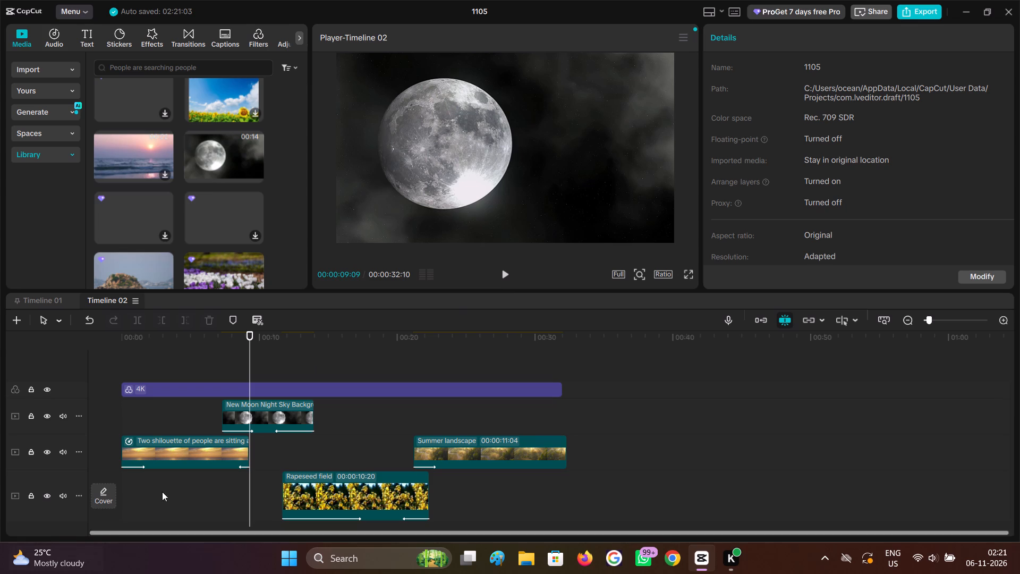
Trim the end of the sunset silhouette clip back to about 00:00:06.
{"action": "left_click", "coordinate": [221, 445]}
{"action": "left_click_drag", "start_coordinate": [248, 454], "coordinate": [204, 458]}
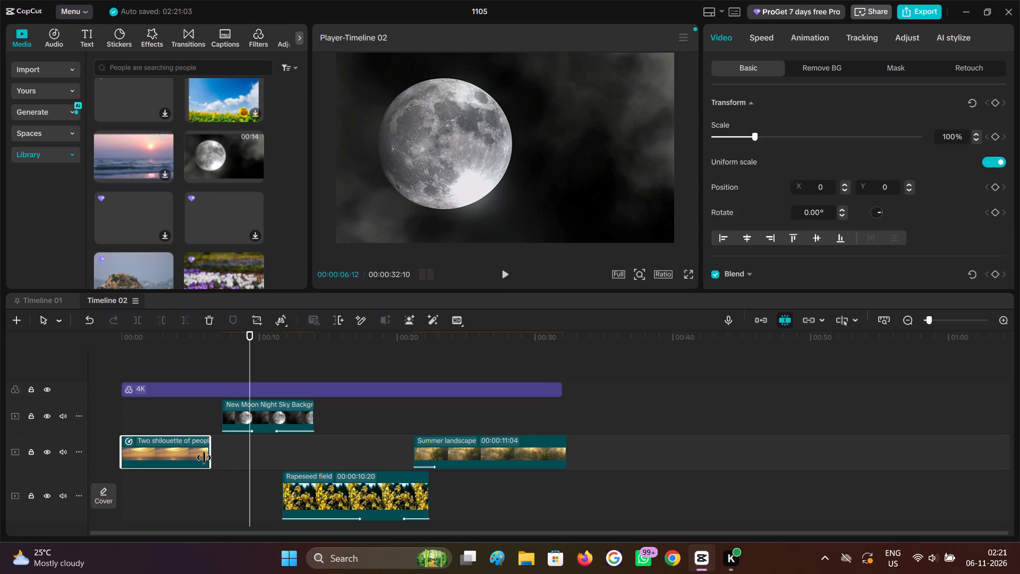
{"action": "left_click_drag", "start_coordinate": [204, 458], "coordinate": [203, 458]}
Move the New Moon, Rapeseed field and Summer landscape clips together about 2.5 seconds earlier, so the moon clip overlaps the sunset clip's end.
{"action": "left_click_drag", "start_coordinate": [203, 407], "coordinate": [319, 430]}
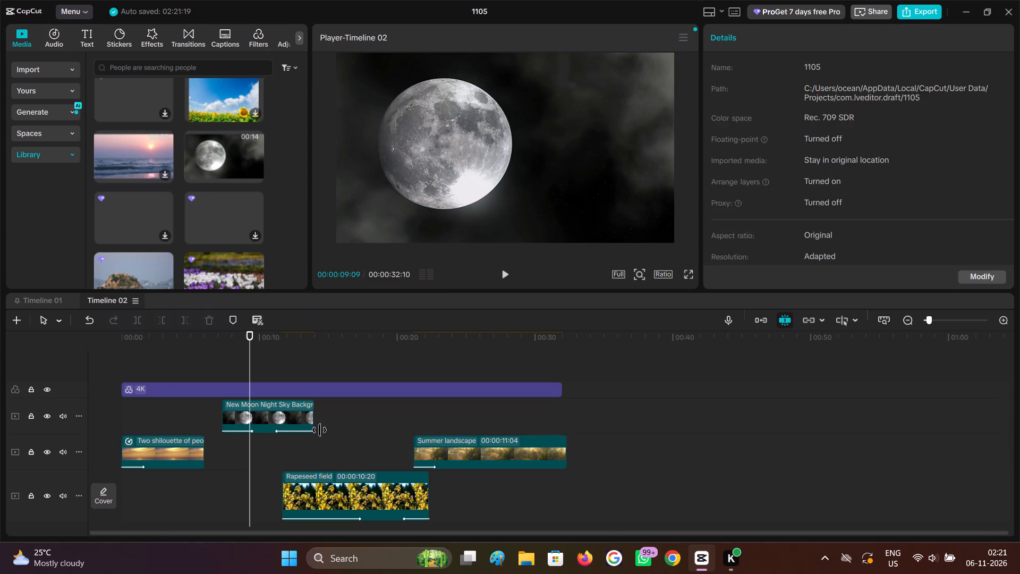
{"action": "left_click_drag", "start_coordinate": [319, 430], "coordinate": [414, 460]}
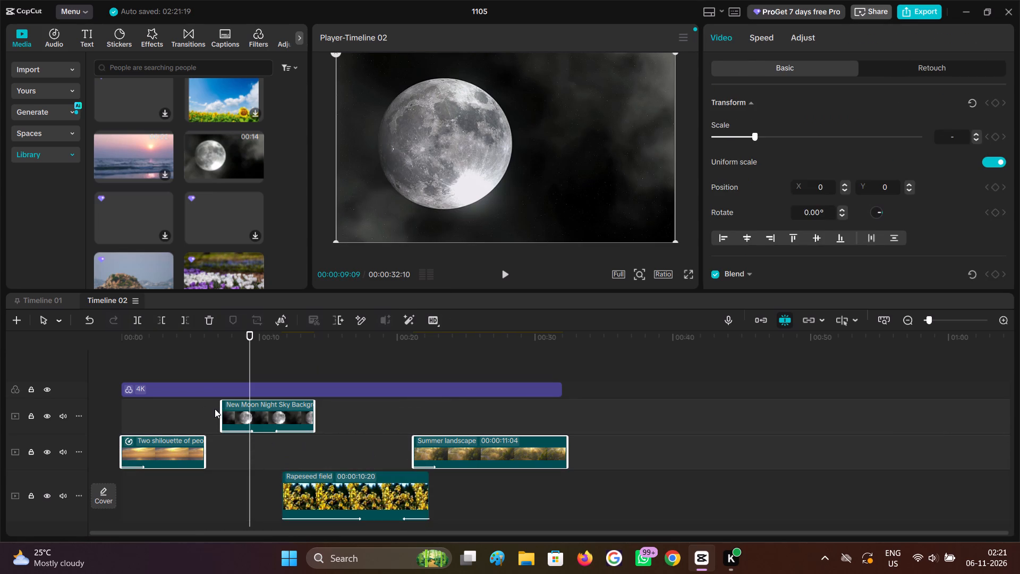
{"action": "left_click", "coordinate": [215, 409]}
{"action": "left_click_drag", "start_coordinate": [215, 409], "coordinate": [257, 419]}
{"action": "left_click_drag", "start_coordinate": [210, 413], "coordinate": [232, 418]}
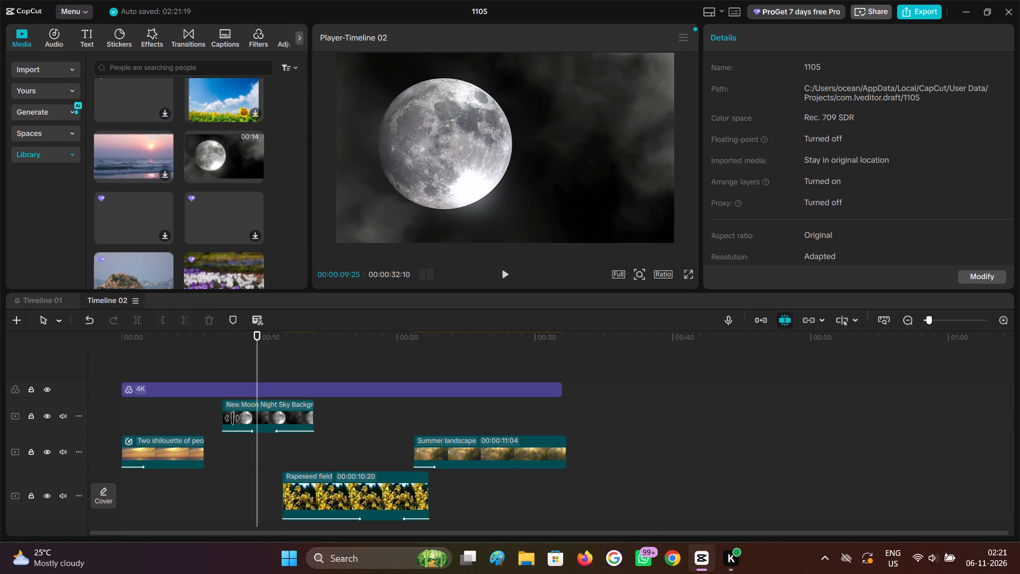
{"action": "left_click_drag", "start_coordinate": [232, 418], "coordinate": [480, 500]}
{"action": "left_click_drag", "start_coordinate": [324, 495], "coordinate": [291, 494]}
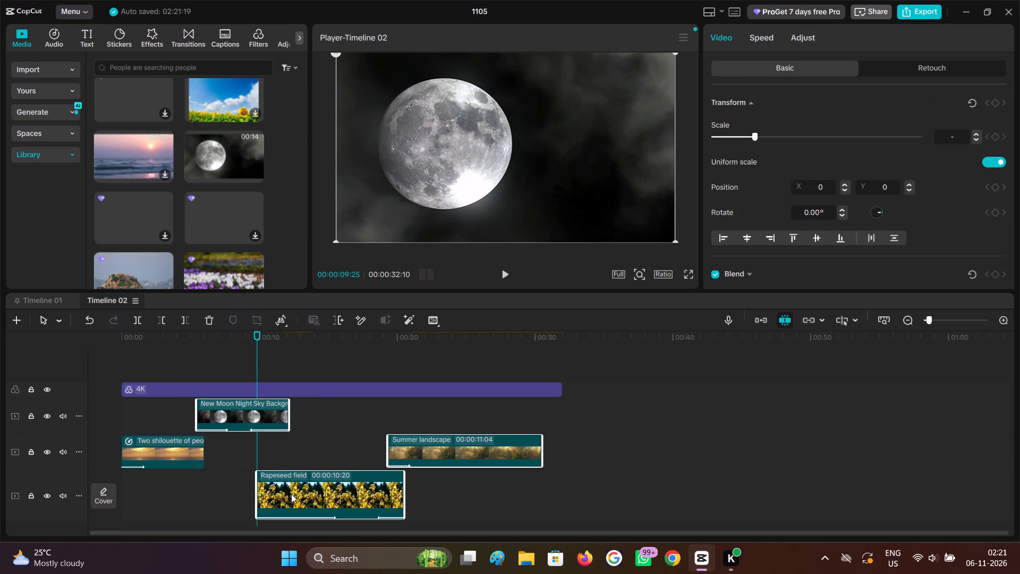
{"action": "left_click_drag", "start_coordinate": [291, 494], "coordinate": [289, 493]}
Play the overlap of the sunset and moon clips from 00:00:04:23 to review the transition.
{"action": "left_click", "coordinate": [194, 507]}
{"action": "left_click_drag", "start_coordinate": [194, 507], "coordinate": [185, 503]}
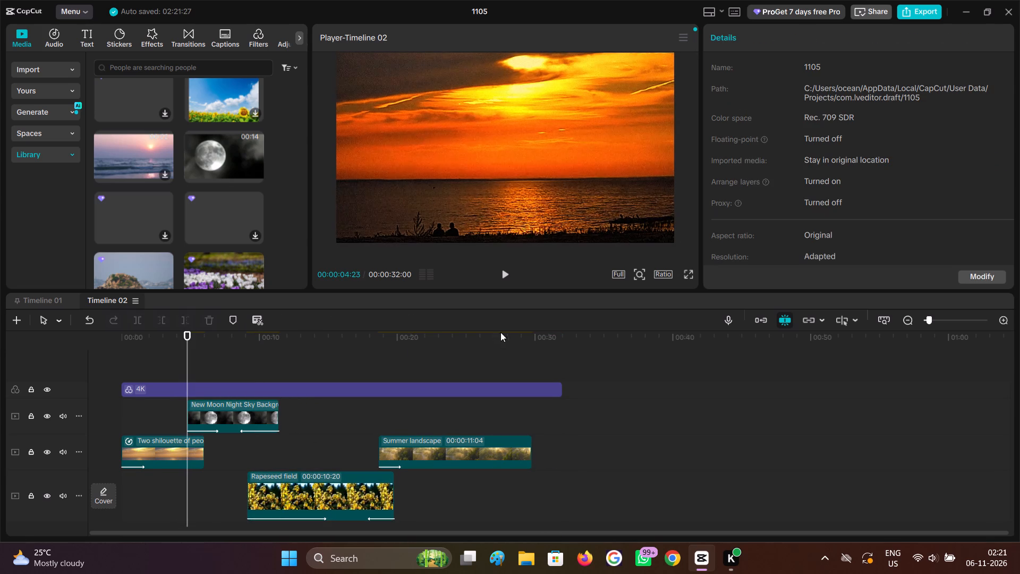
{"action": "left_click", "coordinate": [509, 276]}
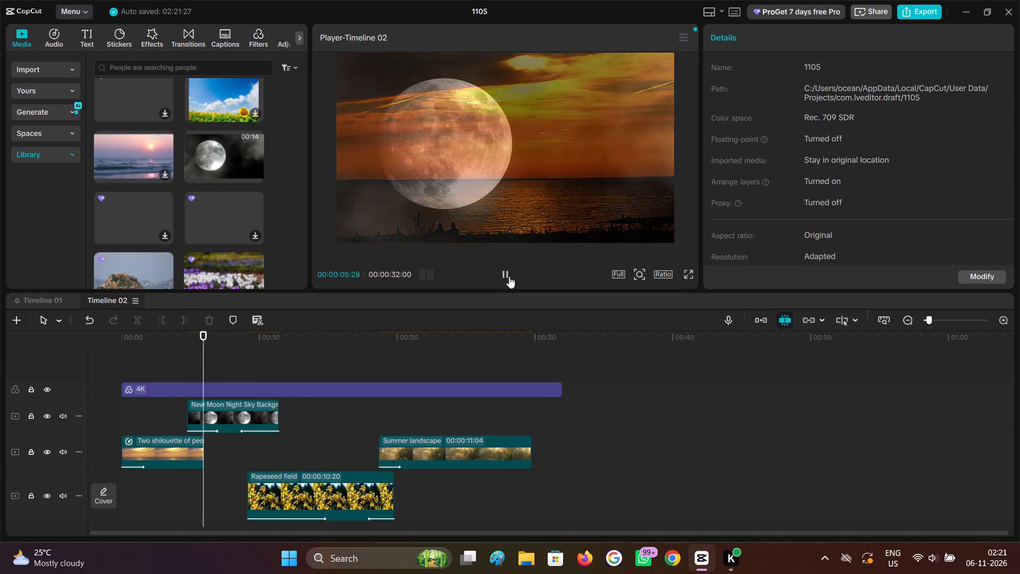
{"action": "left_click", "coordinate": [509, 276]}
Apply the Fade Out out animation to the sunset silhouette clip with a duration of 0.7 s.
{"action": "left_click", "coordinate": [186, 448]}
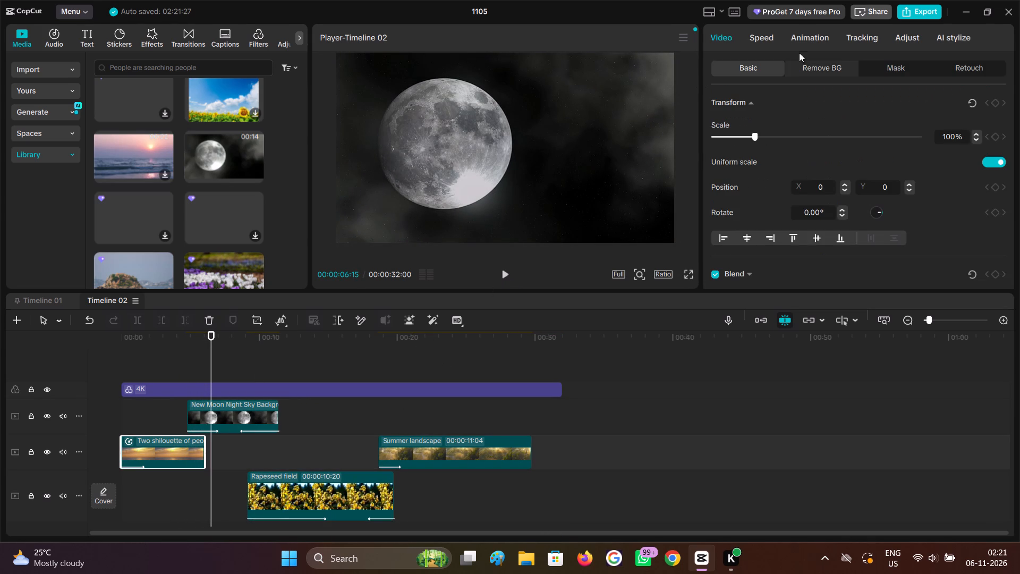
{"action": "left_click", "coordinate": [807, 45]}
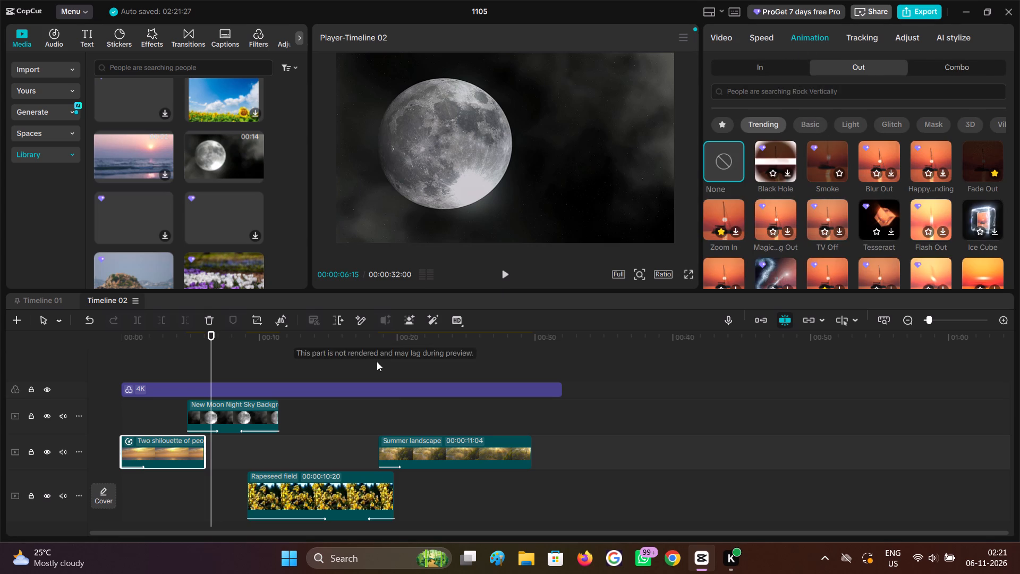
{"action": "left_click", "coordinate": [980, 151]}
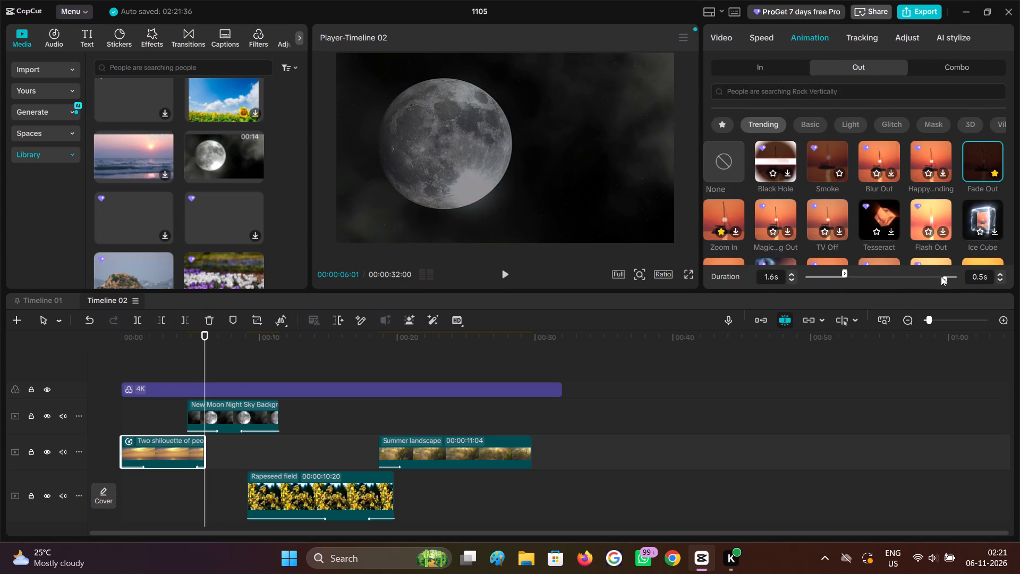
{"action": "left_click_drag", "start_coordinate": [942, 277], "coordinate": [937, 280]}
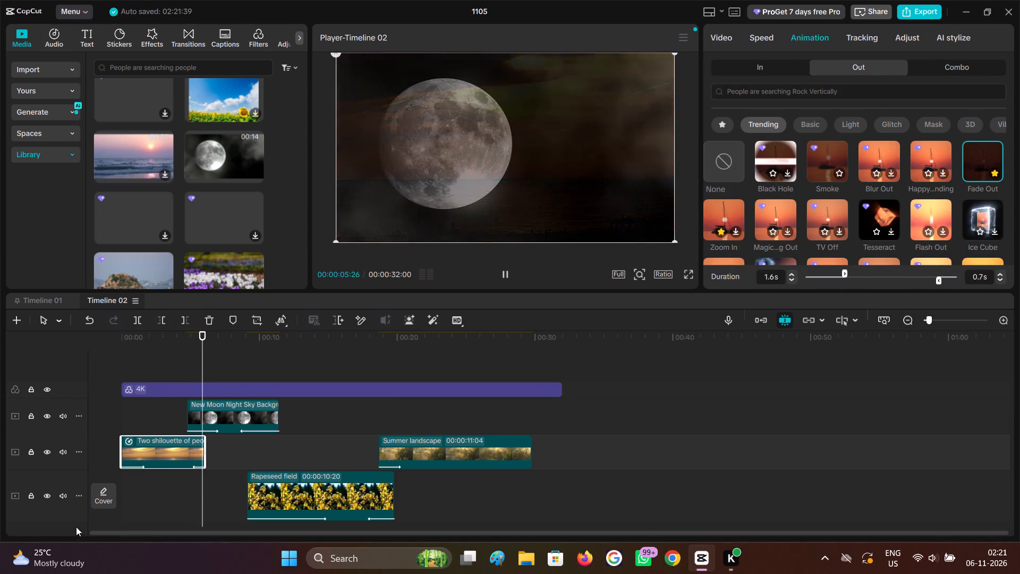
Play from the sunset and moon overlap into the Rapeseed field clip, and scrub over its transition to the Summer landscape clip.
{"action": "left_click", "coordinate": [184, 500]}
{"action": "left_click_drag", "start_coordinate": [184, 499], "coordinate": [182, 494]}
{"action": "left_click", "coordinate": [500, 277]}
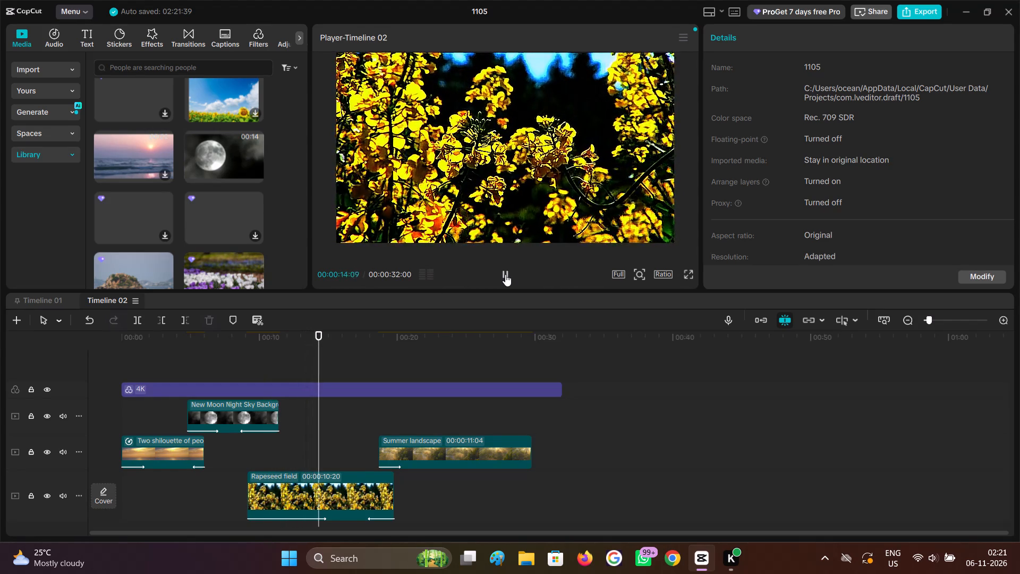
{"action": "left_click", "coordinate": [505, 274]}
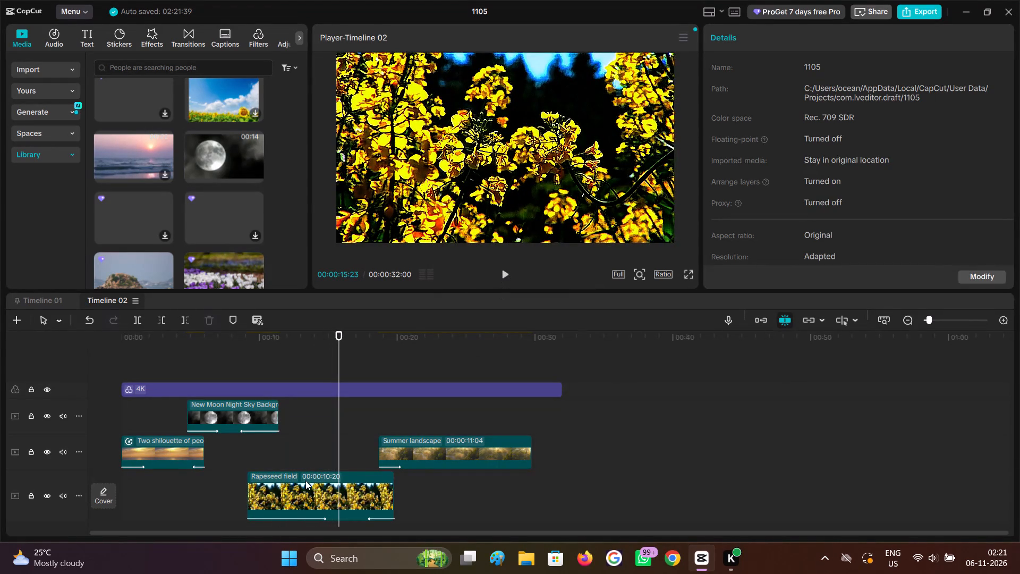
{"action": "left_click", "coordinate": [307, 478]}
{"action": "left_click", "coordinate": [374, 433]}
{"action": "left_click_drag", "start_coordinate": [372, 433], "coordinate": [386, 435]}
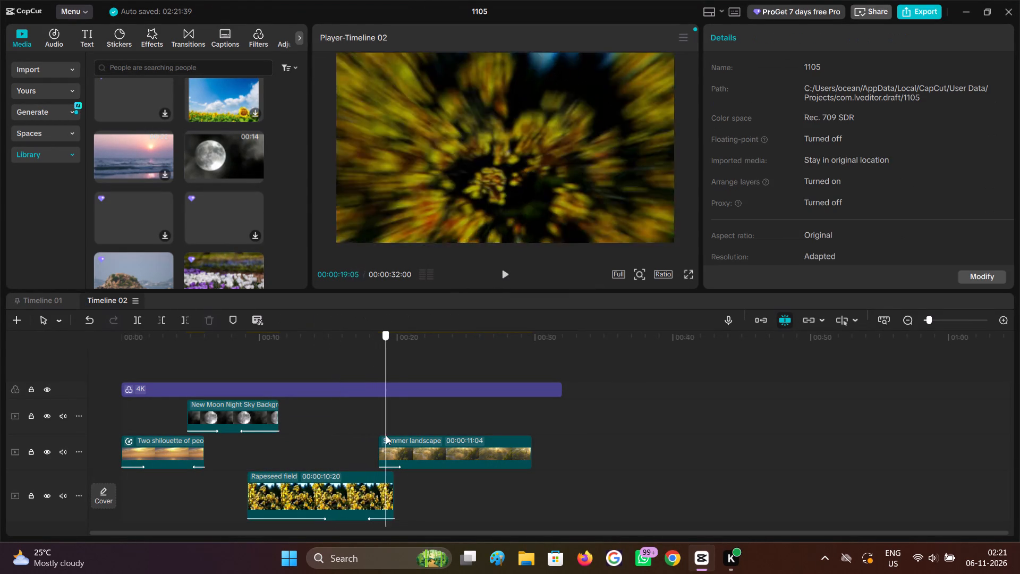
{"action": "left_click_drag", "start_coordinate": [386, 435], "coordinate": [479, 435]}
Select the Summer landscape clip.
{"action": "left_click", "coordinate": [484, 450]}
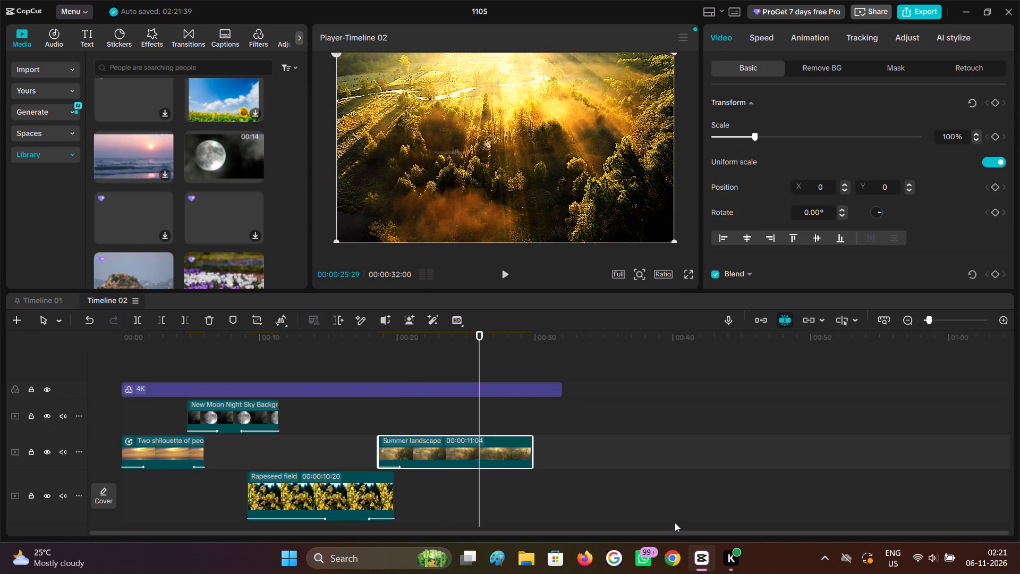